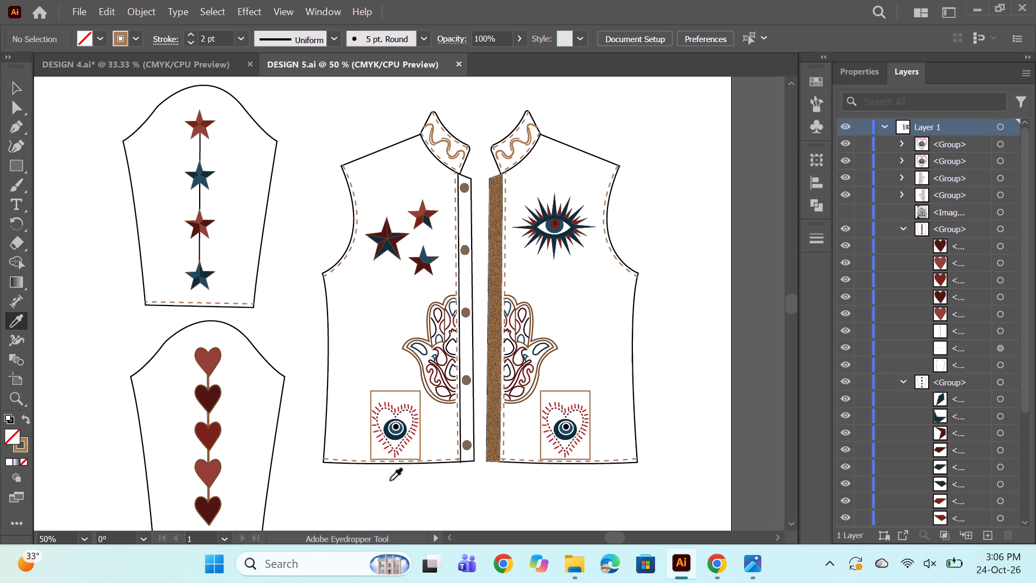
Switch to Chrome and search Google for "eco prints" in a new tab.
{"action": "scroll", "coordinate": [642, 319], "scroll_direction": "down", "scroll_amount": 1}
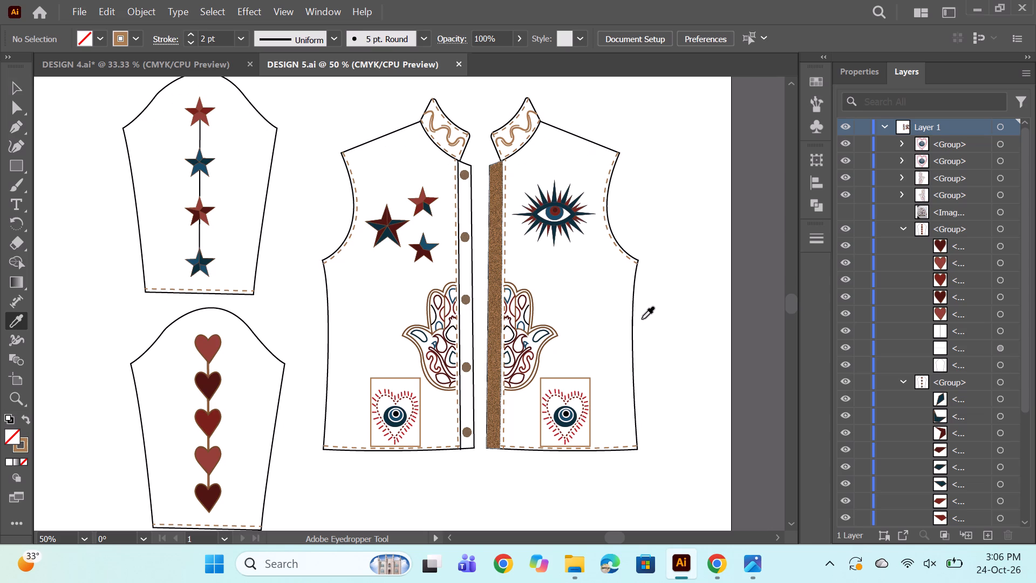
{"action": "left_click", "coordinate": [720, 552]}
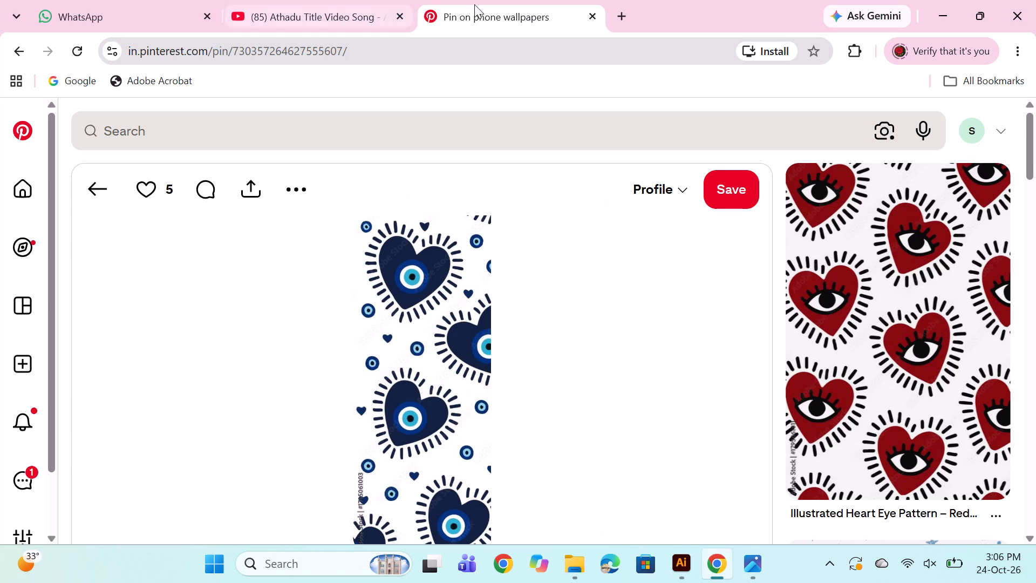
{"action": "left_click", "coordinate": [619, 12]}
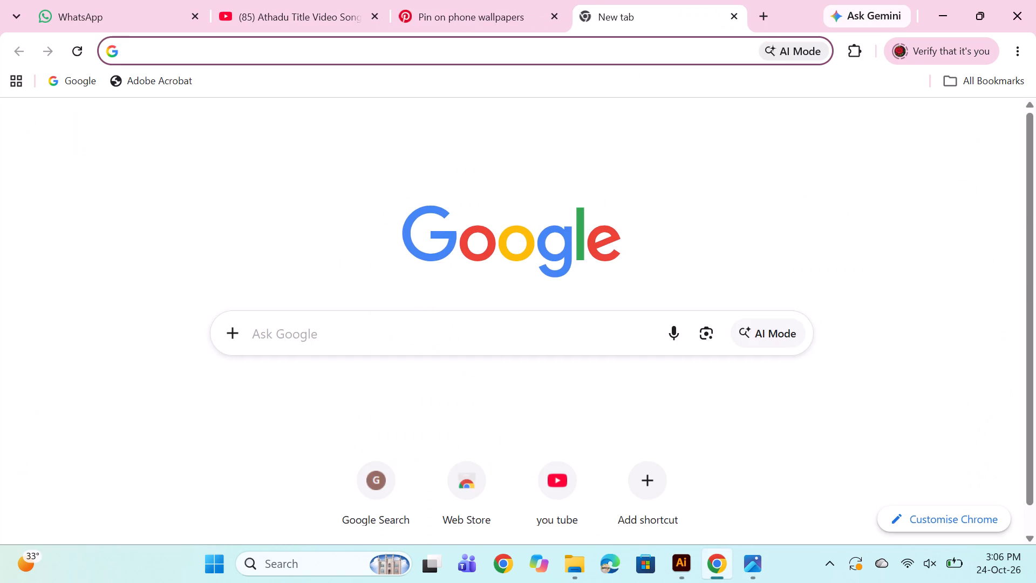
{"action": "left_click", "coordinate": [403, 321]}
{"action": "type", "text": "ech"}
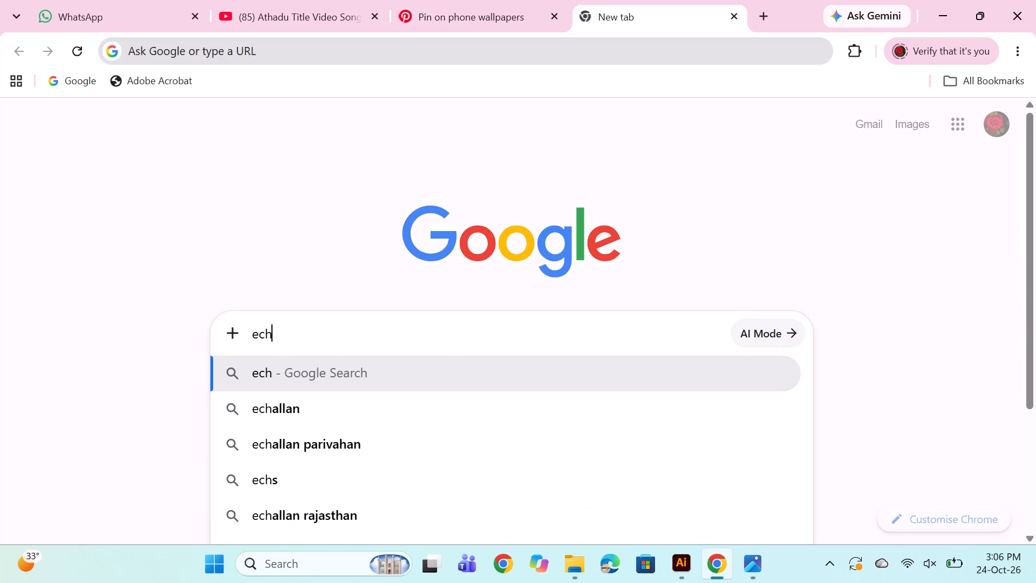
{"action": "key", "text": "BackSpace"}
{"action": "type", "text": "o"}
{"action": "key", "text": "space"}
{"action": "key", "text": "BackSpace"}
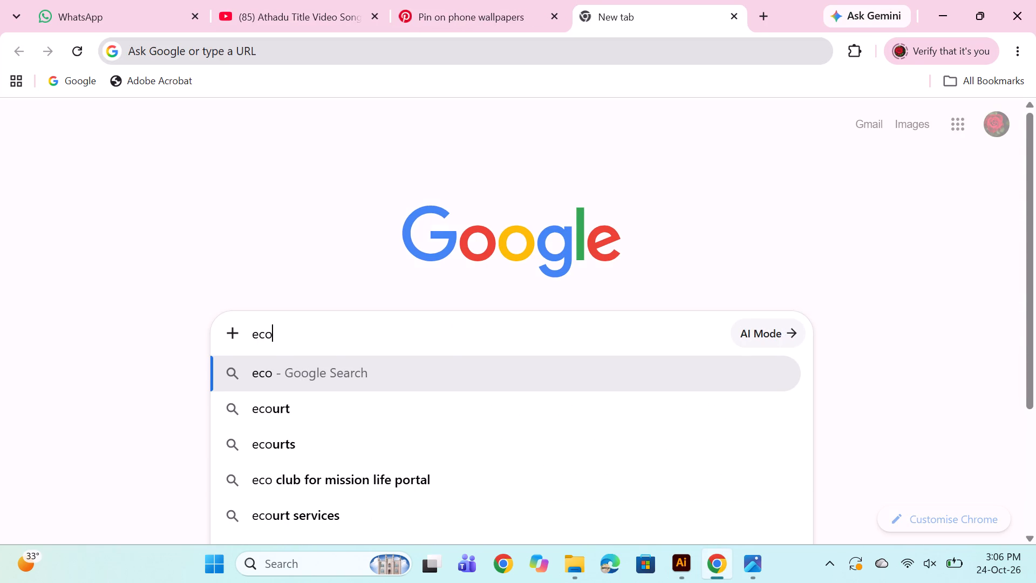
{"action": "key", "text": "space"}
{"action": "type", "text": "prints"}
{"action": "key", "text": "Return"}
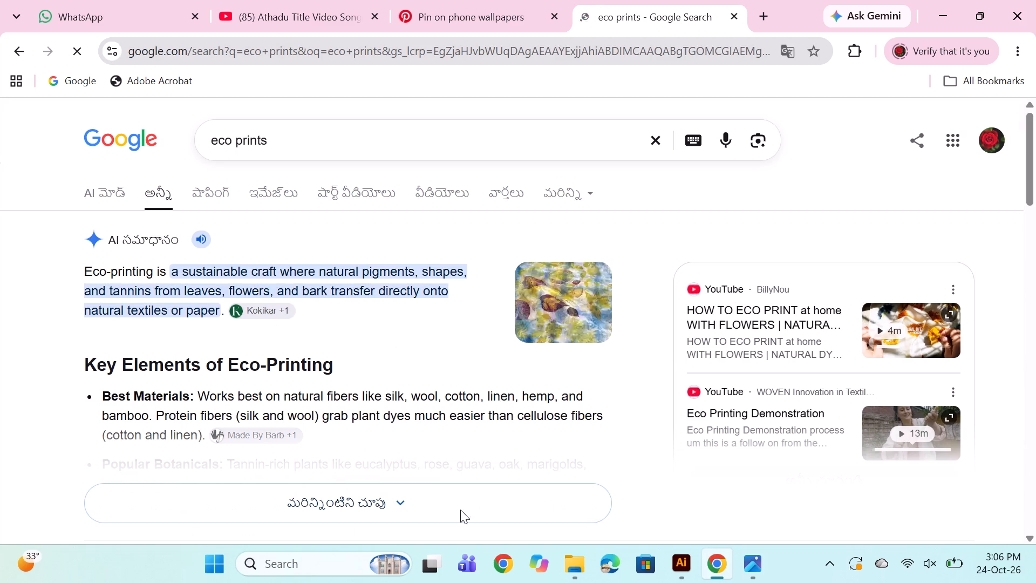
Open the ecoprints.in site from the search results and look through its home page for print references.
{"action": "scroll", "coordinate": [203, 296], "scroll_direction": "down", "scroll_amount": 5}
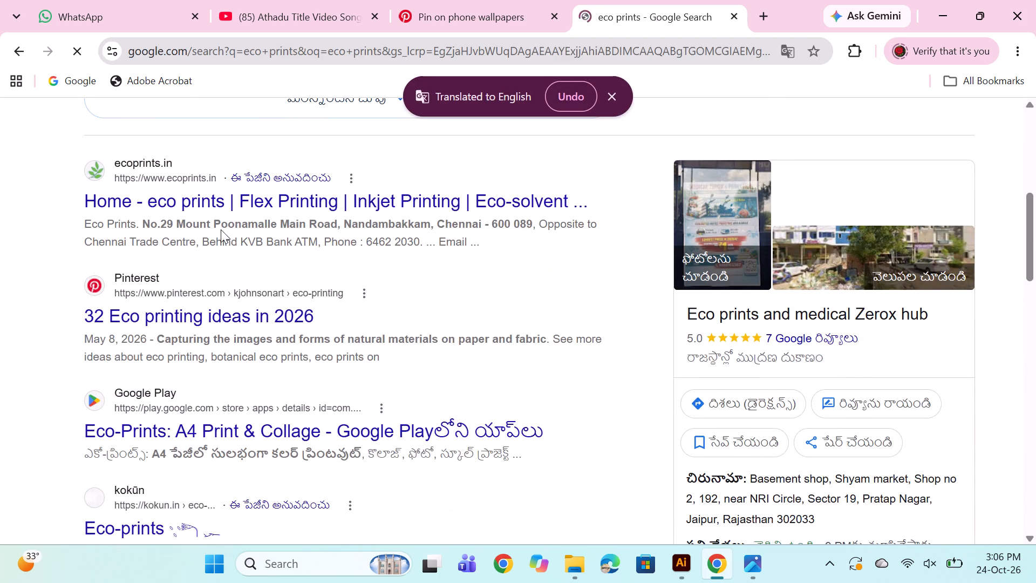
{"action": "left_click", "coordinate": [237, 205]}
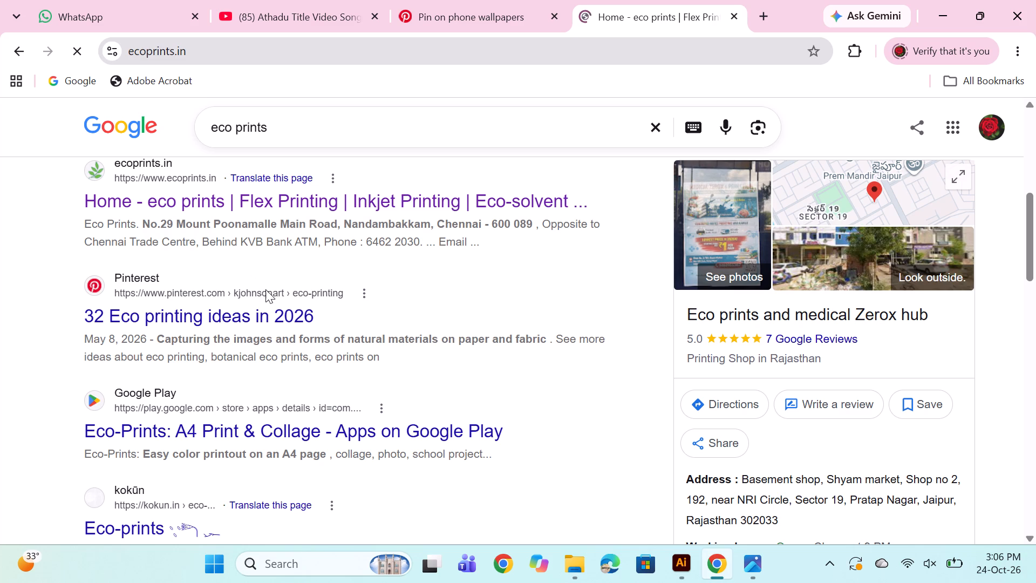
{"action": "left_click", "coordinate": [216, 201]}
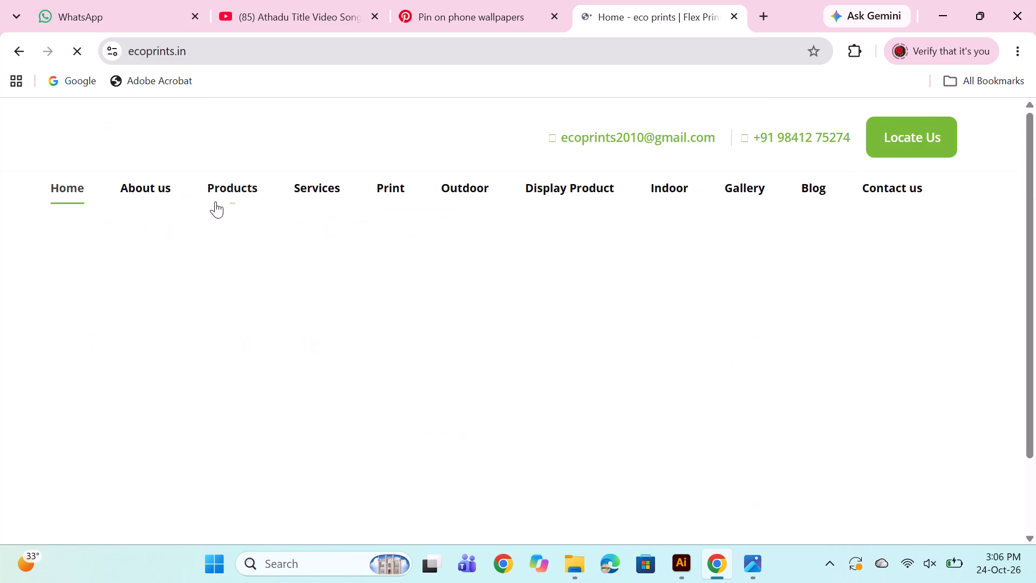
{"action": "scroll", "coordinate": [302, 291], "scroll_direction": "down", "scroll_amount": 1}
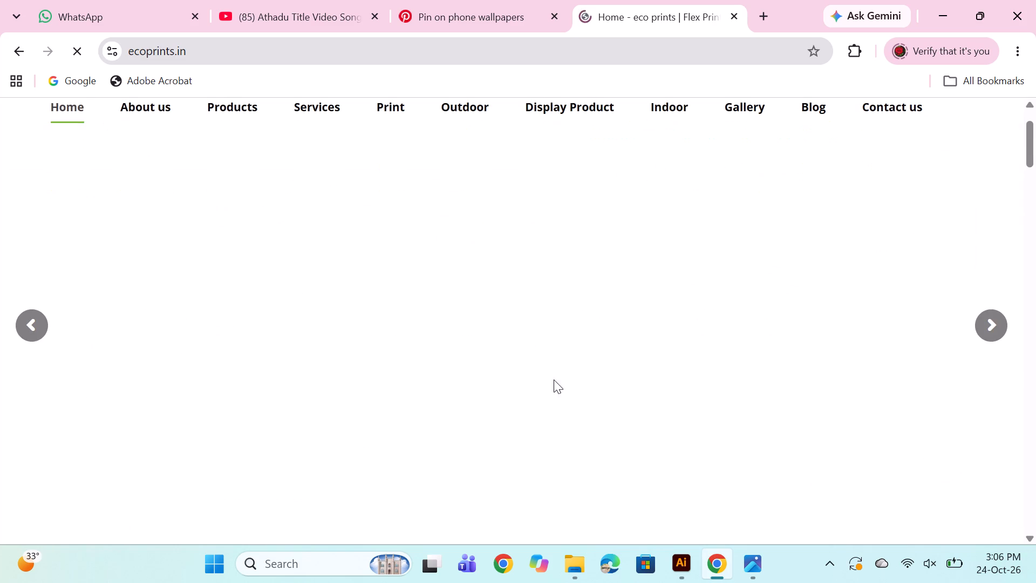
{"action": "scroll", "coordinate": [643, 307], "scroll_direction": "down", "scroll_amount": 7}
{"action": "scroll", "coordinate": [643, 307], "scroll_direction": "up", "scroll_amount": 3}
{"action": "scroll", "coordinate": [643, 306], "scroll_direction": "down", "scroll_amount": 6}
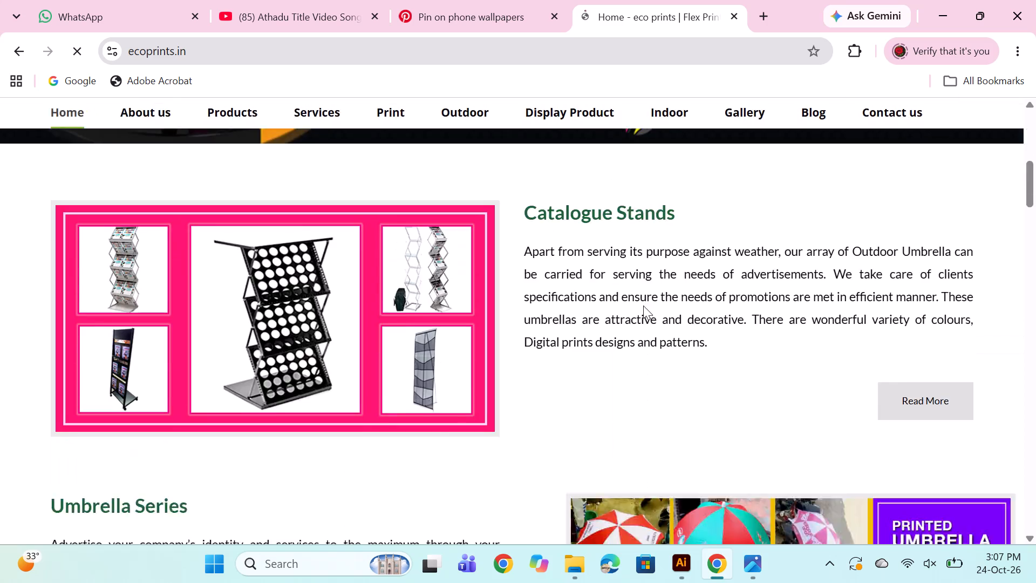
{"action": "scroll", "coordinate": [643, 306], "scroll_direction": "down", "scroll_amount": 1}
{"action": "scroll", "coordinate": [568, 317], "scroll_direction": "down", "scroll_amount": 8}
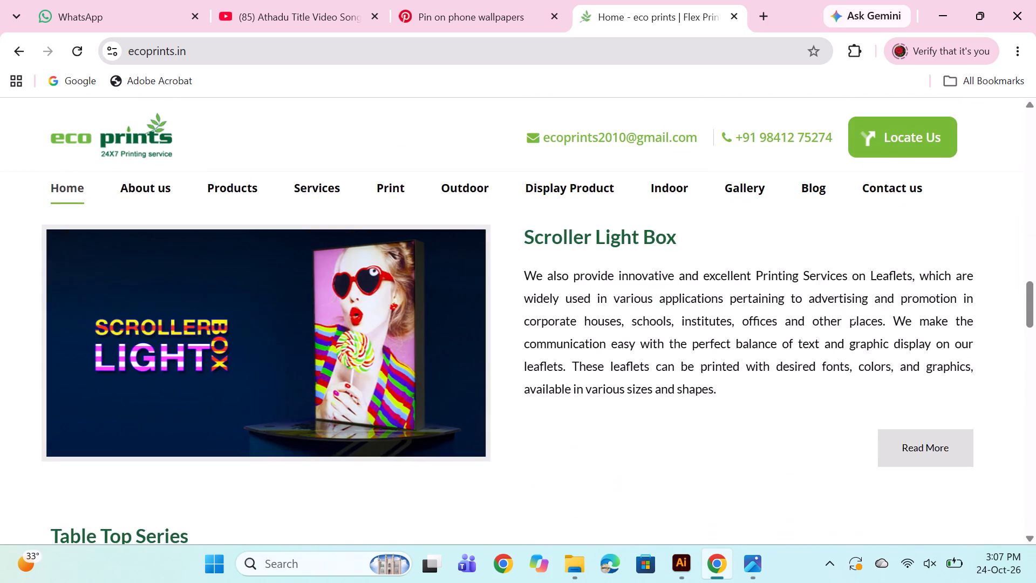
{"action": "scroll", "coordinate": [568, 317], "scroll_direction": "down", "scroll_amount": 7}
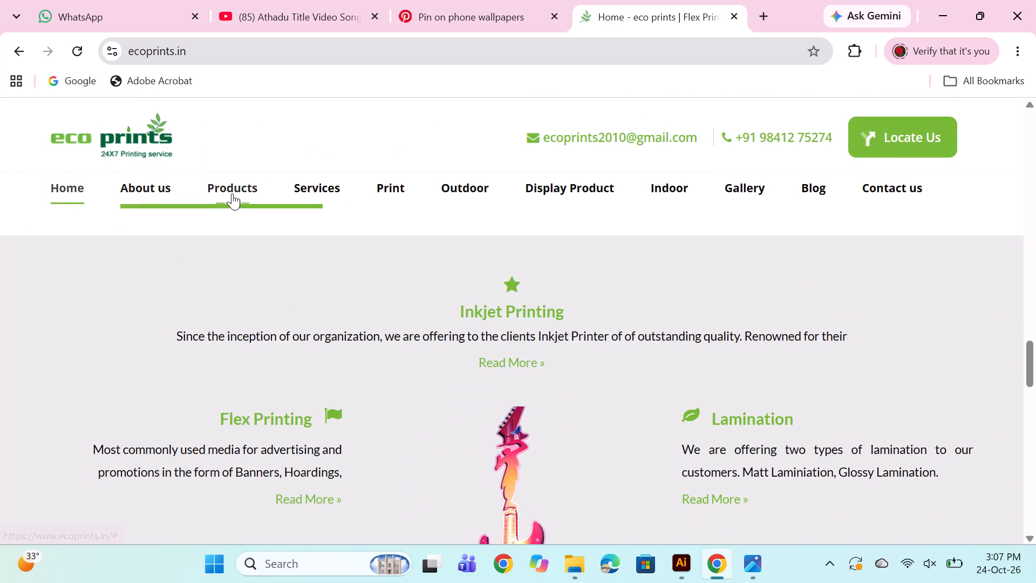
Check the site's Products and Print sections, and return to the Google results.
{"action": "left_click", "coordinate": [232, 193]}
{"action": "scroll", "coordinate": [332, 261], "scroll_direction": "down", "scroll_amount": 6}
{"action": "scroll", "coordinate": [548, 306], "scroll_direction": "down", "scroll_amount": 2}
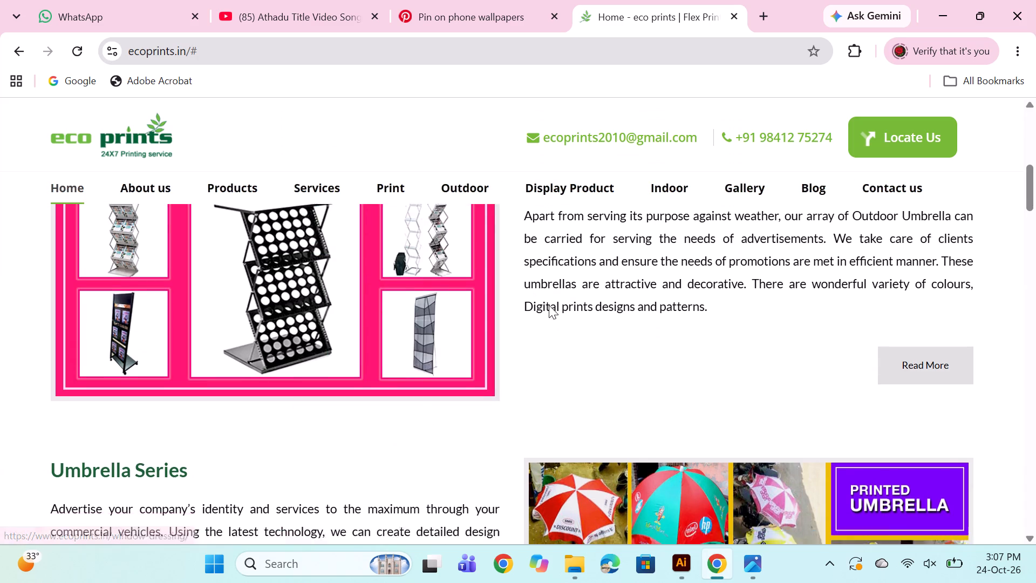
{"action": "left_click", "coordinate": [387, 189]}
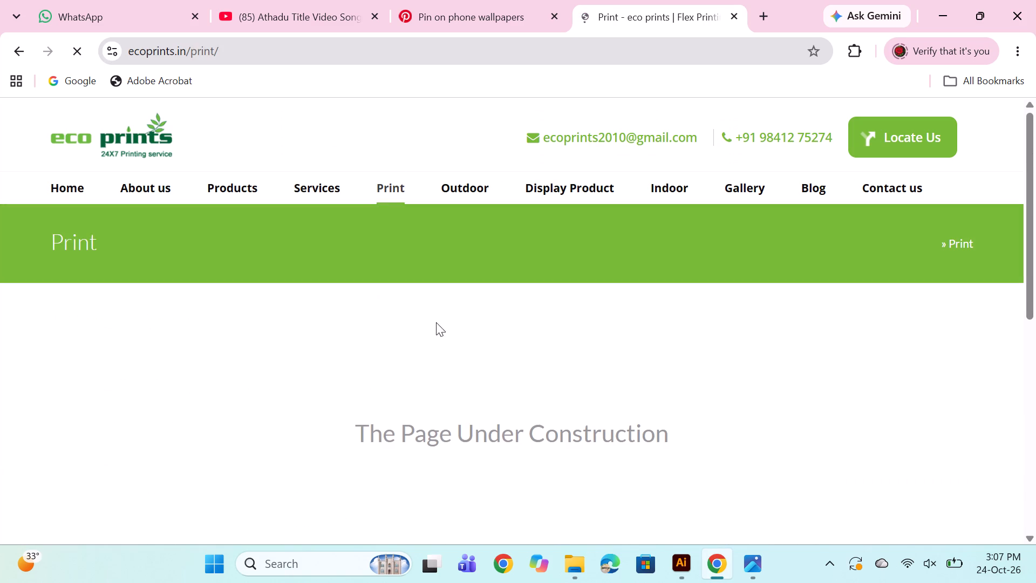
{"action": "scroll", "coordinate": [562, 337], "scroll_direction": "down", "scroll_amount": 5}
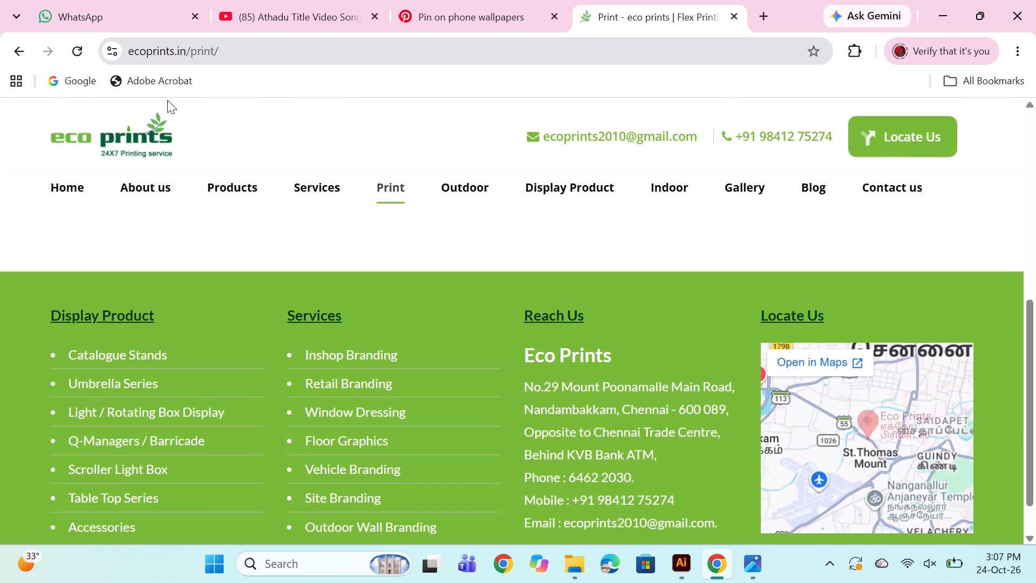
{"action": "left_click", "coordinate": [14, 52]}
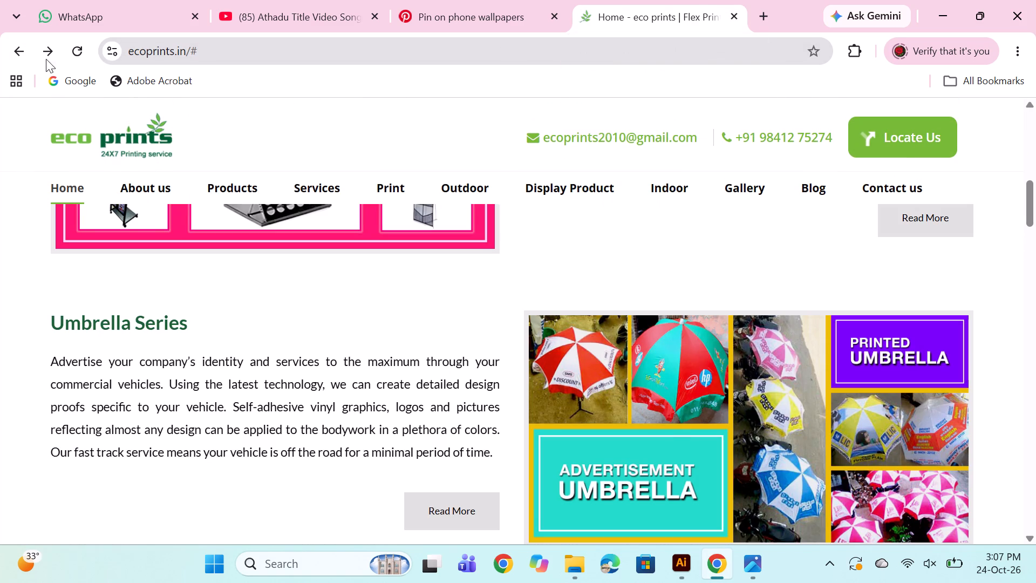
{"action": "left_click", "coordinate": [21, 57]}
{"action": "left_click", "coordinate": [18, 55]}
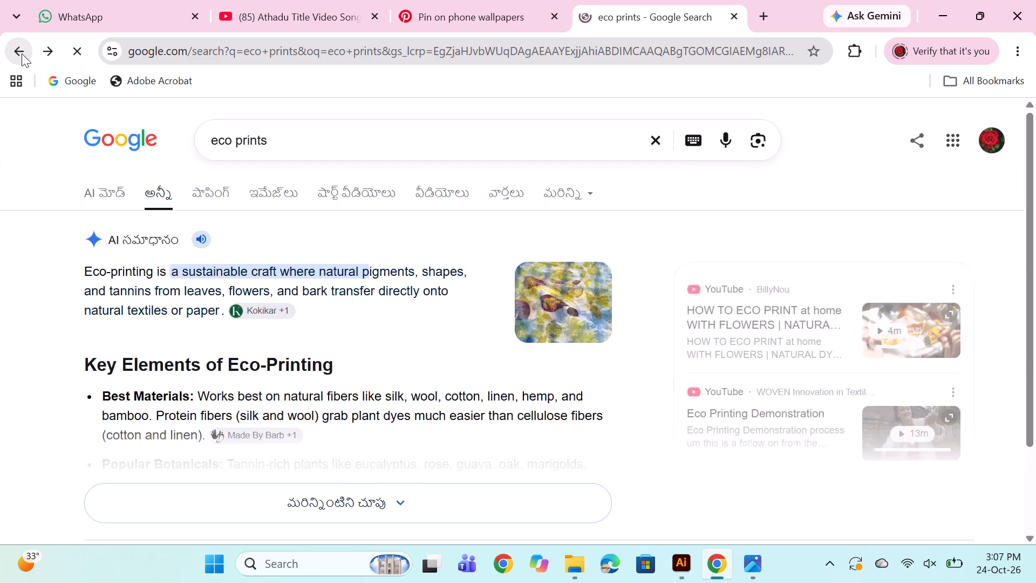
Look through the "eco prints" search results and image previews for useful print references.
{"action": "scroll", "coordinate": [319, 328], "scroll_direction": "down", "scroll_amount": 3}
{"action": "scroll", "coordinate": [182, 296], "scroll_direction": "up", "scroll_amount": 2}
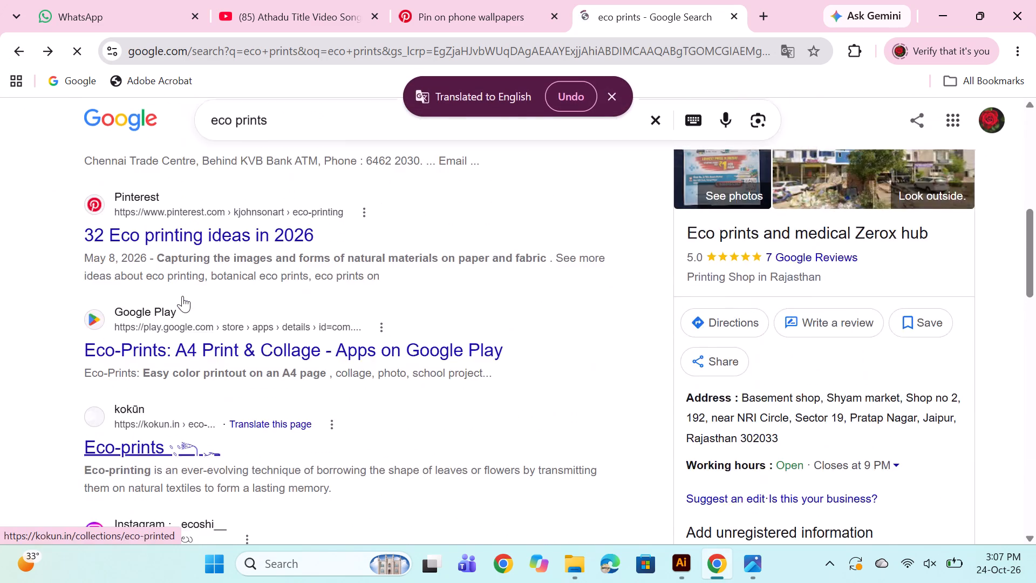
{"action": "scroll", "coordinate": [182, 296], "scroll_direction": "up", "scroll_amount": 1}
{"action": "scroll", "coordinate": [168, 312], "scroll_direction": "down", "scroll_amount": 3}
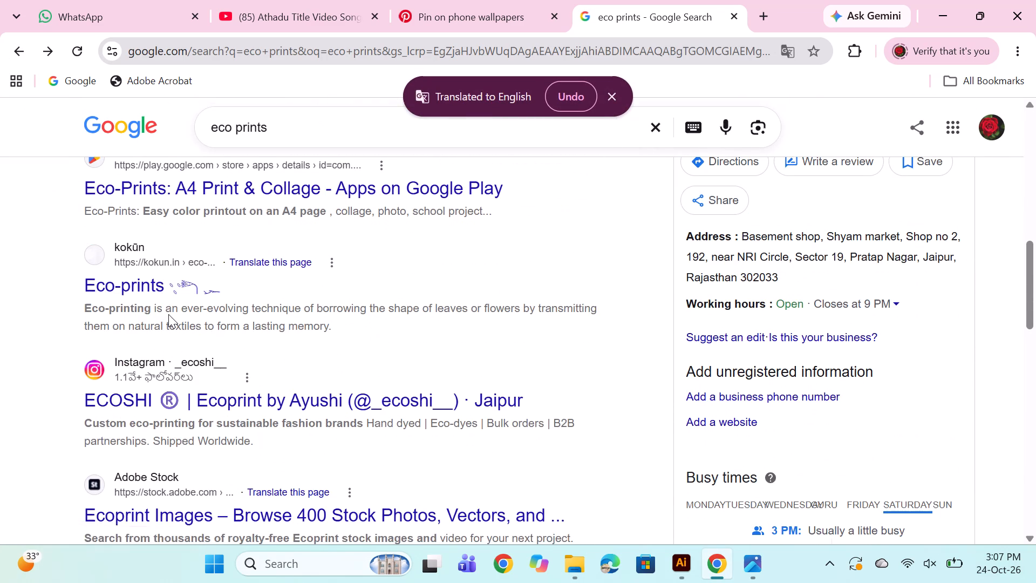
{"action": "scroll", "coordinate": [168, 314], "scroll_direction": "down", "scroll_amount": 2}
{"action": "scroll", "coordinate": [242, 326], "scroll_direction": "up", "scroll_amount": 5}
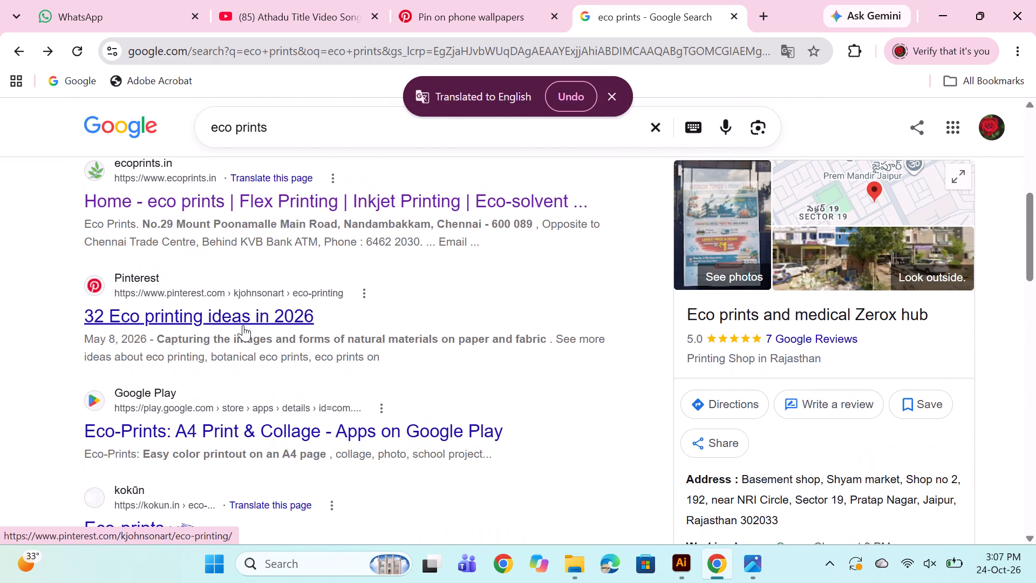
{"action": "scroll", "coordinate": [243, 325], "scroll_direction": "down", "scroll_amount": 2}
{"action": "scroll", "coordinate": [246, 322], "scroll_direction": "up", "scroll_amount": 10}
{"action": "scroll", "coordinate": [246, 322], "scroll_direction": "down", "scroll_amount": 6}
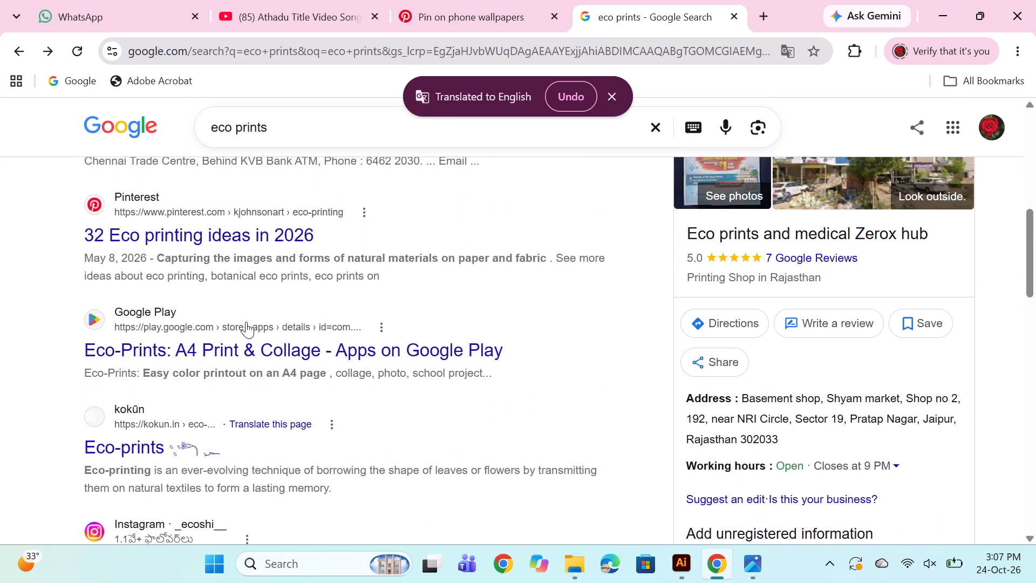
{"action": "scroll", "coordinate": [246, 322], "scroll_direction": "down", "scroll_amount": 5}
{"action": "scroll", "coordinate": [285, 341], "scroll_direction": "down", "scroll_amount": 2}
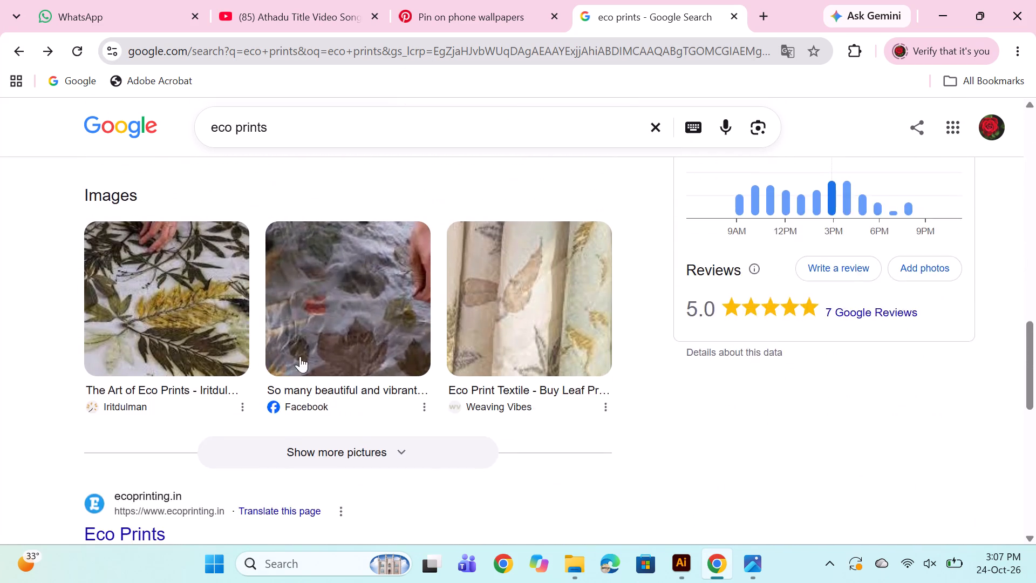
{"action": "scroll", "coordinate": [305, 365], "scroll_direction": "down", "scroll_amount": 2}
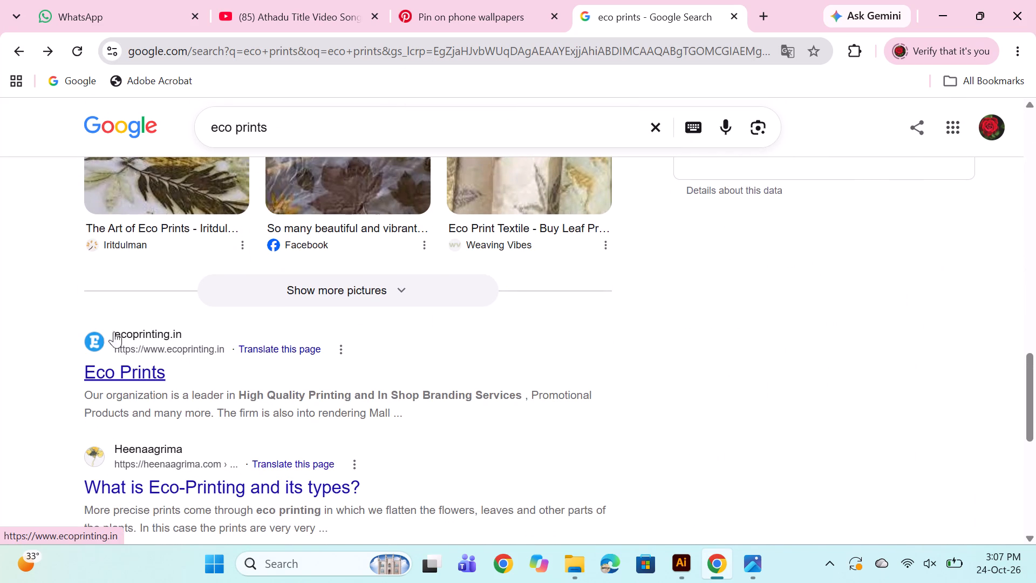
{"action": "scroll", "coordinate": [135, 336], "scroll_direction": "down", "scroll_amount": 2}
Open the ecoprinting.in result, examine its Products & Services page, and close that browser tab.
{"action": "double_click", "coordinate": [145, 223]}
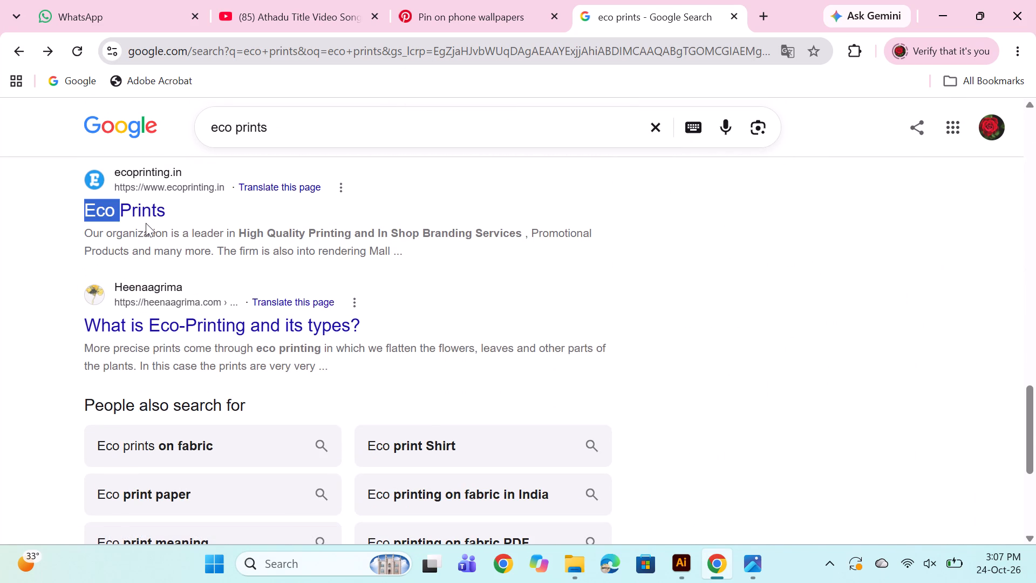
{"action": "double_click", "coordinate": [152, 210]}
{"action": "left_click", "coordinate": [150, 211]}
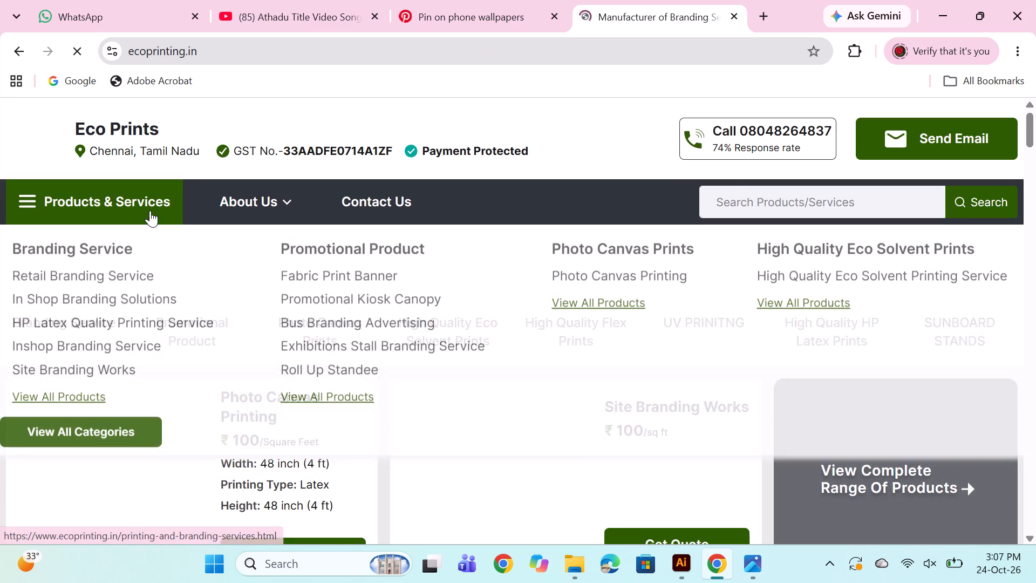
{"action": "scroll", "coordinate": [318, 291], "scroll_direction": "down", "scroll_amount": 4}
{"action": "scroll", "coordinate": [521, 341], "scroll_direction": "down", "scroll_amount": 3}
{"action": "scroll", "coordinate": [535, 439], "scroll_direction": "down", "scroll_amount": 3}
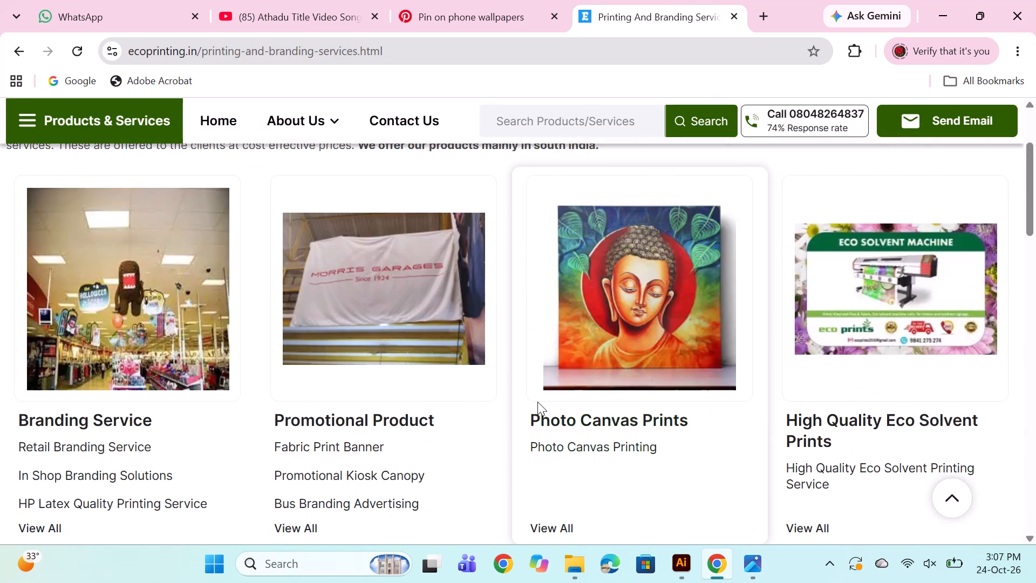
{"action": "scroll", "coordinate": [537, 402], "scroll_direction": "down", "scroll_amount": 14}
{"action": "scroll", "coordinate": [531, 407], "scroll_direction": "up", "scroll_amount": 11}
{"action": "scroll", "coordinate": [248, 239], "scroll_direction": "down", "scroll_amount": 1}
{"action": "scroll", "coordinate": [248, 239], "scroll_direction": "up", "scroll_amount": 8}
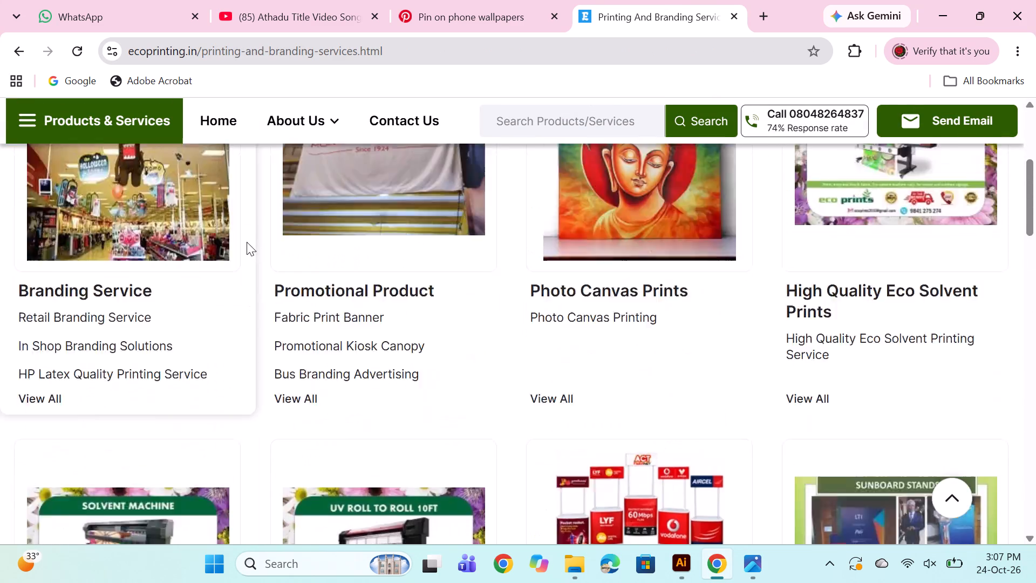
{"action": "scroll", "coordinate": [247, 242], "scroll_direction": "up", "scroll_amount": 6}
{"action": "left_click", "coordinate": [19, 55]}
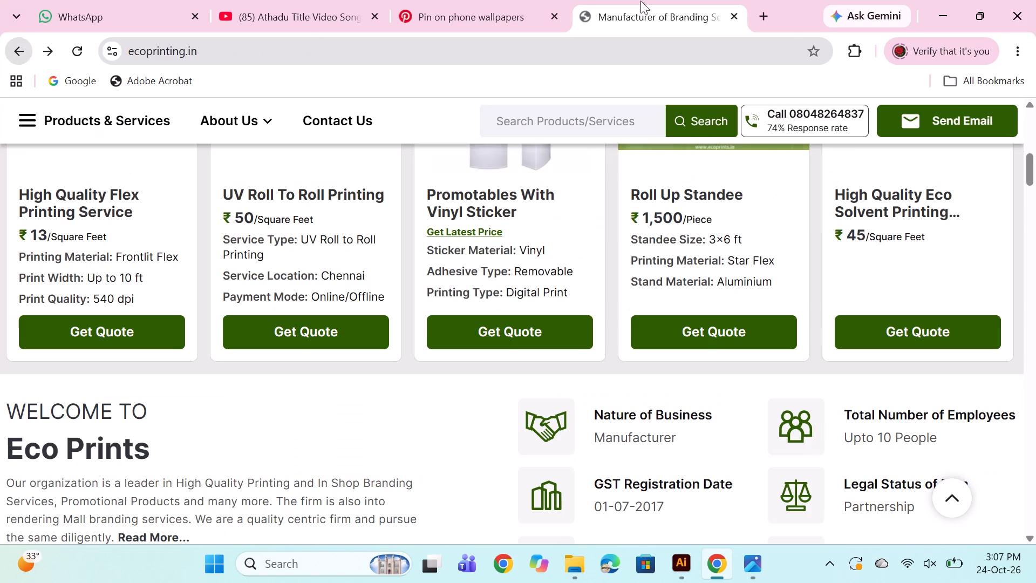
{"action": "left_click", "coordinate": [736, 16]}
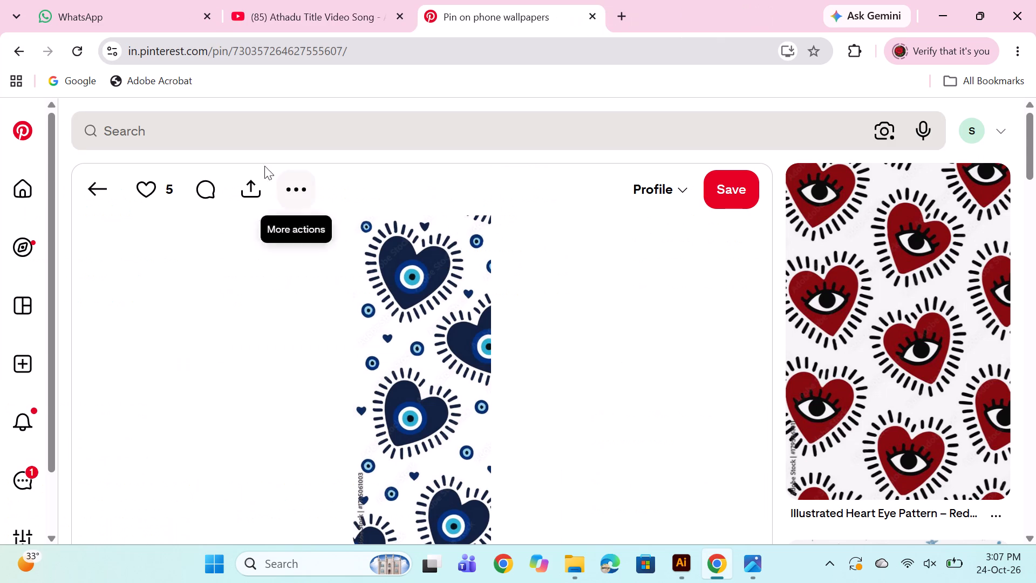
Open the Pinterest home feed and a new browser tab.
{"action": "left_click", "coordinate": [14, 188]}
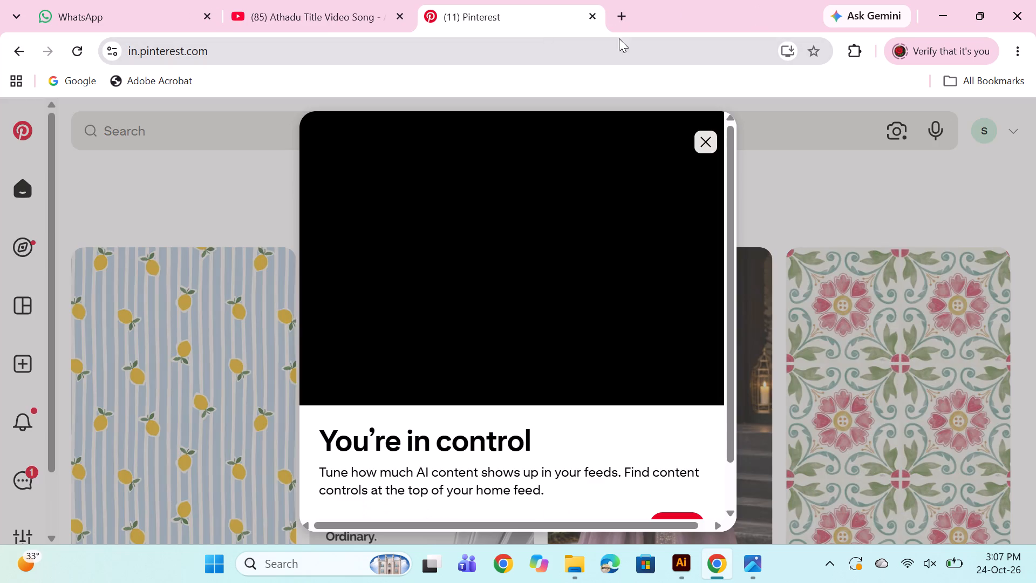
{"action": "left_click", "coordinate": [617, 18]}
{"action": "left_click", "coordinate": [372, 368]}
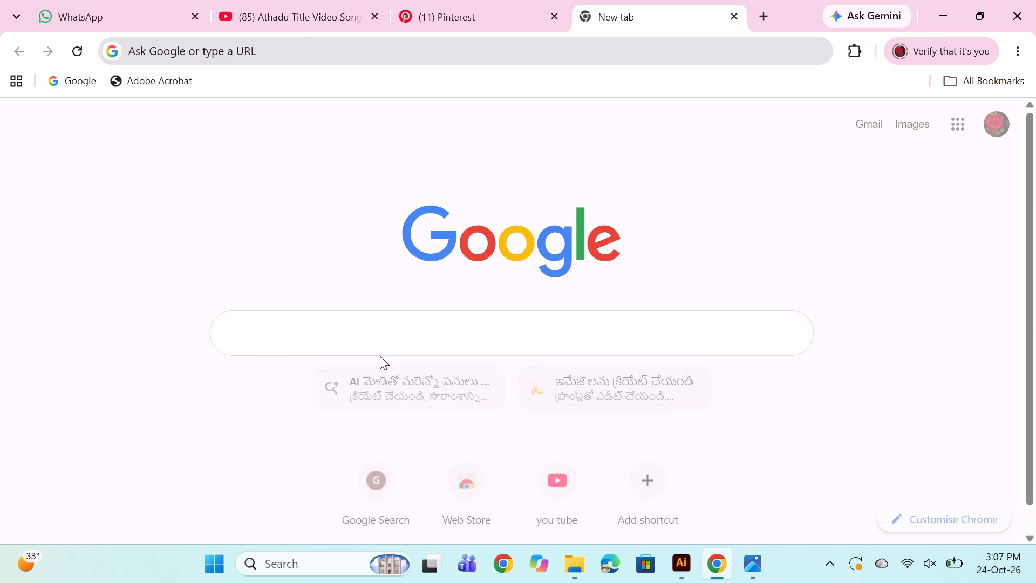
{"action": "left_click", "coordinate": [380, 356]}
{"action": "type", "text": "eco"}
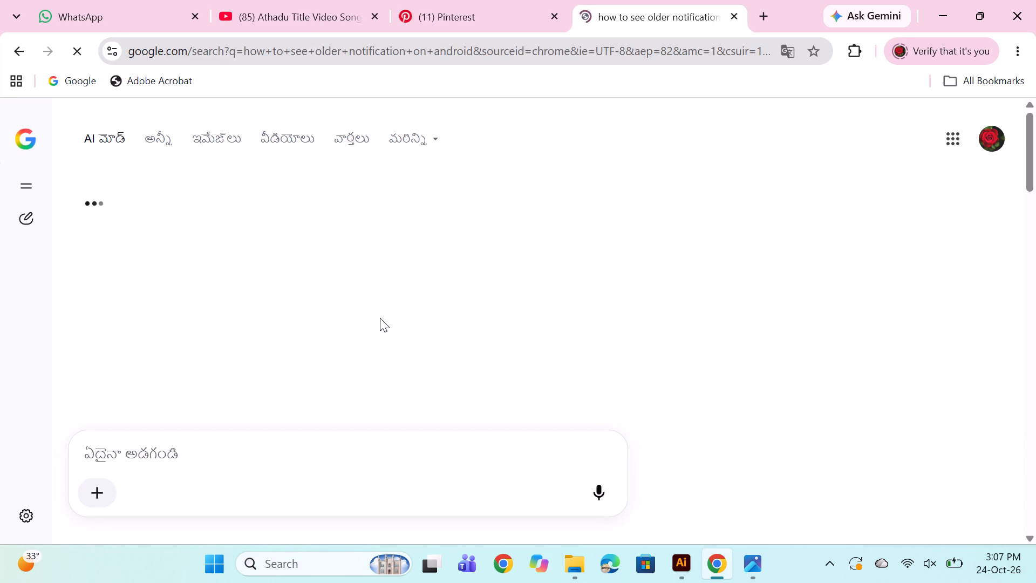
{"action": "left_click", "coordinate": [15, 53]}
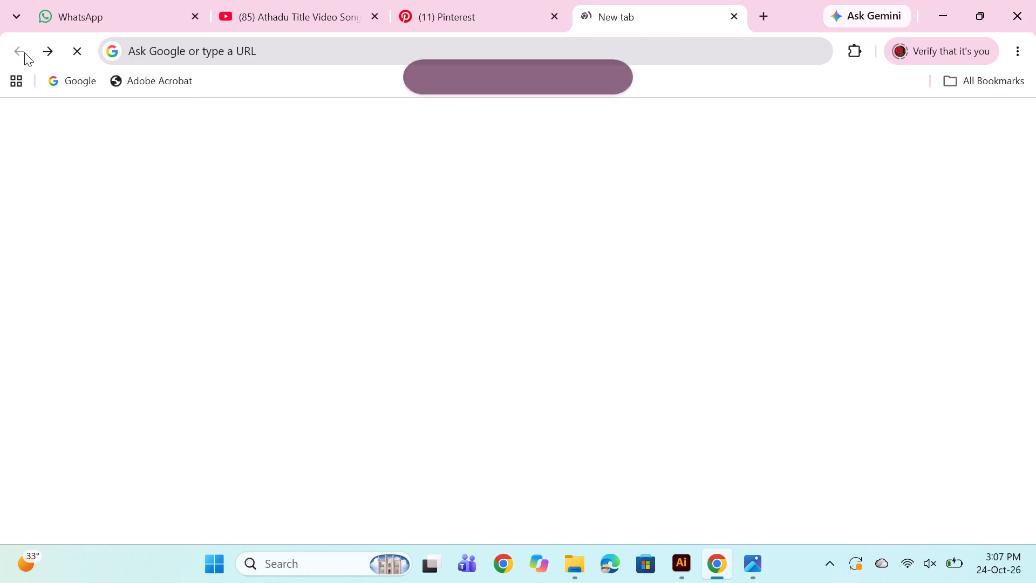
Search Google for "eco print and patterns".
{"action": "left_click", "coordinate": [315, 318]}
{"action": "type", "text": "eco print and patterns"}
{"action": "key", "text": "Return"}
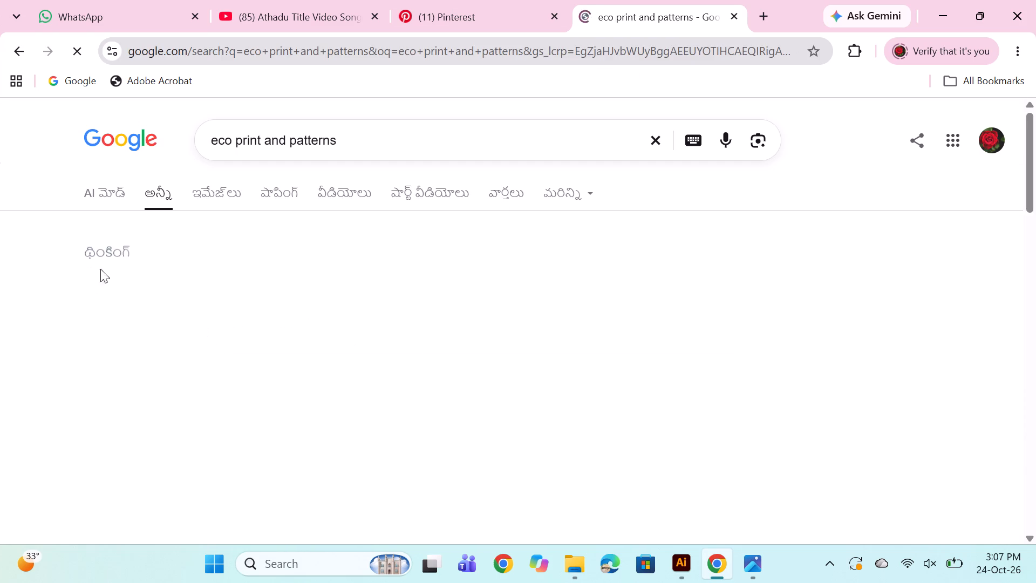
Look through the web results for "eco print and patterns" for useful print references.
{"action": "scroll", "coordinate": [241, 276], "scroll_direction": "down", "scroll_amount": 5}
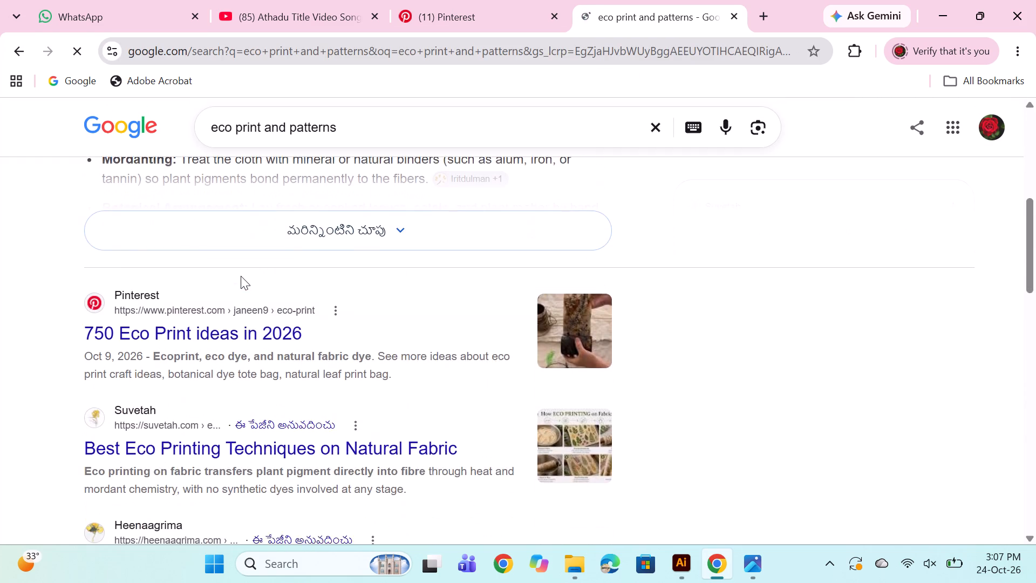
{"action": "scroll", "coordinate": [254, 308], "scroll_direction": "down", "scroll_amount": 2}
{"action": "scroll", "coordinate": [338, 410], "scroll_direction": "down", "scroll_amount": 3}
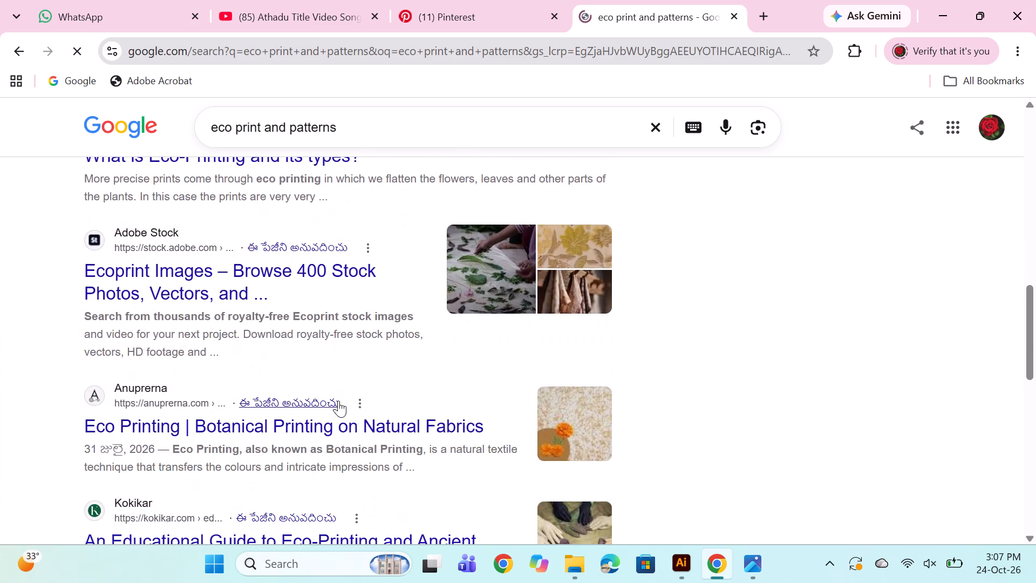
Show the image results for "eco print and patterns" and browse them for leaf and botanical print references.
{"action": "scroll", "coordinate": [328, 375], "scroll_direction": "up", "scroll_amount": 15}
{"action": "left_click", "coordinate": [240, 207]}
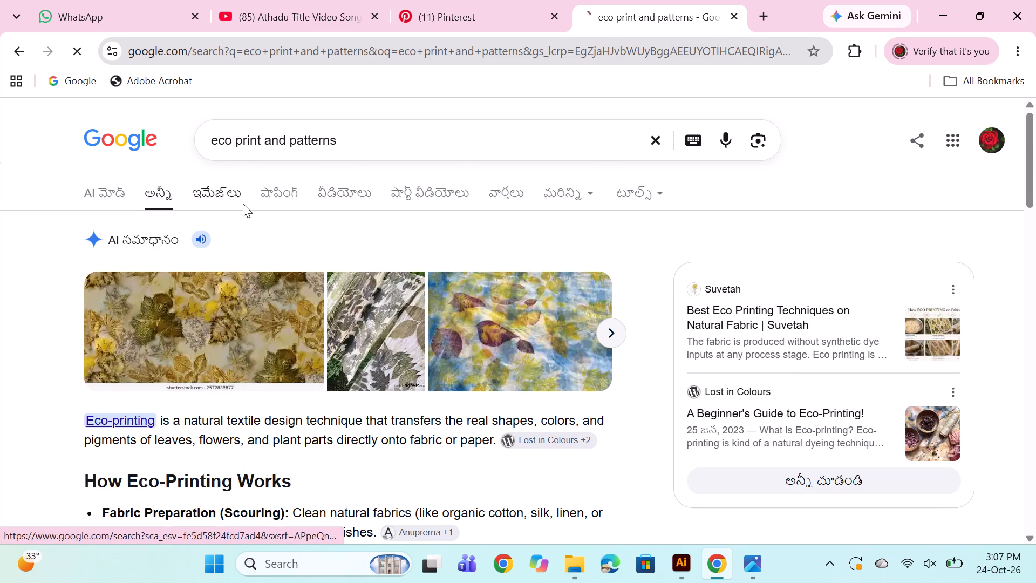
{"action": "scroll", "coordinate": [403, 376], "scroll_direction": "down", "scroll_amount": 2}
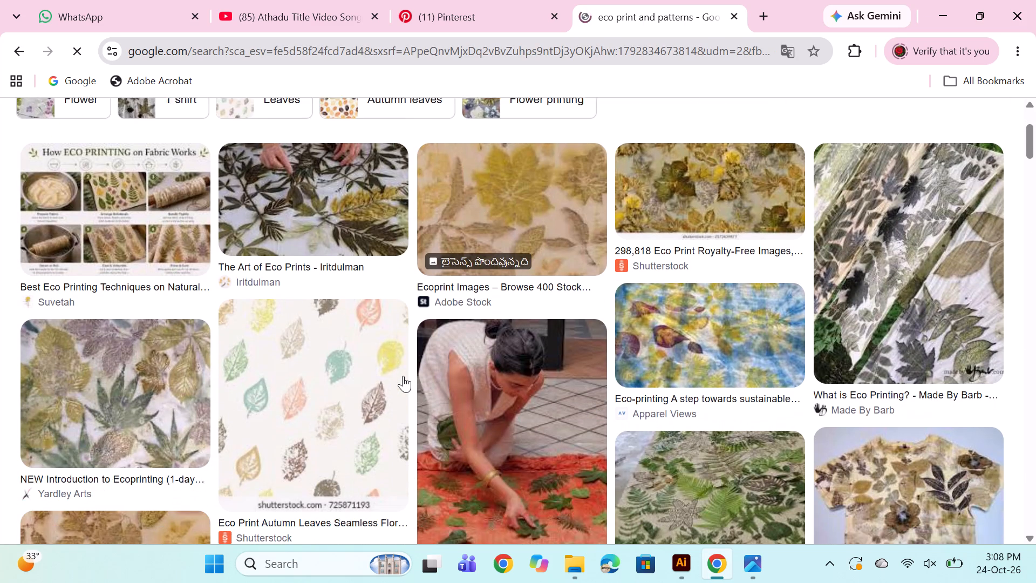
{"action": "scroll", "coordinate": [403, 376], "scroll_direction": "down", "scroll_amount": 1}
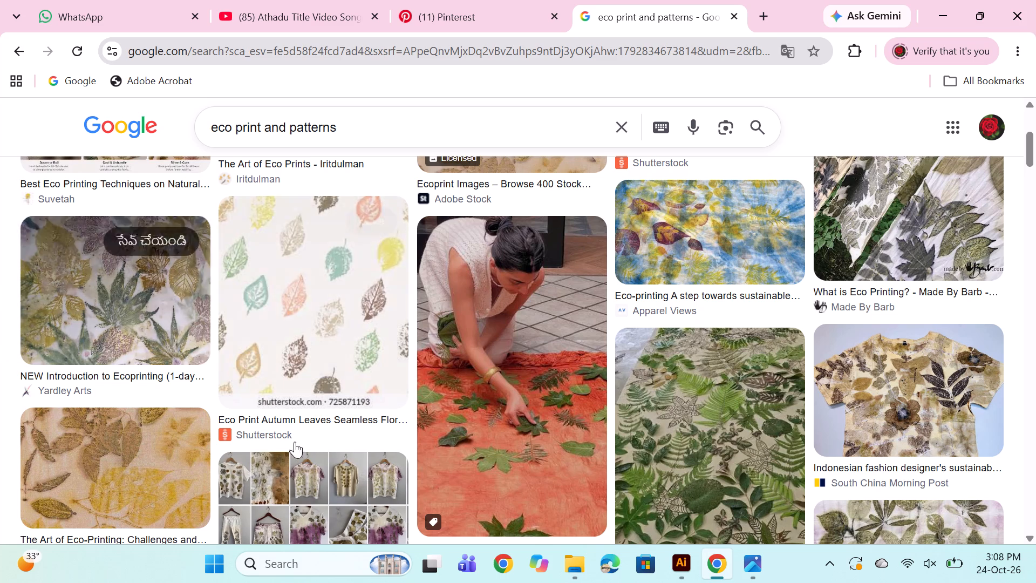
{"action": "scroll", "coordinate": [388, 432], "scroll_direction": "down", "scroll_amount": 2}
{"action": "scroll", "coordinate": [449, 411], "scroll_direction": "down", "scroll_amount": 3}
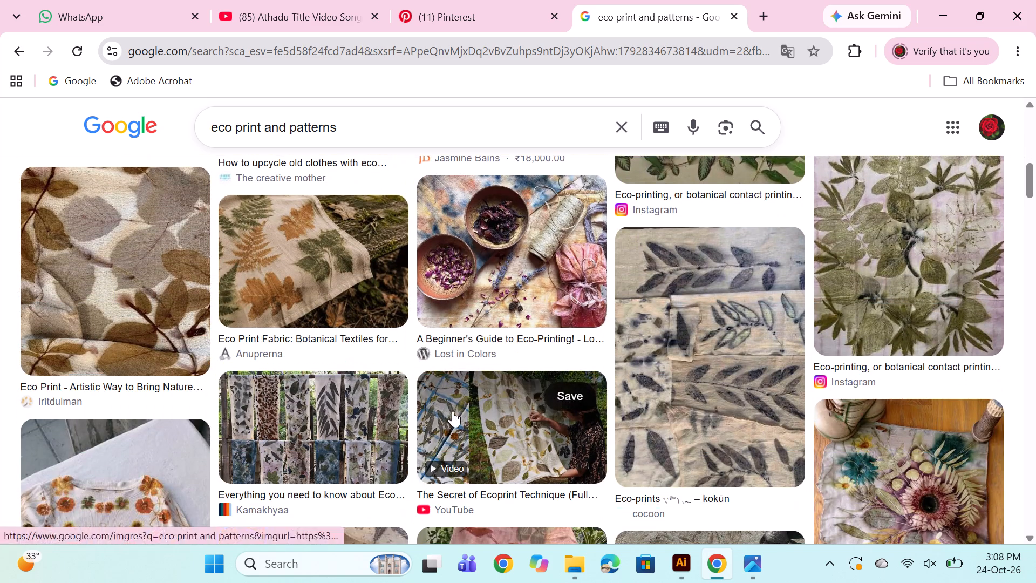
{"action": "scroll", "coordinate": [453, 411], "scroll_direction": "up", "scroll_amount": 19}
{"action": "scroll", "coordinate": [417, 428], "scroll_direction": "up", "scroll_amount": 2}
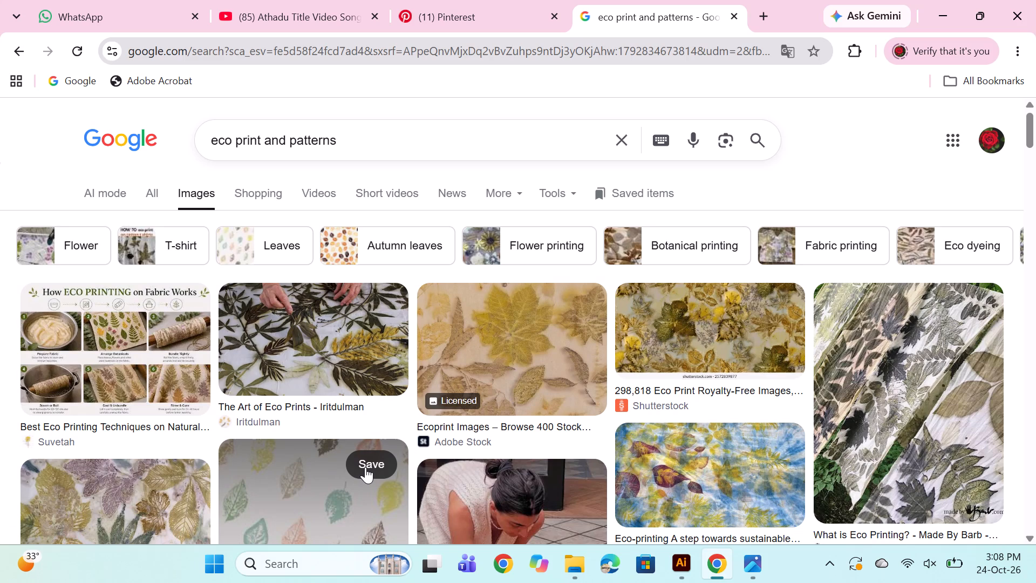
{"action": "scroll", "coordinate": [291, 376], "scroll_direction": "down", "scroll_amount": 1}
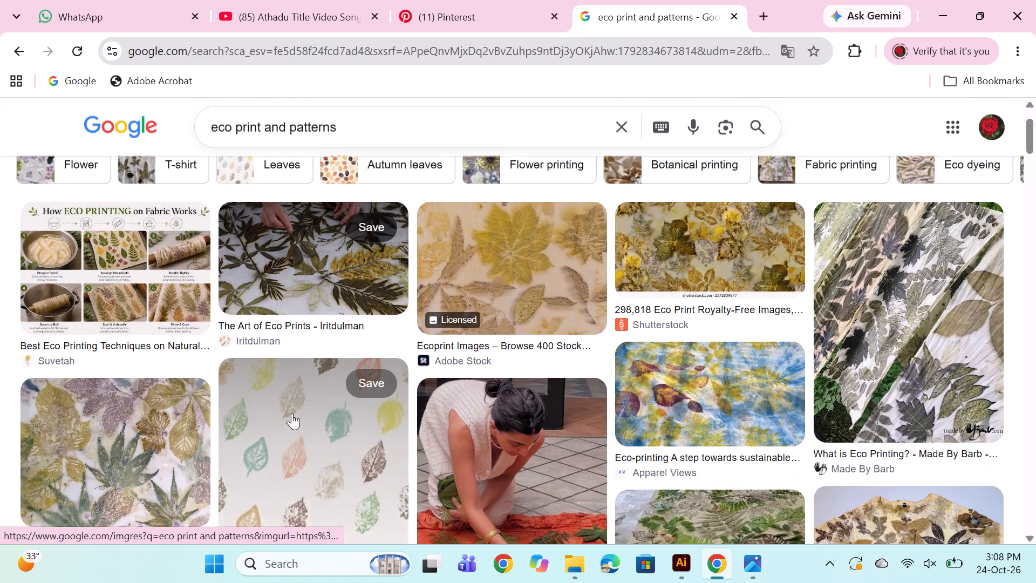
{"action": "scroll", "coordinate": [292, 413], "scroll_direction": "down", "scroll_amount": 1}
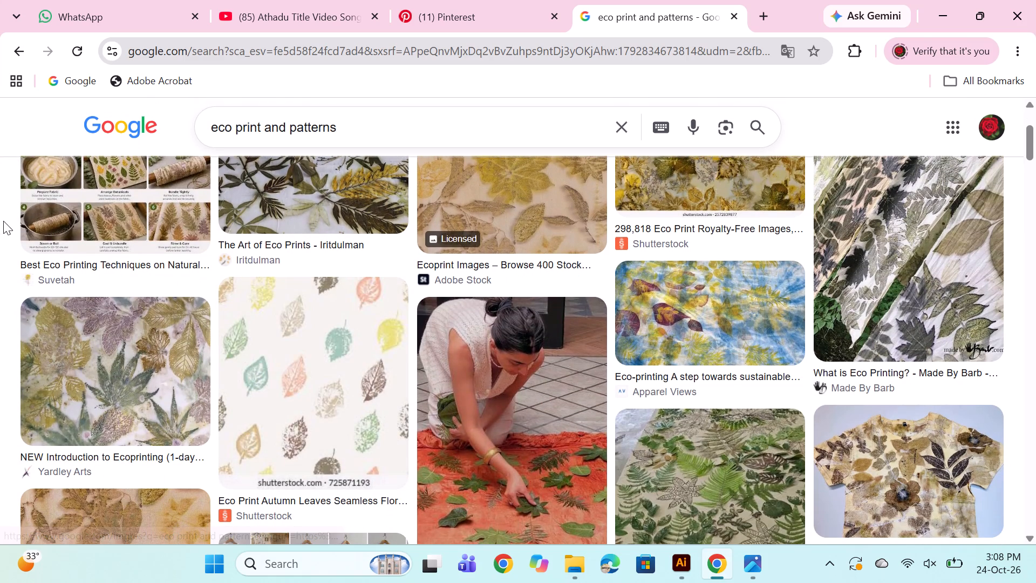
{"action": "scroll", "coordinate": [241, 283], "scroll_direction": "up", "scroll_amount": 4}
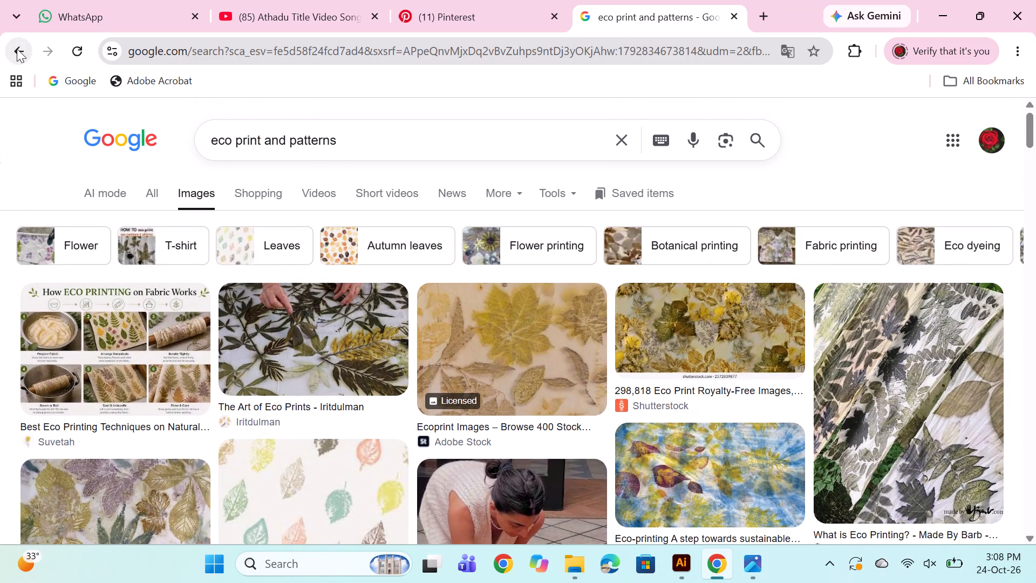
{"action": "left_click", "coordinate": [17, 49]}
Switch to the Pinterest page, dismiss its pop-up, and search for "stripe patterns".
{"action": "left_click", "coordinate": [435, 24]}
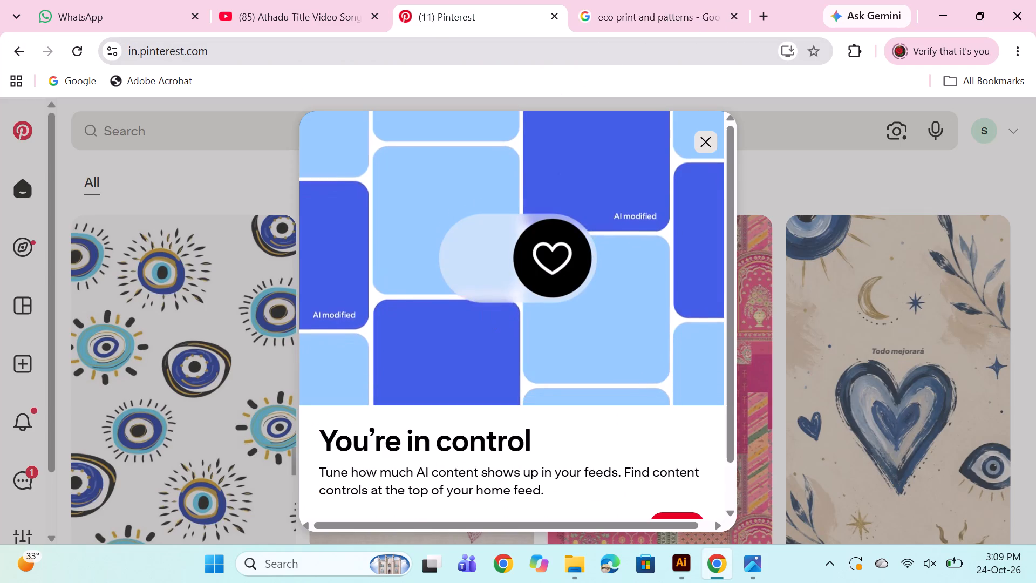
{"action": "left_click", "coordinate": [704, 138]}
{"action": "left_click", "coordinate": [301, 140]}
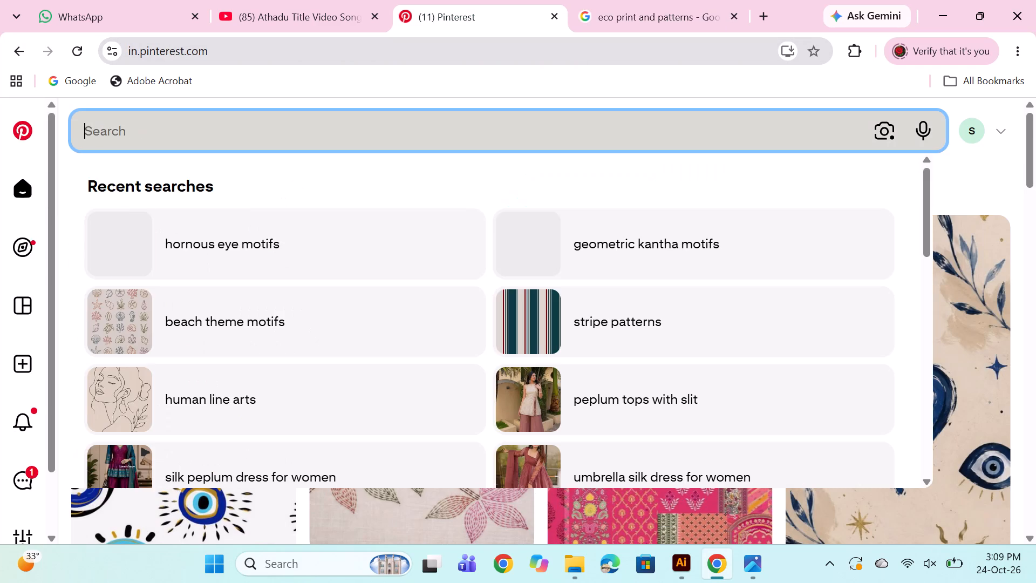
{"action": "type", "text": "stripe"}
{"action": "key", "text": "space"}
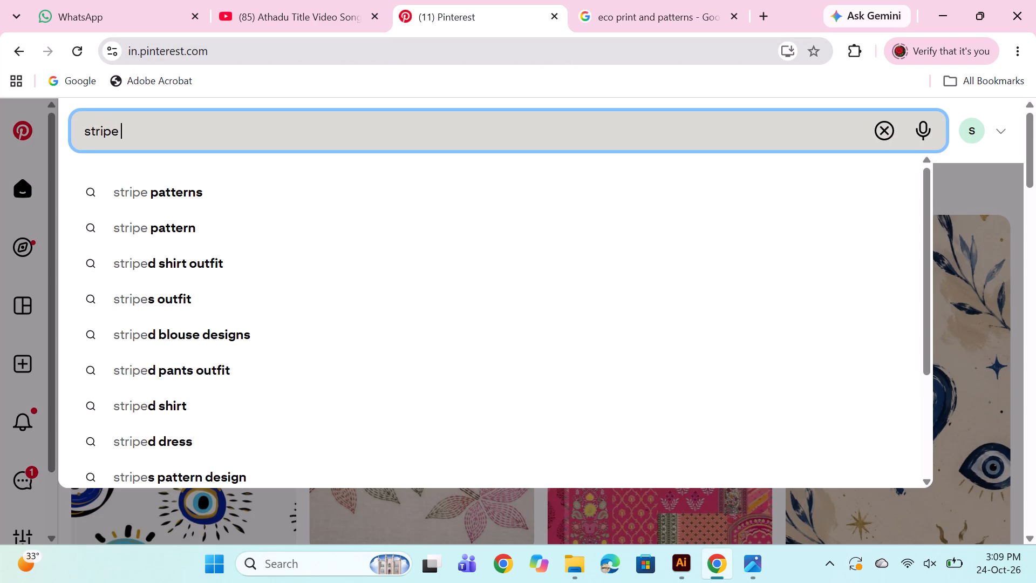
{"action": "left_click", "coordinate": [127, 191]}
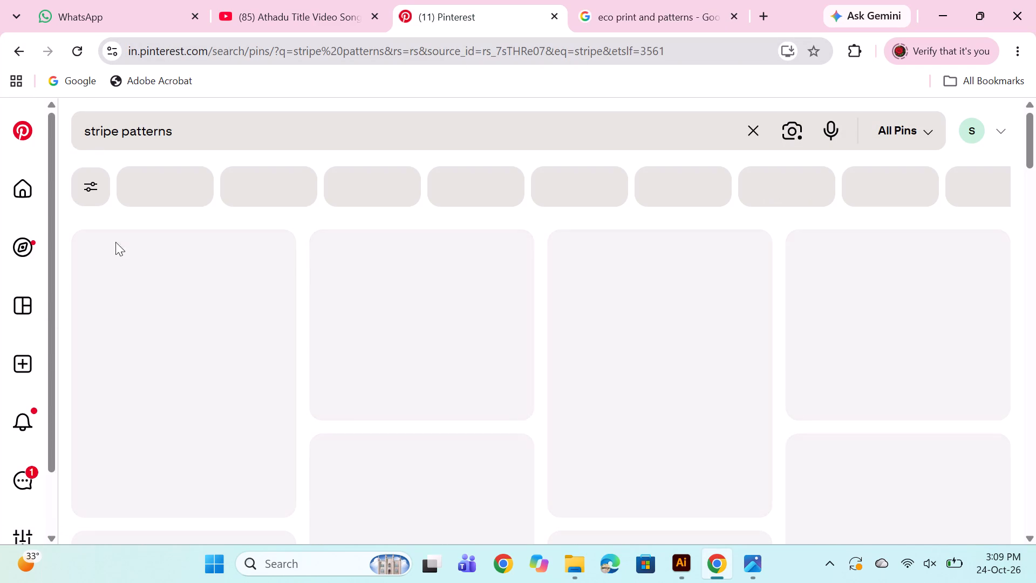
Browse the Pinterest "stripe patterns" results for stripe design references.
{"action": "scroll", "coordinate": [390, 303], "scroll_direction": "down", "scroll_amount": 1}
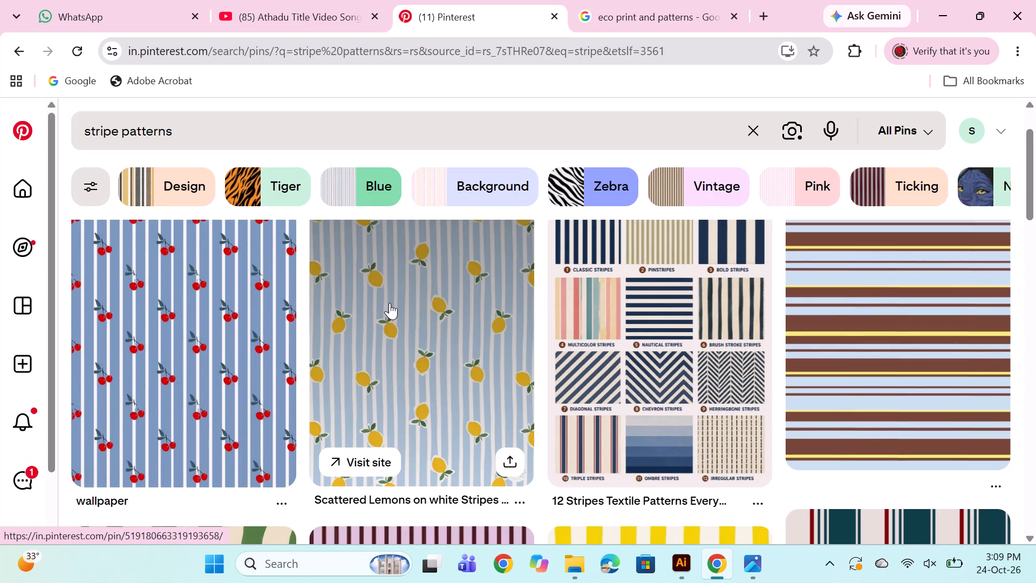
{"action": "scroll", "coordinate": [664, 320], "scroll_direction": "up", "scroll_amount": 1}
{"action": "scroll", "coordinate": [664, 320], "scroll_direction": "down", "scroll_amount": 2}
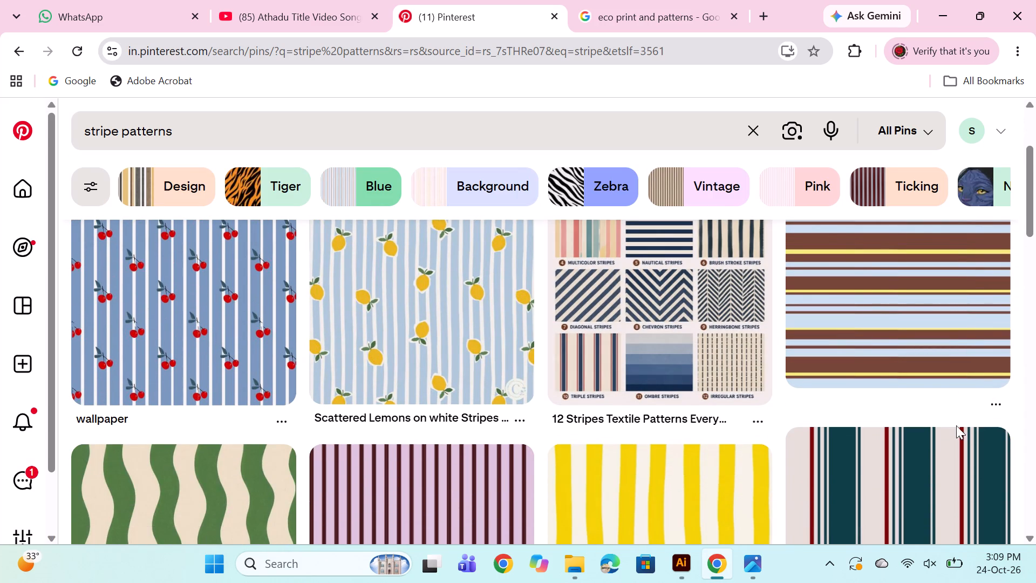
{"action": "scroll", "coordinate": [551, 472], "scroll_direction": "down", "scroll_amount": 2}
{"action": "scroll", "coordinate": [496, 397], "scroll_direction": "down", "scroll_amount": 5}
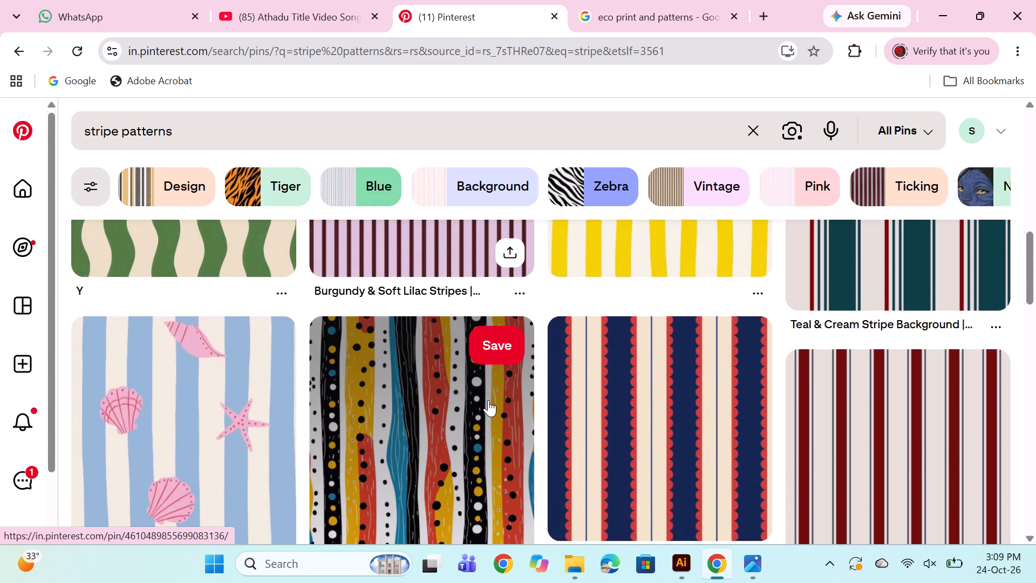
{"action": "scroll", "coordinate": [488, 400], "scroll_direction": "down", "scroll_amount": 4}
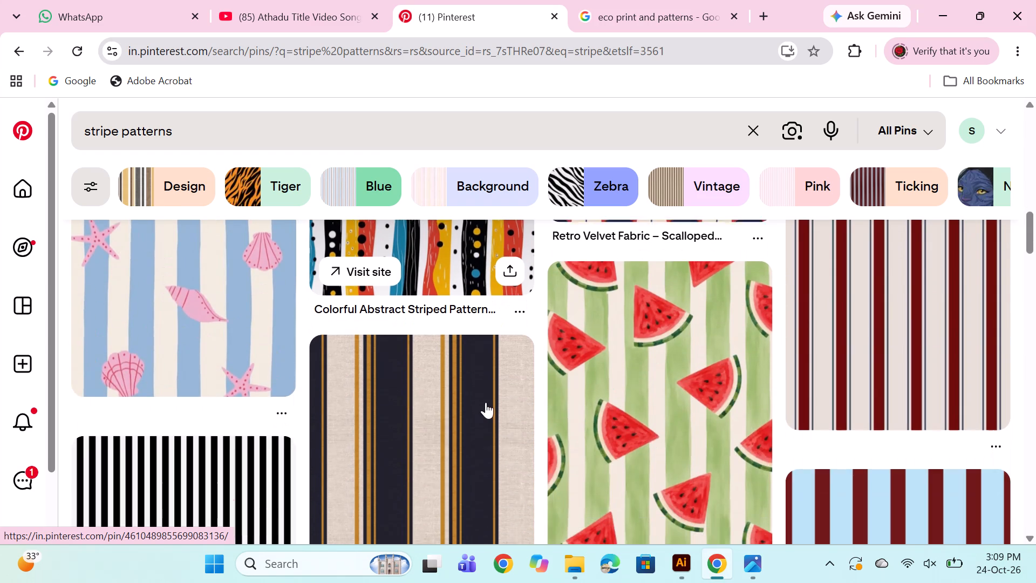
{"action": "scroll", "coordinate": [490, 404], "scroll_direction": "down", "scroll_amount": 8}
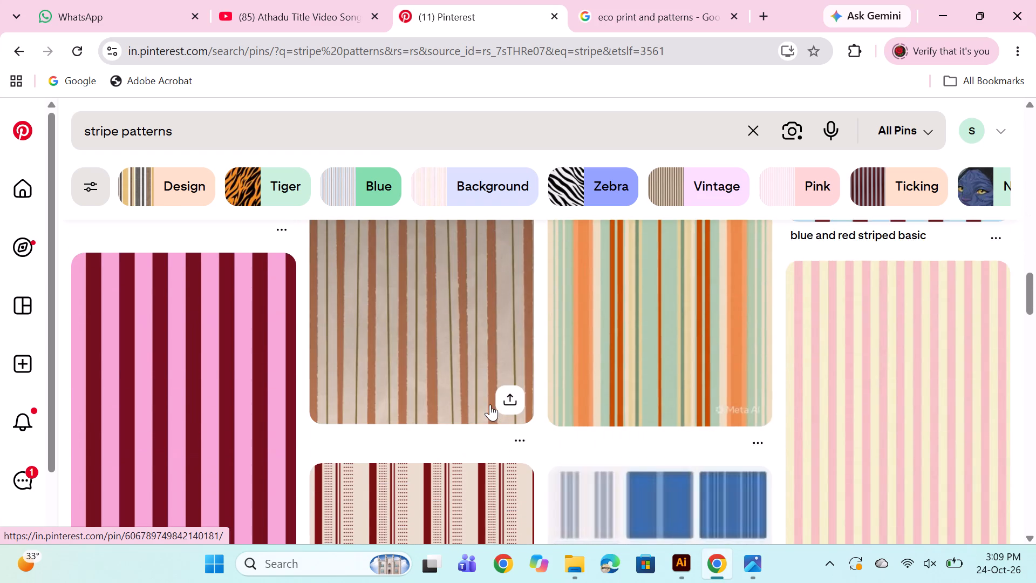
{"action": "scroll", "coordinate": [490, 404], "scroll_direction": "down", "scroll_amount": 13}
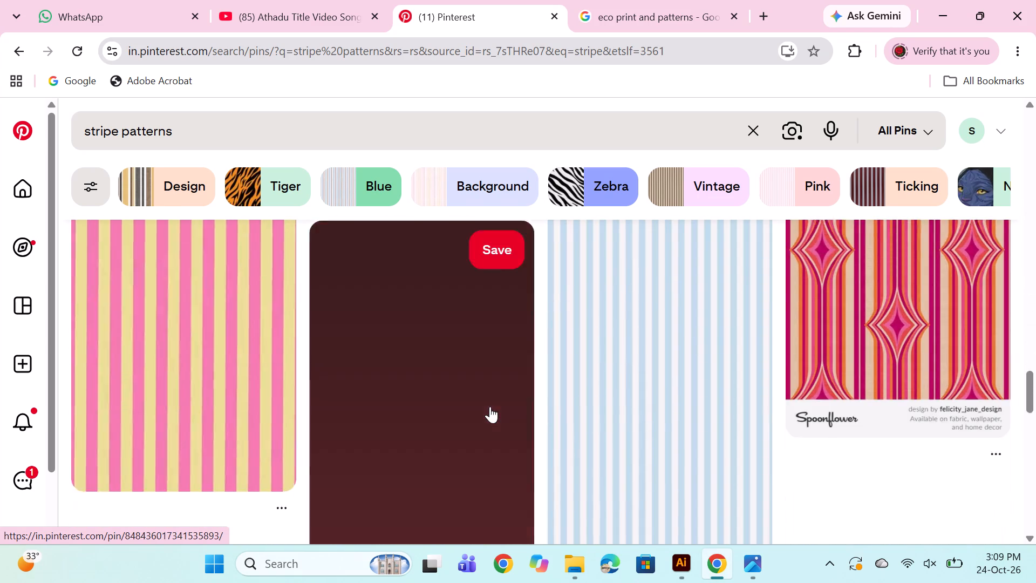
{"action": "scroll", "coordinate": [490, 406], "scroll_direction": "down", "scroll_amount": 5}
{"action": "scroll", "coordinate": [480, 413], "scroll_direction": "up", "scroll_amount": 19}
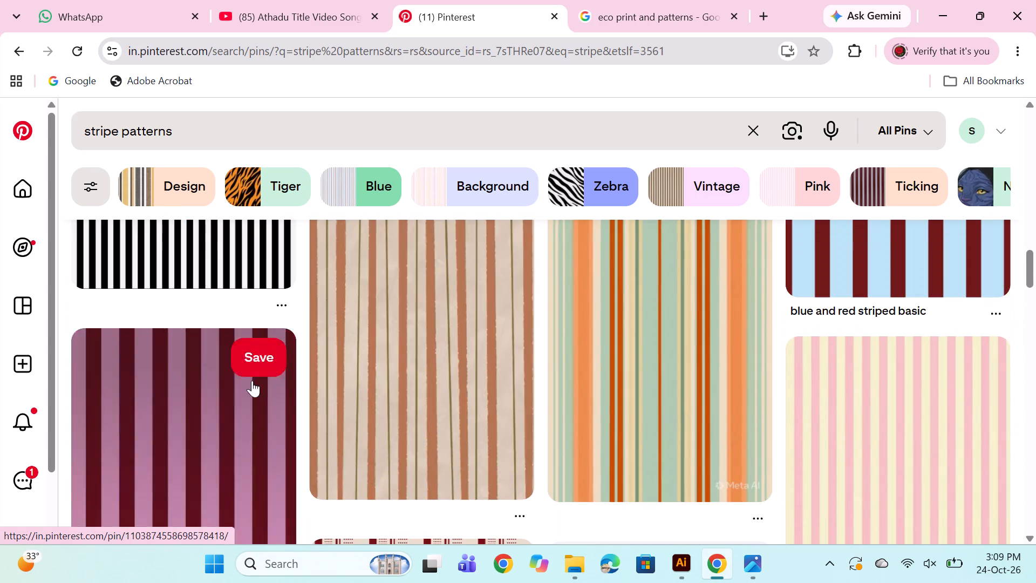
Open the pin with pink seashells on blue stripes for a closer look, and return to the search results.
{"action": "scroll", "coordinate": [222, 304], "scroll_direction": "up", "scroll_amount": 8}
{"action": "left_click", "coordinate": [184, 395]}
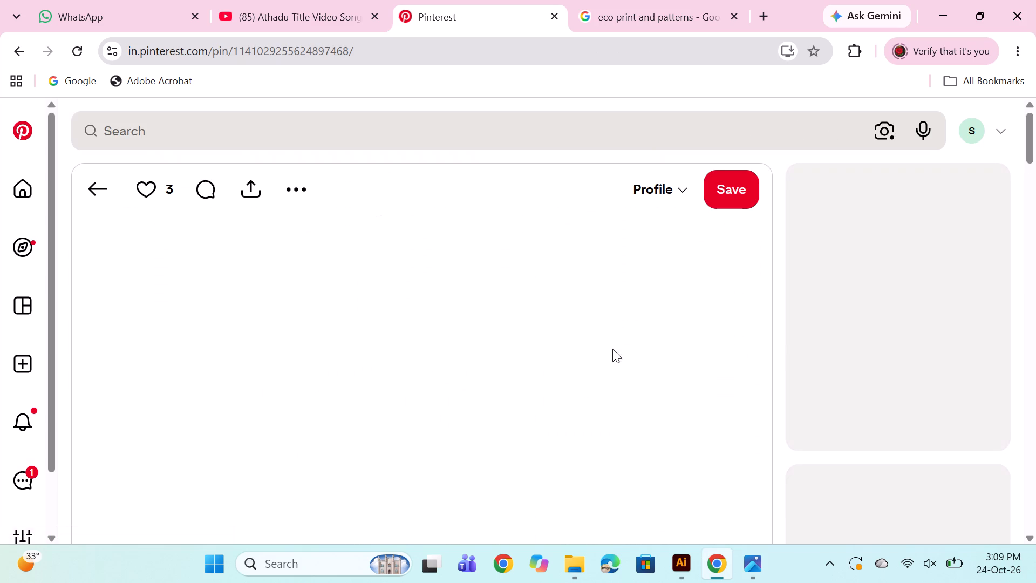
{"action": "scroll", "coordinate": [428, 380], "scroll_direction": "down", "scroll_amount": 3}
{"action": "scroll", "coordinate": [430, 379], "scroll_direction": "up", "scroll_amount": 4}
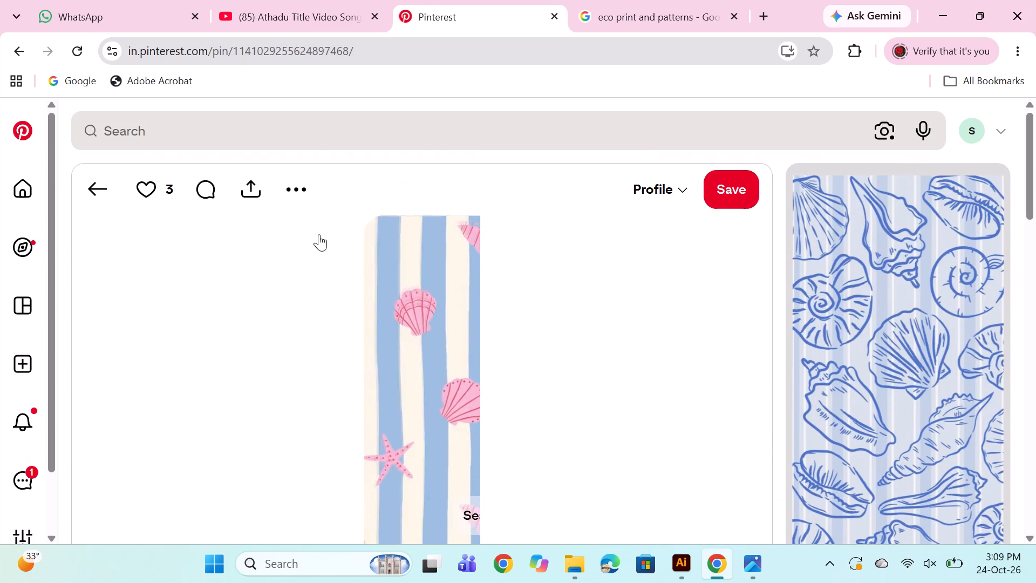
{"action": "left_click", "coordinate": [97, 194]}
Examine more of the "stripe patterns" pins, comparing plain, floral, wavy and multicolour stripes as garment references.
{"action": "scroll", "coordinate": [614, 295], "scroll_direction": "down", "scroll_amount": 5}
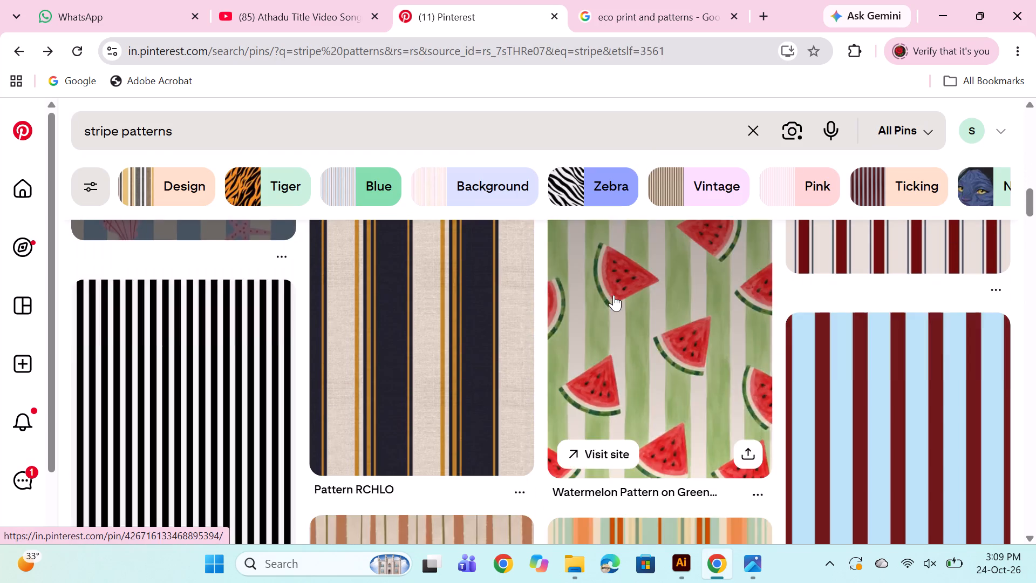
{"action": "scroll", "coordinate": [614, 295], "scroll_direction": "up", "scroll_amount": 5}
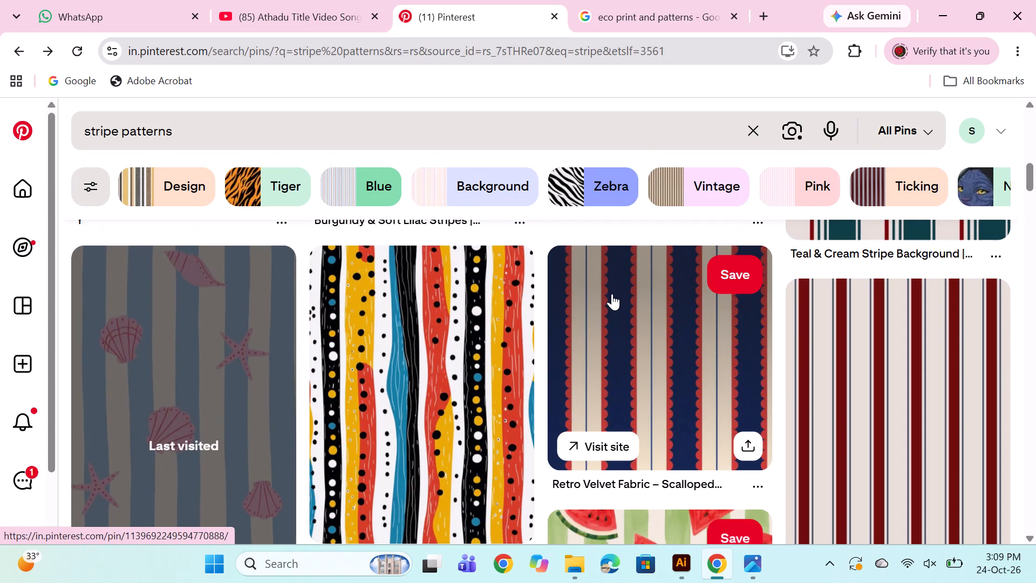
{"action": "scroll", "coordinate": [612, 294], "scroll_direction": "down", "scroll_amount": 6}
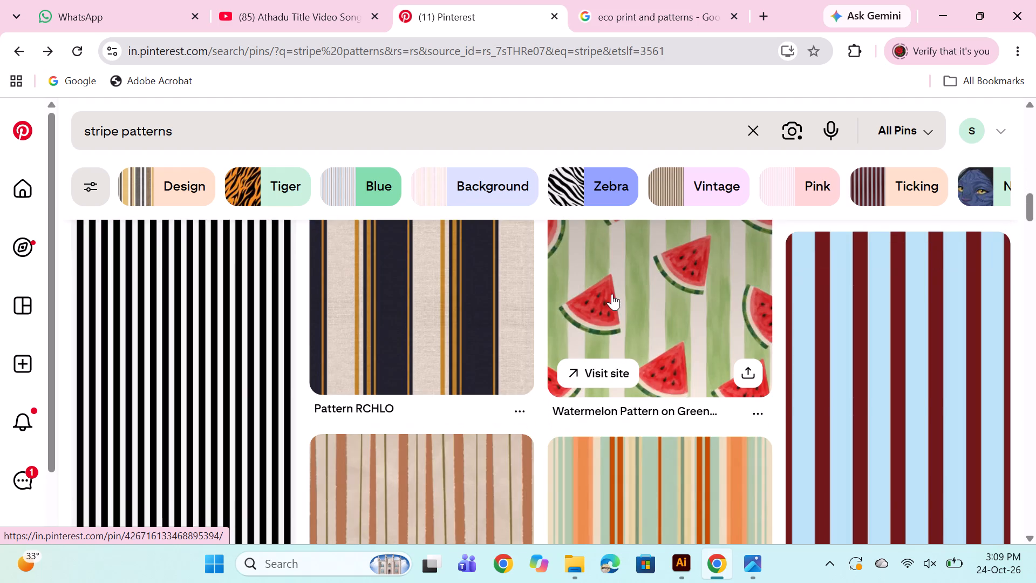
{"action": "scroll", "coordinate": [612, 294], "scroll_direction": "down", "scroll_amount": 14}
{"action": "scroll", "coordinate": [611, 301], "scroll_direction": "up", "scroll_amount": 2}
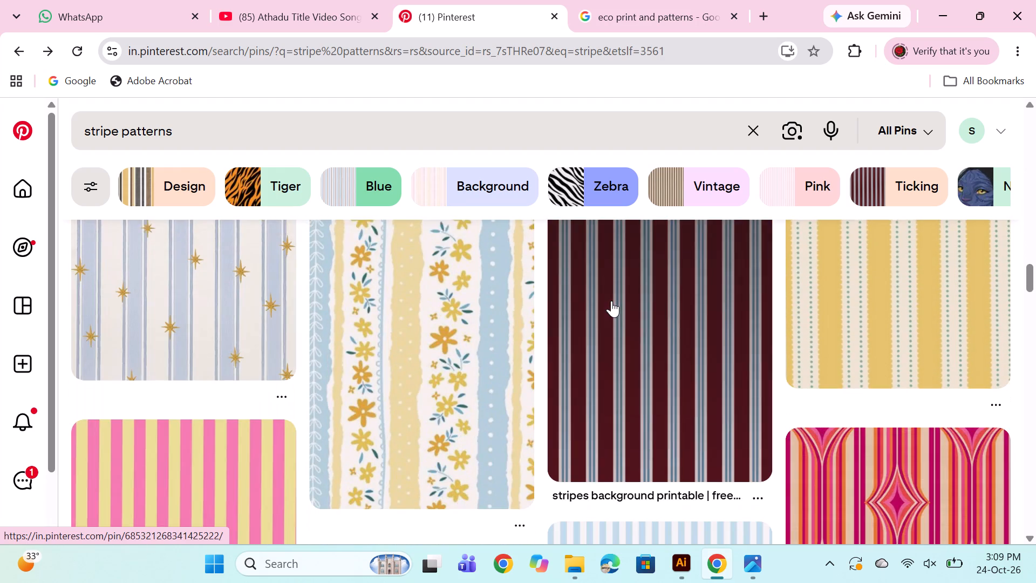
{"action": "scroll", "coordinate": [611, 301], "scroll_direction": "up", "scroll_amount": 2}
{"action": "scroll", "coordinate": [611, 301], "scroll_direction": "down", "scroll_amount": 13}
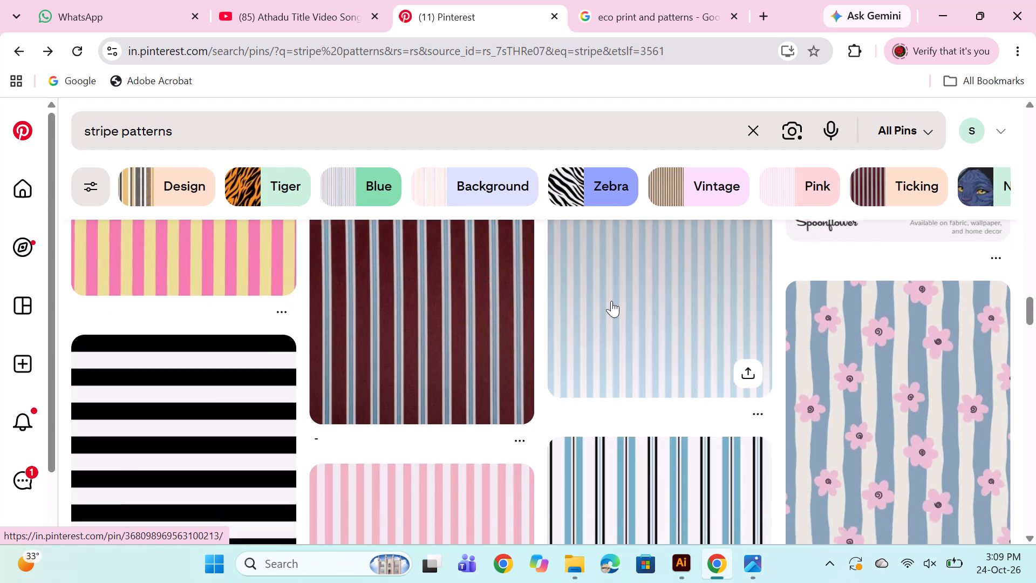
{"action": "scroll", "coordinate": [611, 301], "scroll_direction": "down", "scroll_amount": 6}
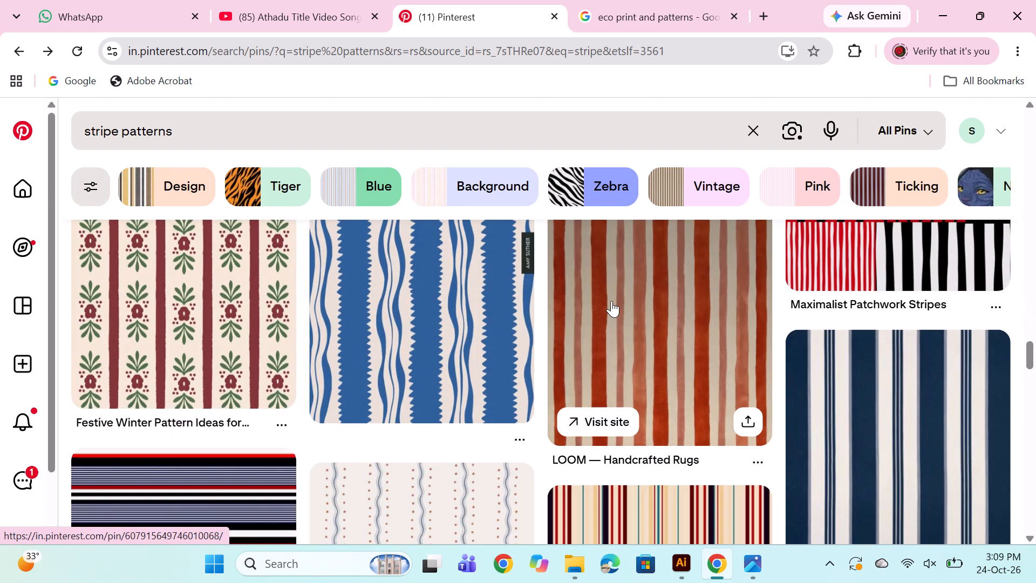
{"action": "scroll", "coordinate": [611, 301], "scroll_direction": "down", "scroll_amount": 7}
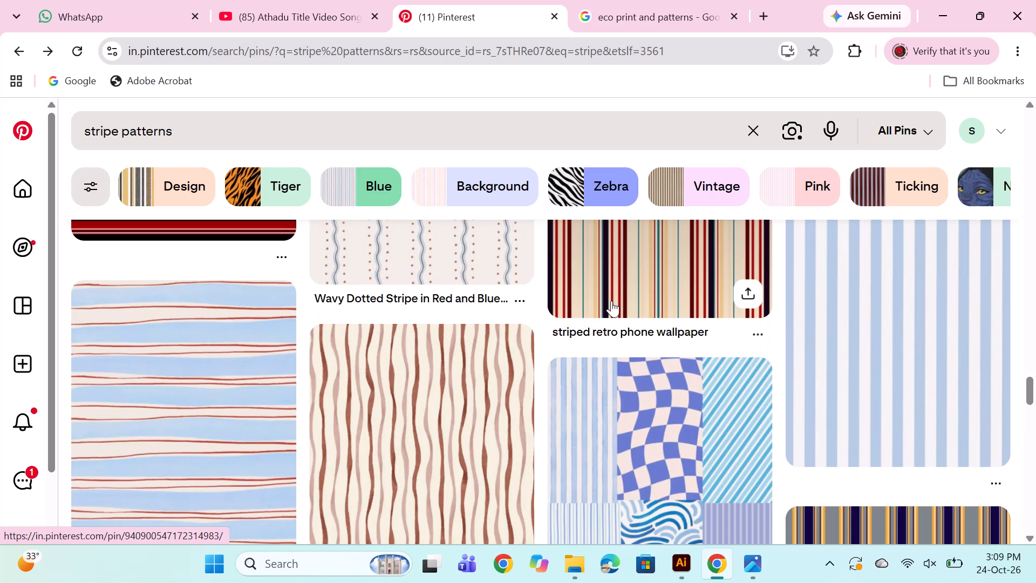
{"action": "scroll", "coordinate": [773, 445], "scroll_direction": "up", "scroll_amount": 3}
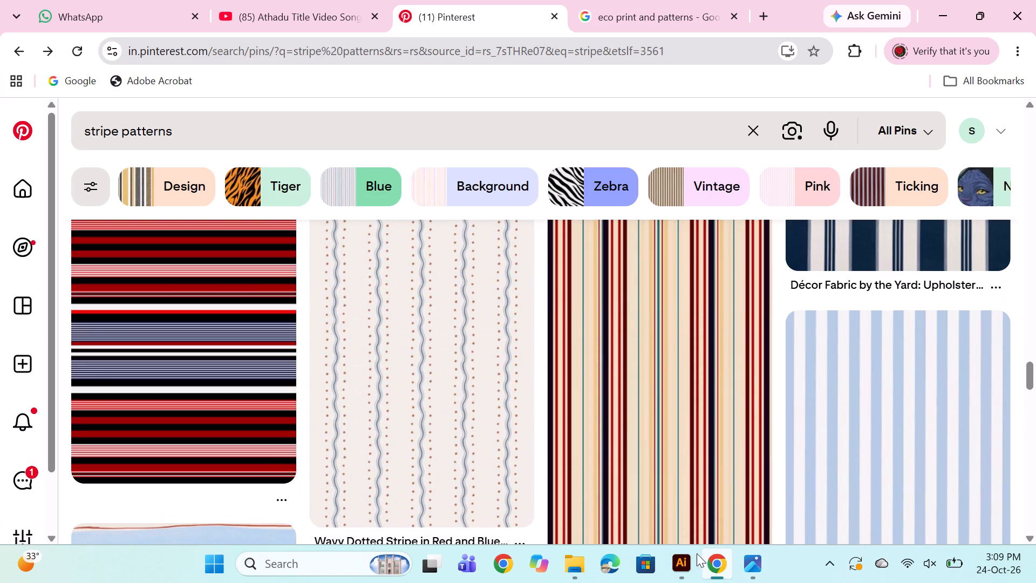
{"action": "scroll", "coordinate": [672, 508], "scroll_direction": "up", "scroll_amount": 20}
{"action": "scroll", "coordinate": [672, 508], "scroll_direction": "up", "scroll_amount": 12}
{"action": "scroll", "coordinate": [724, 397], "scroll_direction": "down", "scroll_amount": 1}
{"action": "scroll", "coordinate": [724, 397], "scroll_direction": "up", "scroll_amount": 10}
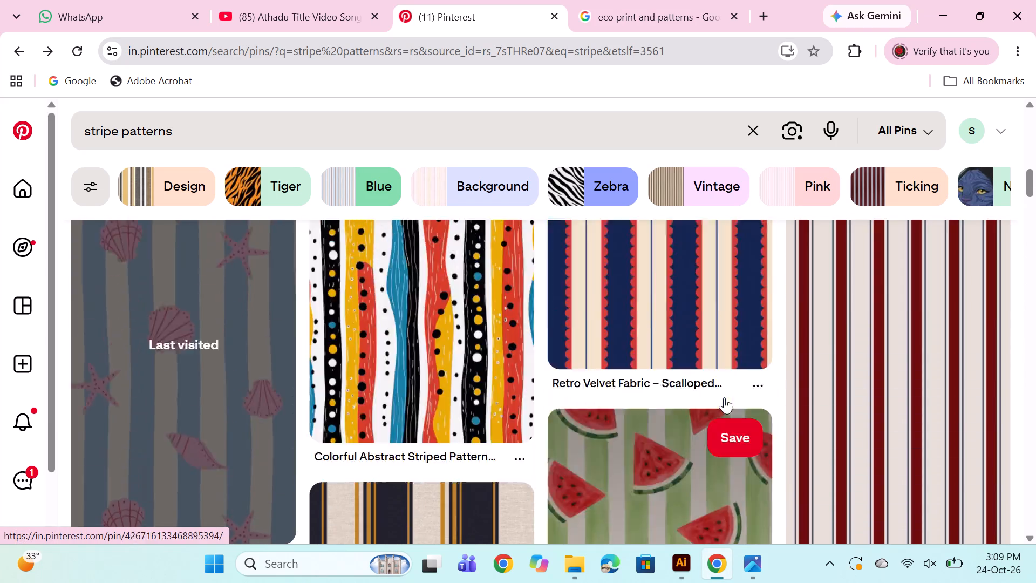
{"action": "scroll", "coordinate": [724, 397], "scroll_direction": "up", "scroll_amount": 11}
{"action": "scroll", "coordinate": [724, 397], "scroll_direction": "down", "scroll_amount": 11}
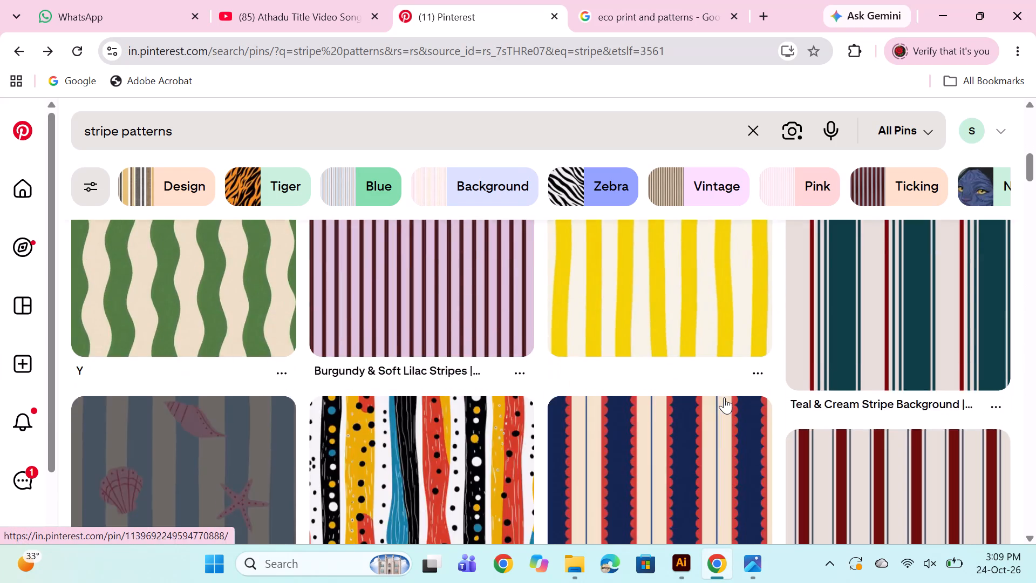
{"action": "scroll", "coordinate": [724, 397], "scroll_direction": "down", "scroll_amount": 2}
Switch to Illustrator and show the whole DESIGN 5.ai artboard with the garment pieces.
{"action": "left_click", "coordinate": [683, 558]}
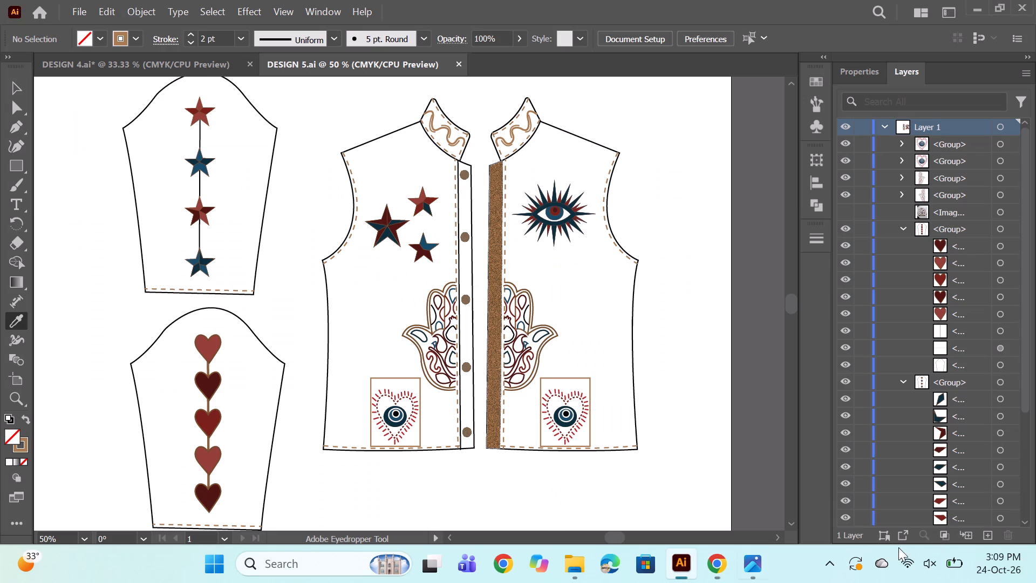
{"action": "scroll", "coordinate": [611, 227], "scroll_direction": "down", "scroll_amount": 1, "text": "alt"}
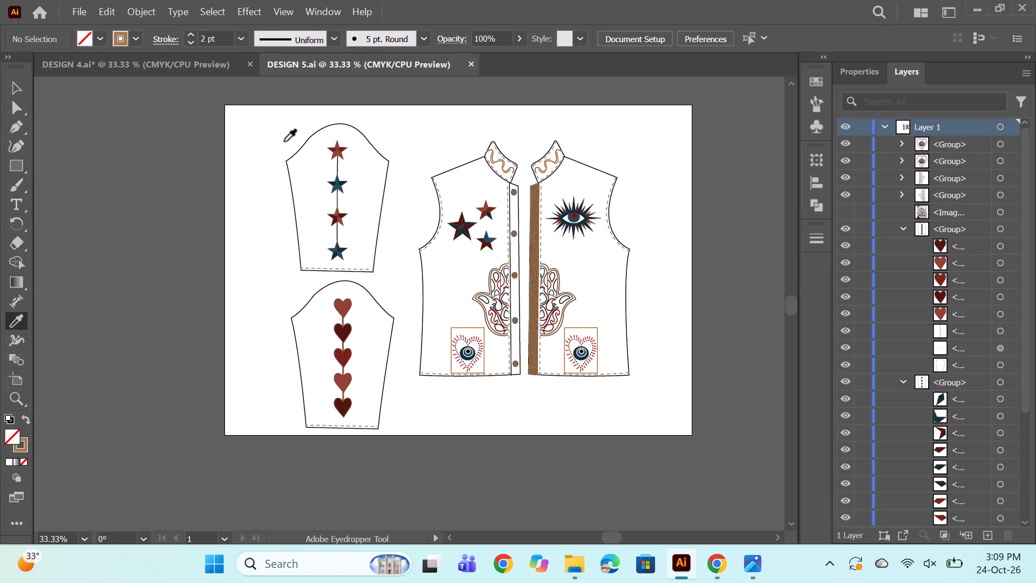
Save both open documents, DESIGN 4.ai and DESIGN 5.ai.
{"action": "left_click", "coordinate": [186, 62]}
{"action": "key", "text": "ctrl+s"}
{"action": "left_click", "coordinate": [339, 63]}
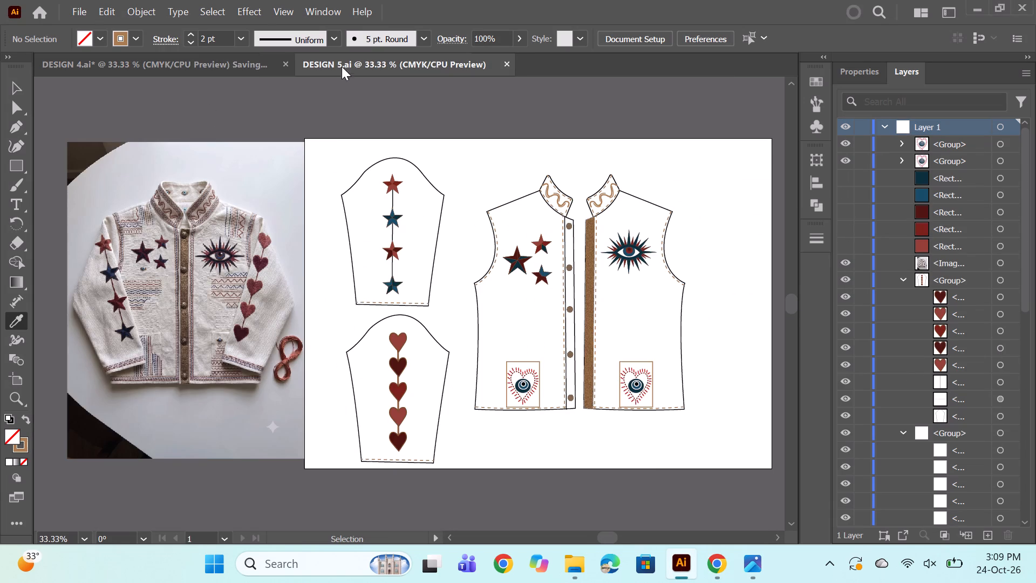
{"action": "key", "text": "ctrl+s"}
{"action": "left_click", "coordinate": [179, 64]}
{"action": "key", "text": "ctrl+s"}
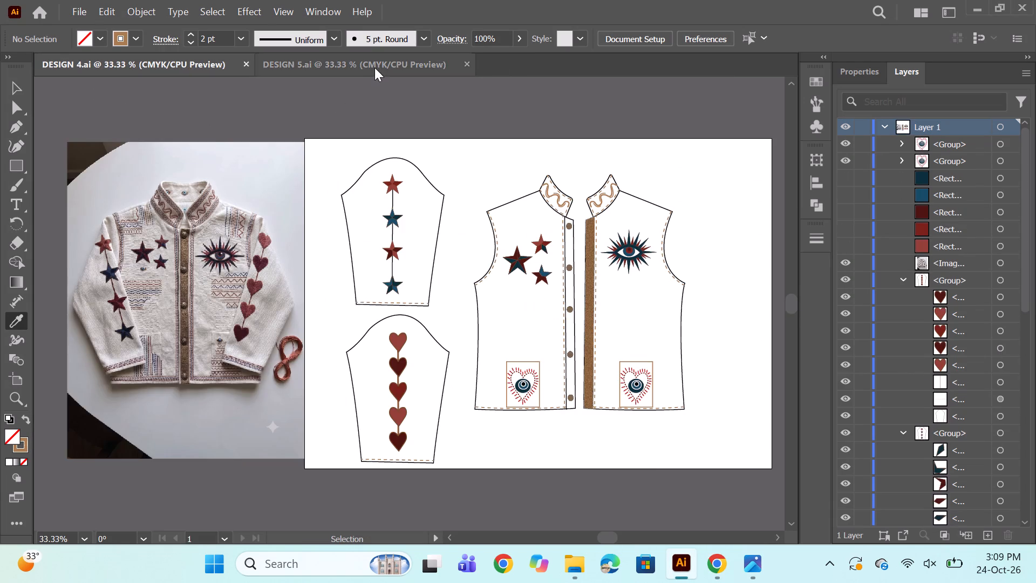
{"action": "left_click", "coordinate": [371, 62]}
{"action": "key", "text": "ctrl+s"}
Create a new blank landscape document.
{"action": "left_click", "coordinate": [44, 10]}
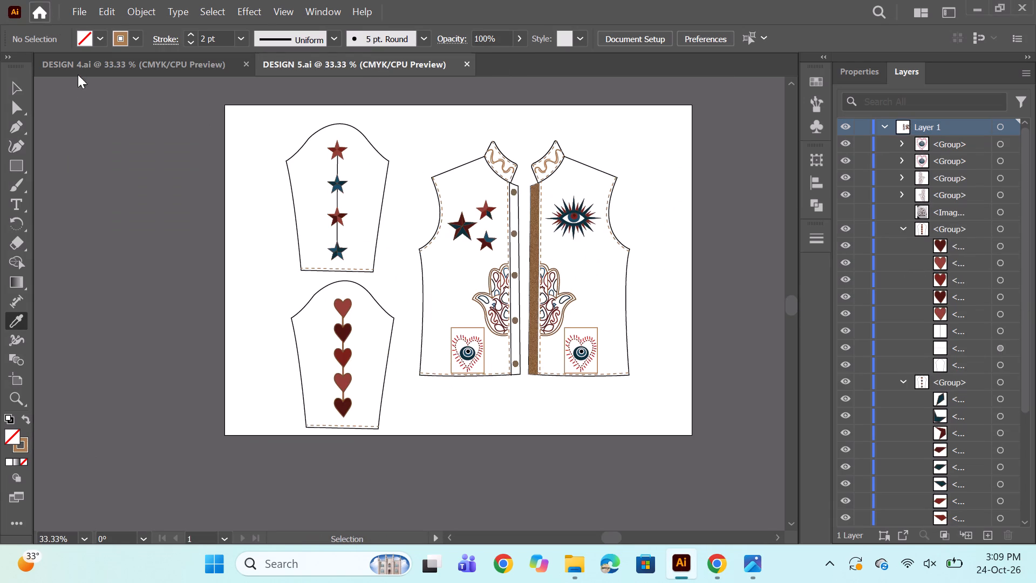
{"action": "left_click", "coordinate": [39, 109]}
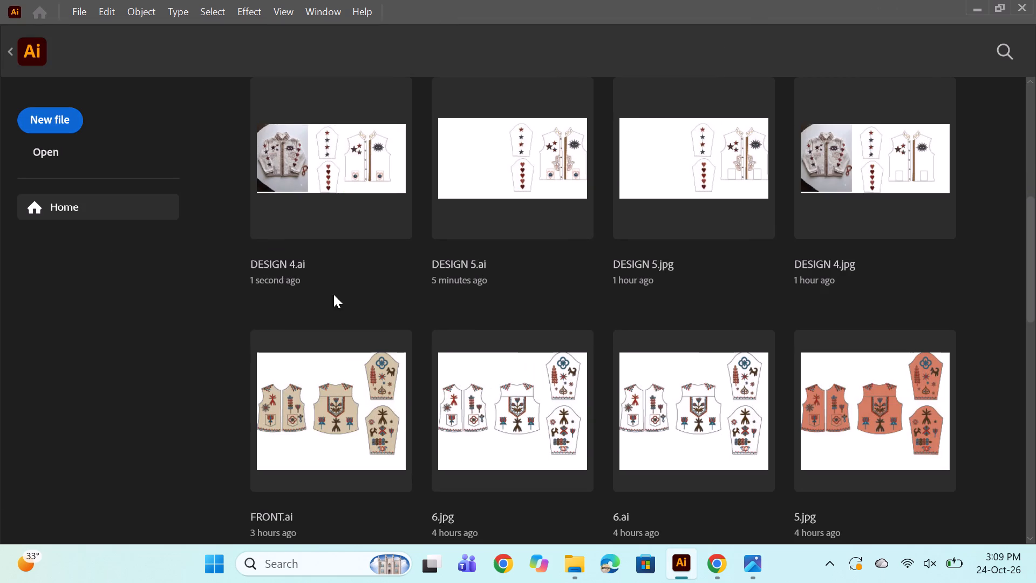
{"action": "left_click", "coordinate": [819, 541]}
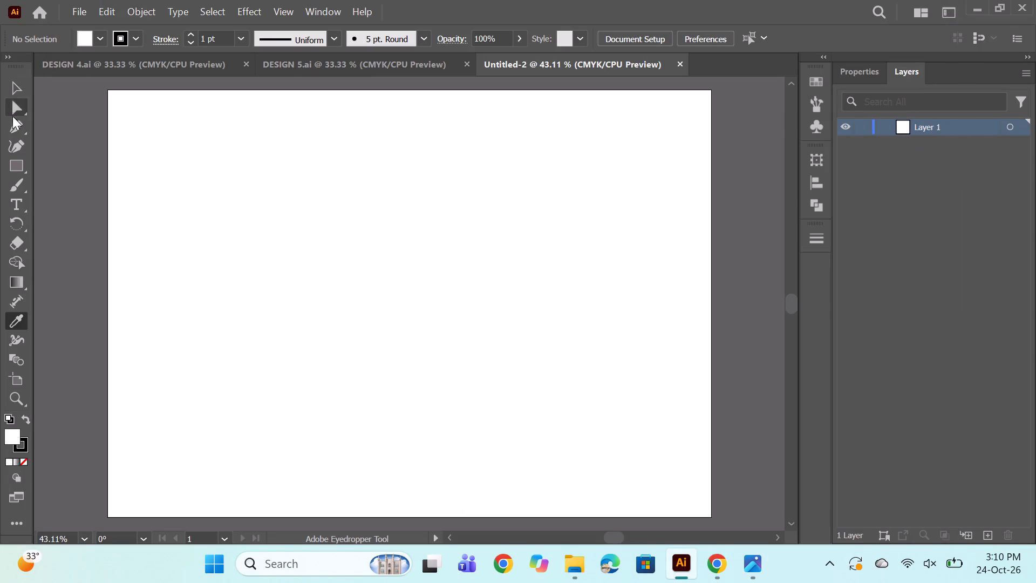
Draw a narrow vertical rectangle along the artboard's left edge, spanning its full height of about 11.69 in.
{"action": "left_click", "coordinate": [20, 162]}
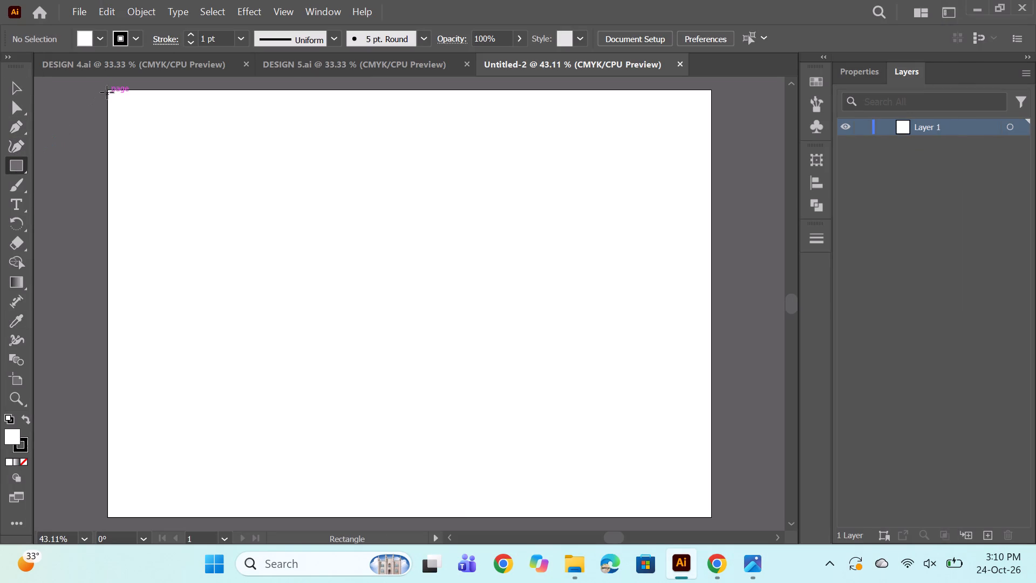
{"action": "left_click_drag", "start_coordinate": [106, 90], "coordinate": [131, 160]}
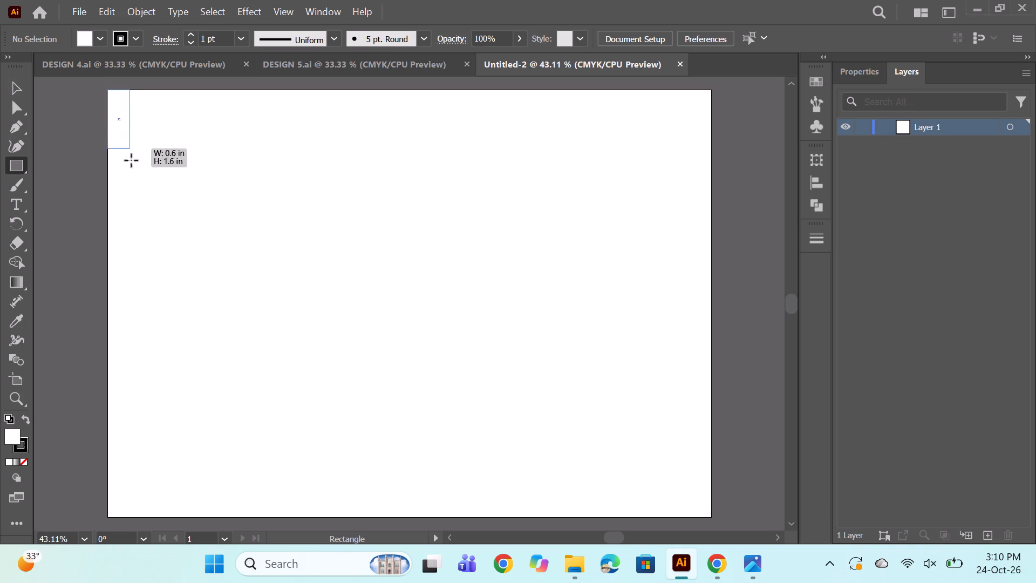
{"action": "left_click_drag", "start_coordinate": [131, 160], "coordinate": [131, 484]}
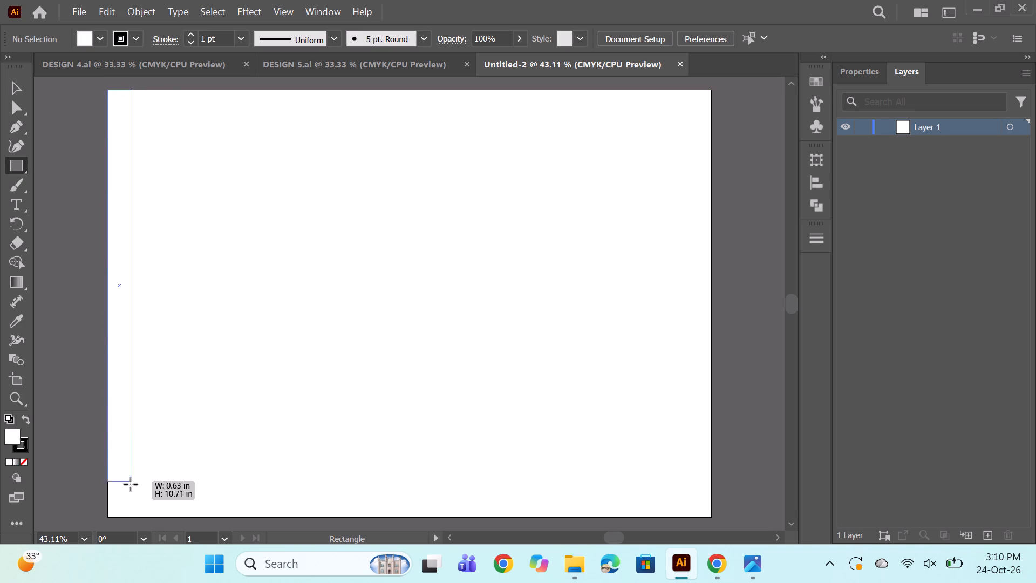
{"action": "left_click_drag", "start_coordinate": [131, 484], "coordinate": [131, 517]}
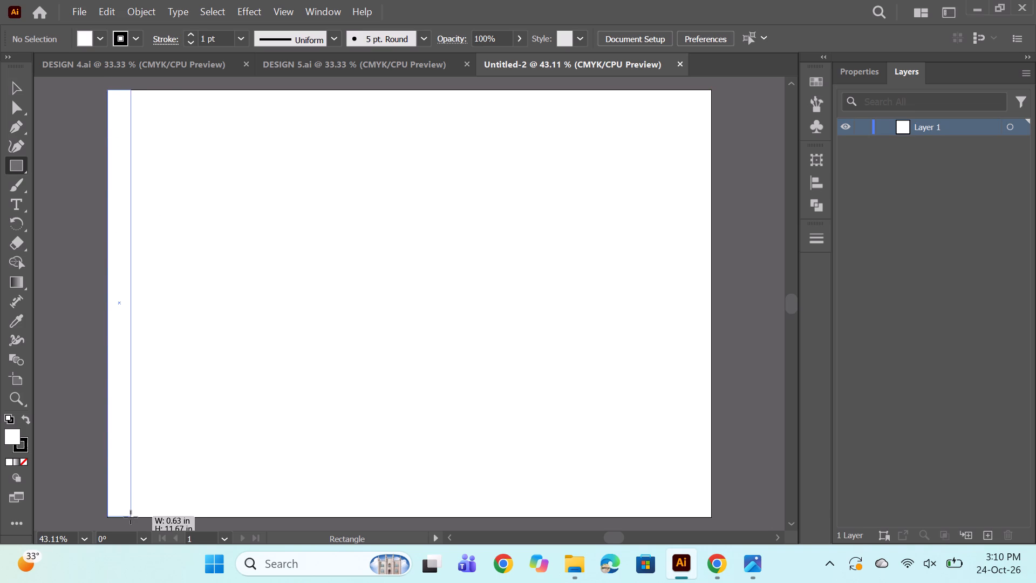
{"action": "left_click_drag", "start_coordinate": [131, 517], "coordinate": [131, 513]}
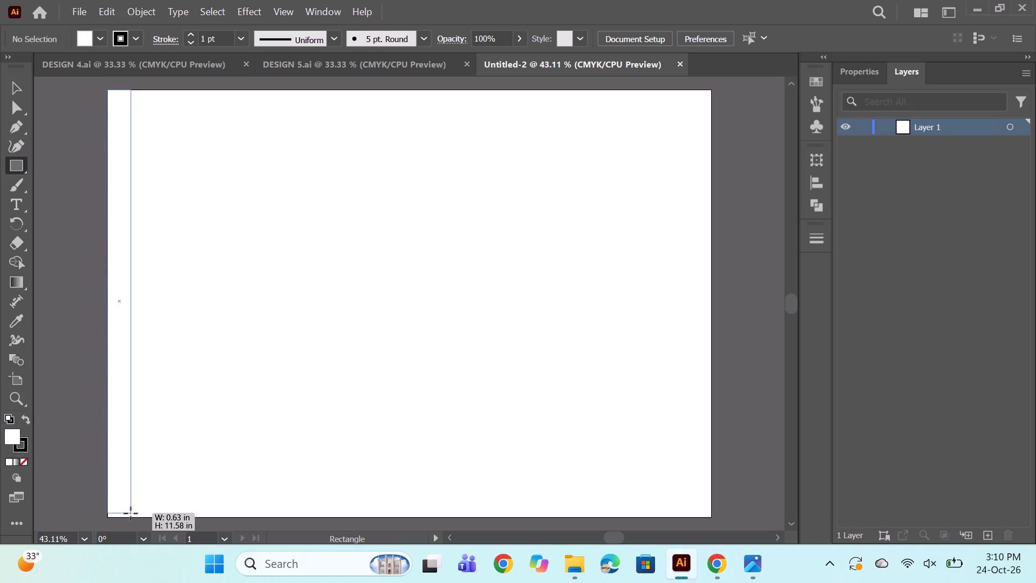
{"action": "left_click_drag", "start_coordinate": [131, 513], "coordinate": [131, 514]}
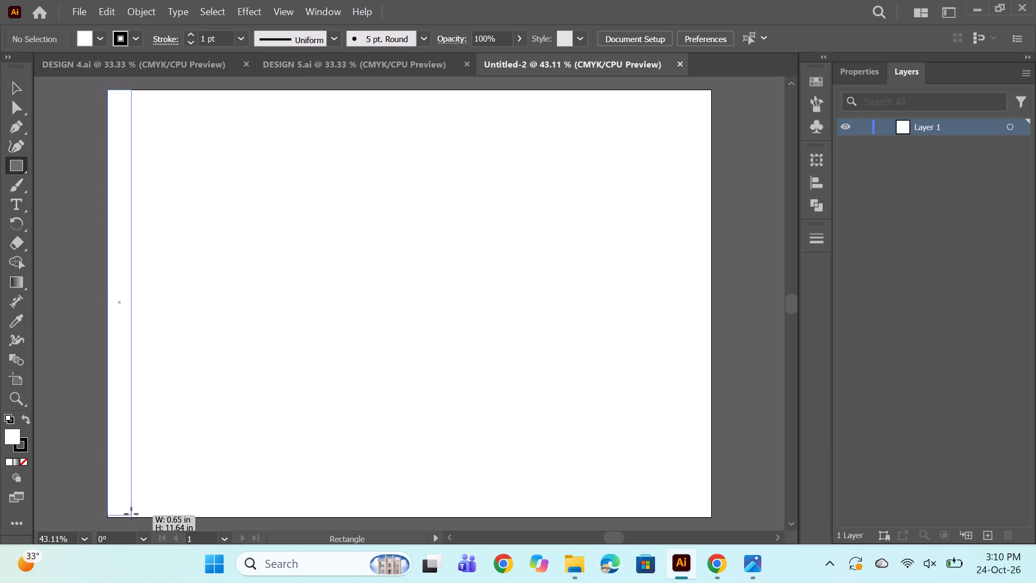
{"action": "left_click_drag", "start_coordinate": [131, 514], "coordinate": [127, 517]}
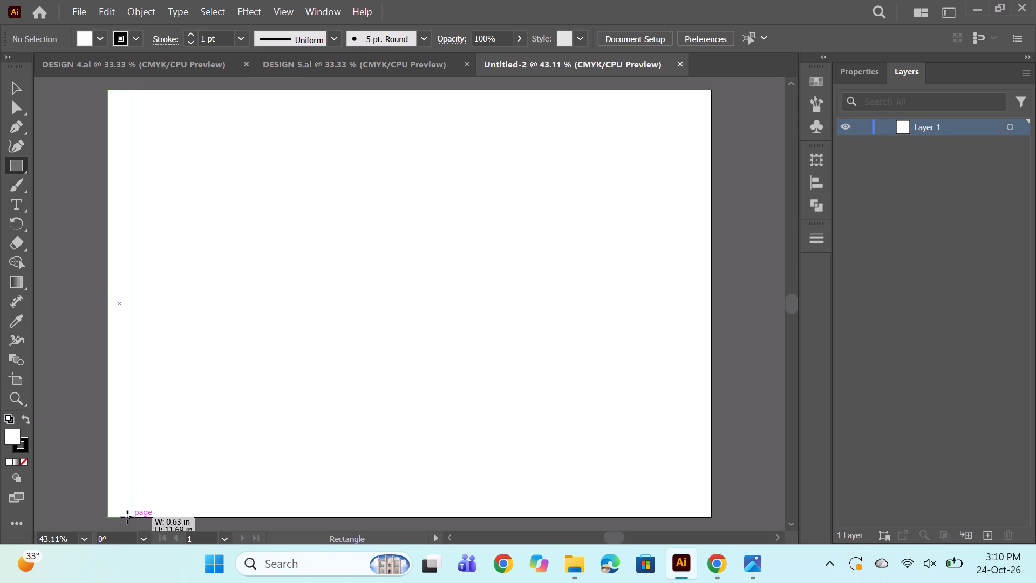
{"action": "left_click_drag", "start_coordinate": [127, 517], "coordinate": [122, 517]}
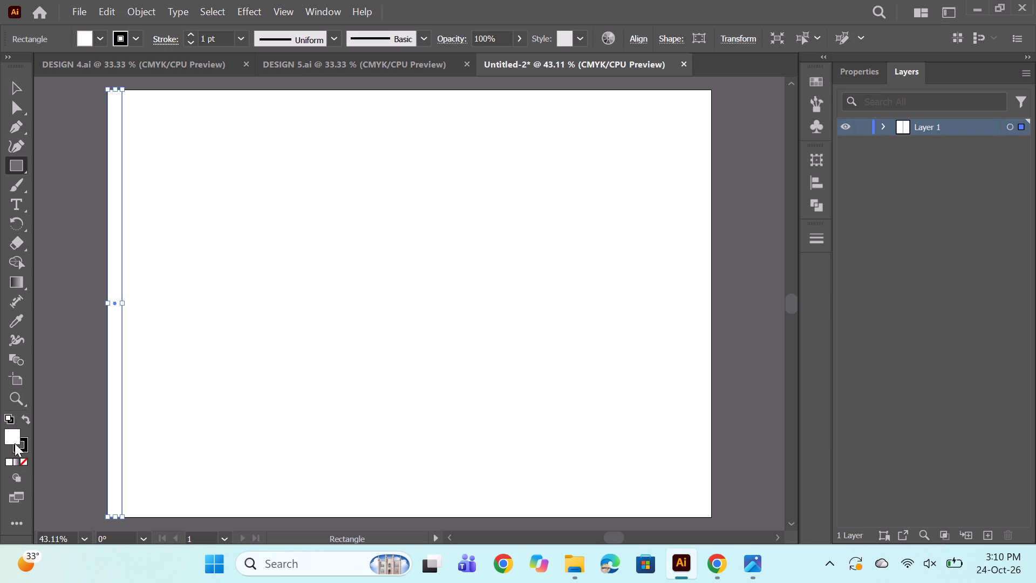
Fill the narrow vertical rectangle with a pale pink.
{"action": "double_click", "coordinate": [15, 437]}
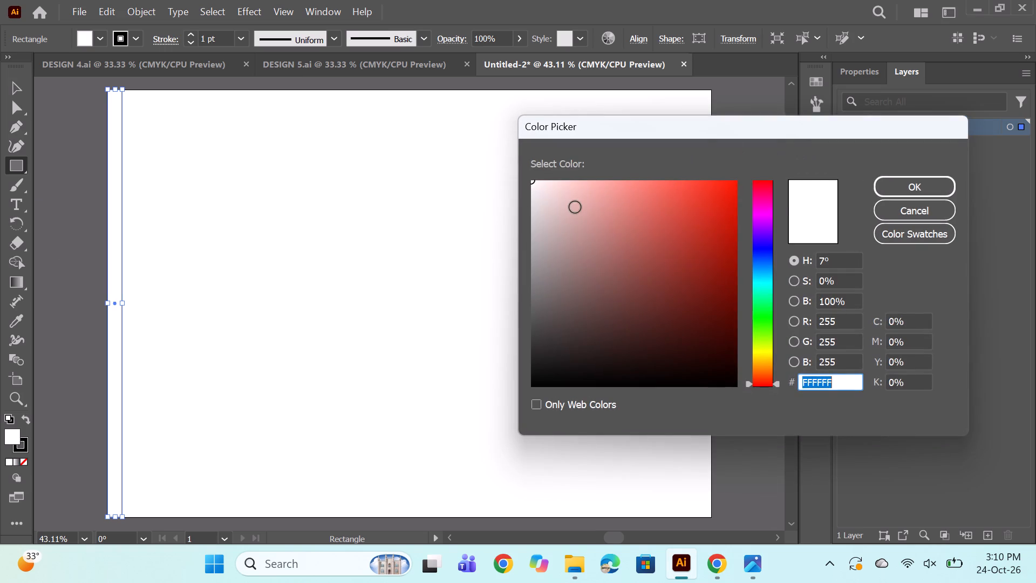
{"action": "left_click", "coordinate": [575, 207]}
{"action": "left_click", "coordinate": [875, 185]}
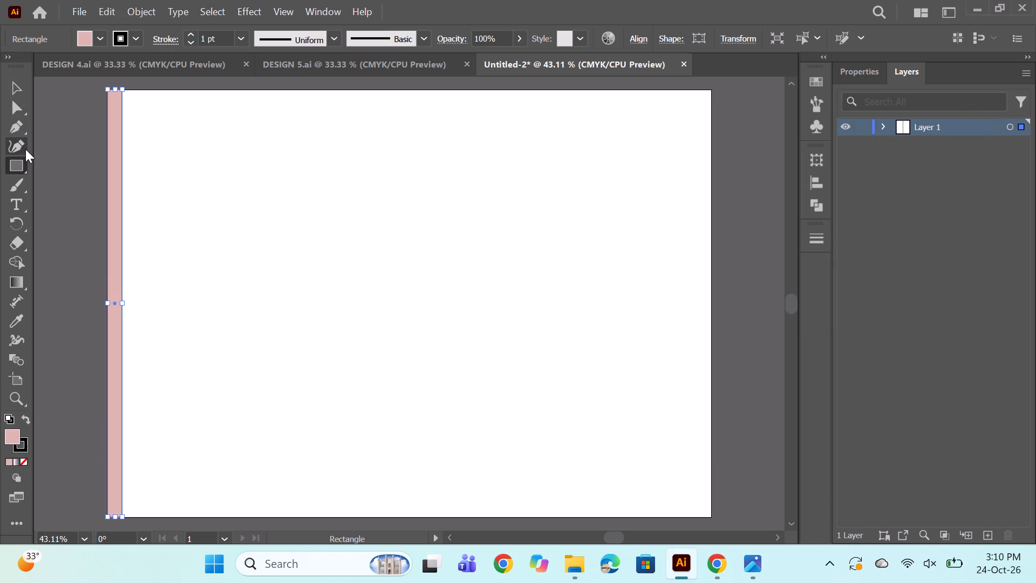
Duplicate the pink stripe horizontally so the copy sits directly against its right edge.
{"action": "left_click", "coordinate": [17, 94]}
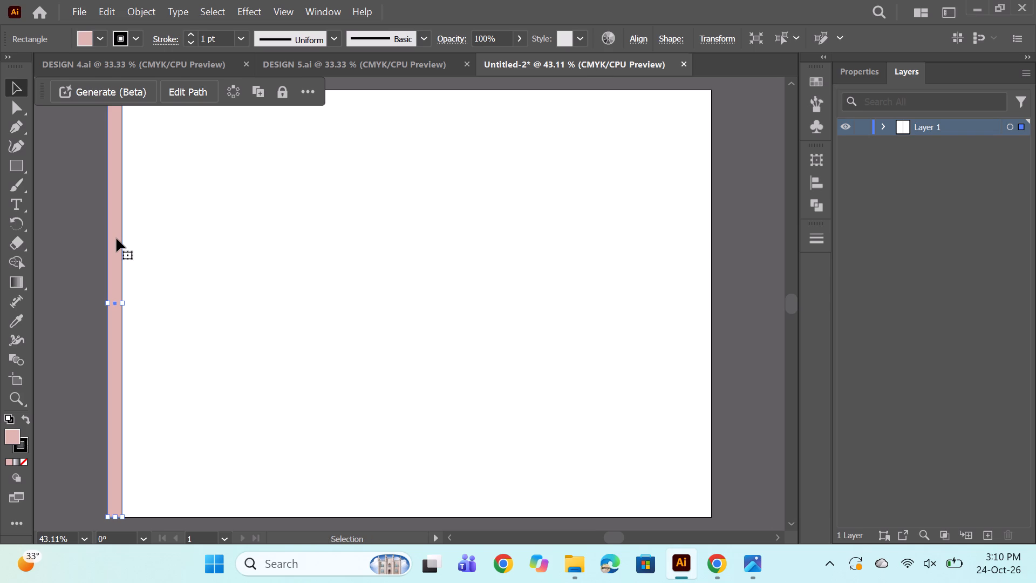
{"action": "left_click_drag", "start_coordinate": [117, 239], "coordinate": [126, 239], "text": "alt+shift"}
{"action": "left_click_drag", "start_coordinate": [121, 239], "coordinate": [135, 239], "text": "alt+shift"}
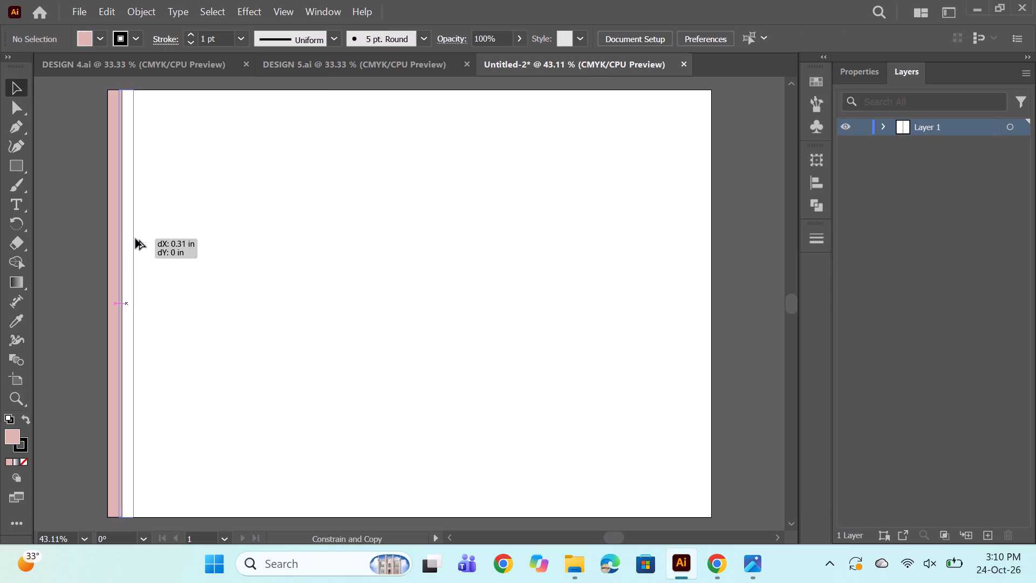
{"action": "left_click_drag", "start_coordinate": [135, 239], "coordinate": [138, 241], "text": "alt+shift"}
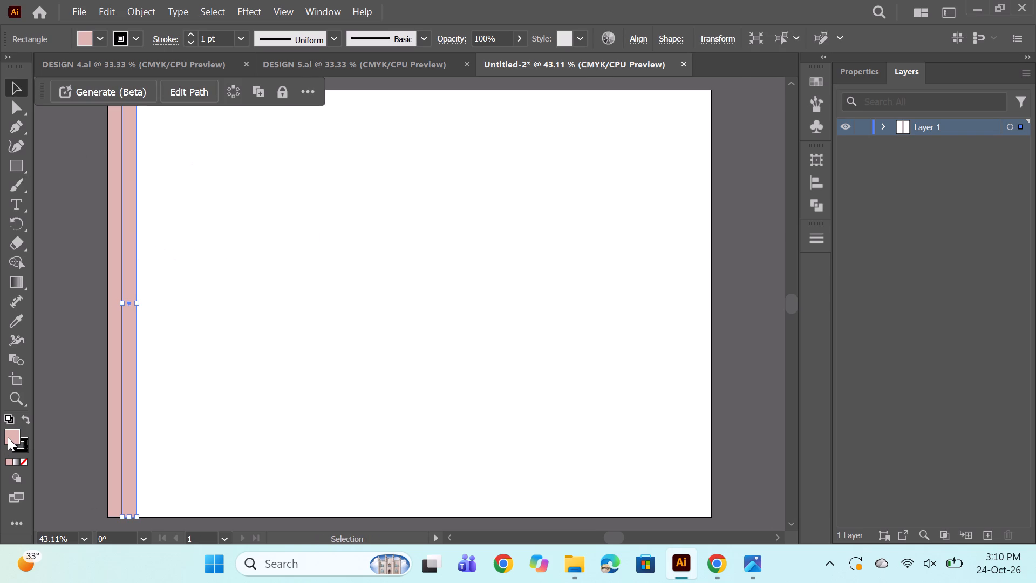
Fill the duplicated stripe with a dark maroon red and deselect it.
{"action": "double_click", "coordinate": [8, 437]}
{"action": "left_click", "coordinate": [671, 297]}
{"action": "left_click", "coordinate": [881, 191]}
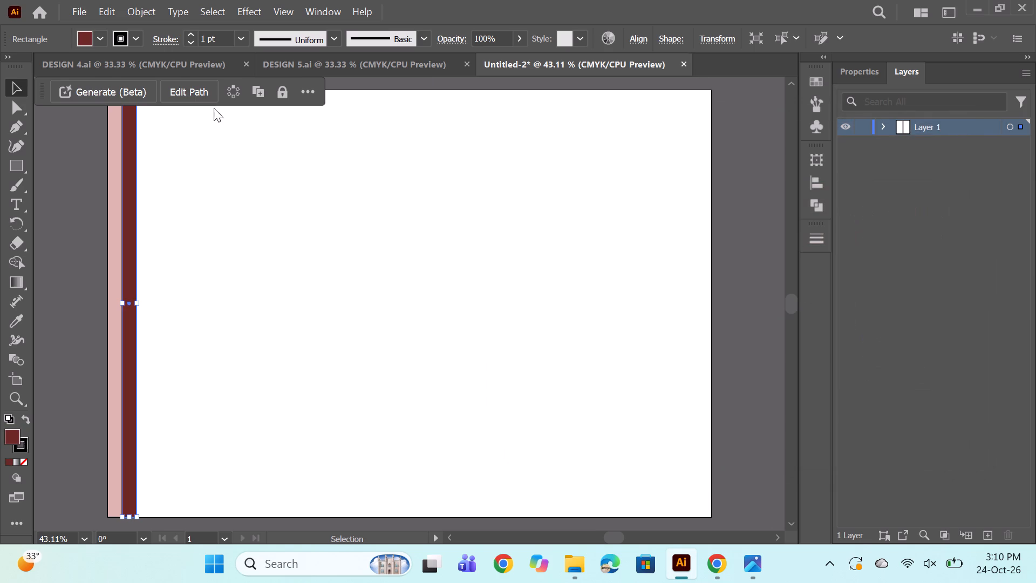
{"action": "left_click", "coordinate": [68, 219], "text": "ctrl"}
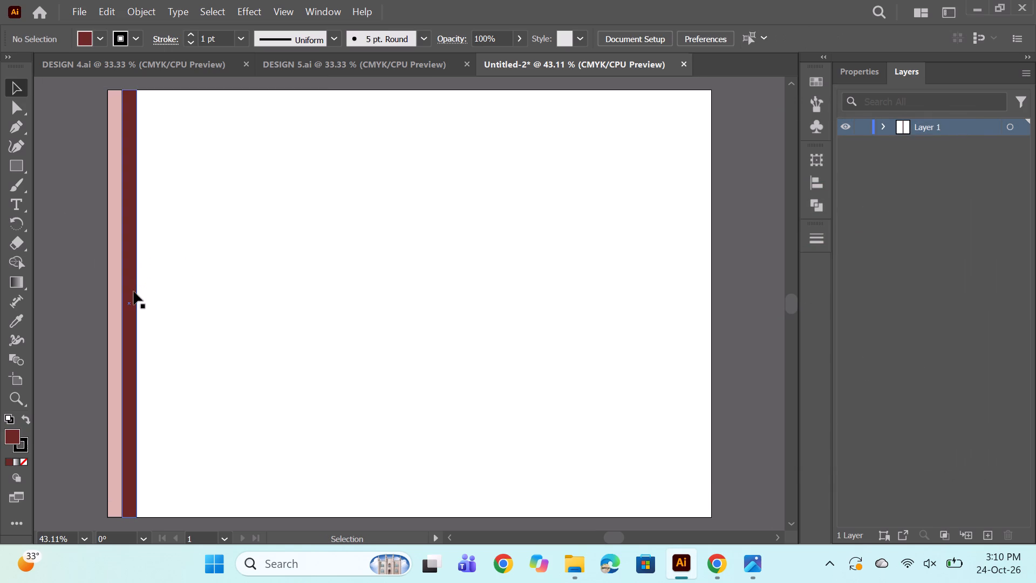
Expand Layer 1 and select the pink and maroon stripes together.
{"action": "left_click", "coordinate": [111, 302]}
{"action": "left_click", "coordinate": [128, 300], "text": "ctrl"}
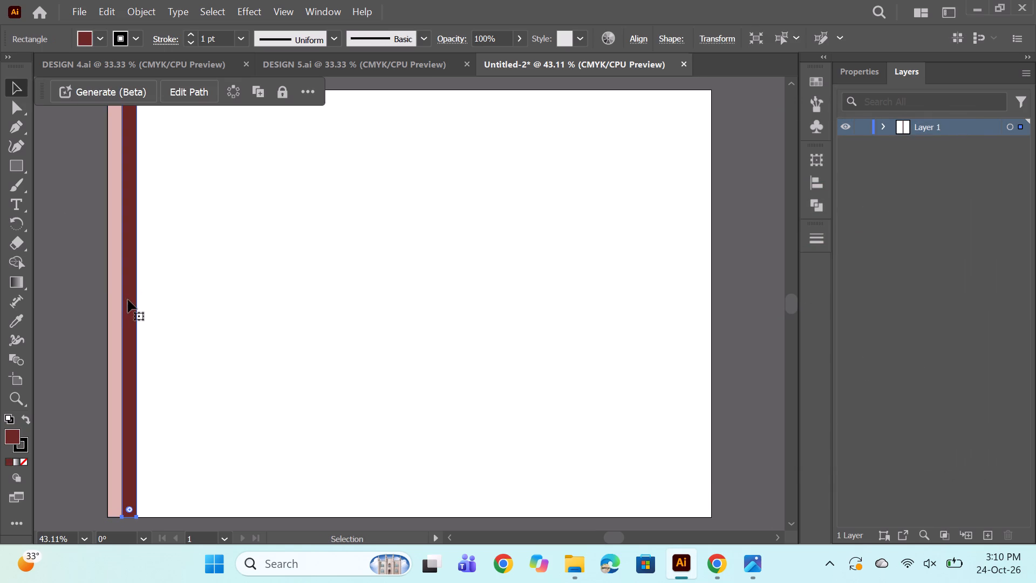
{"action": "left_click", "coordinate": [111, 307]}
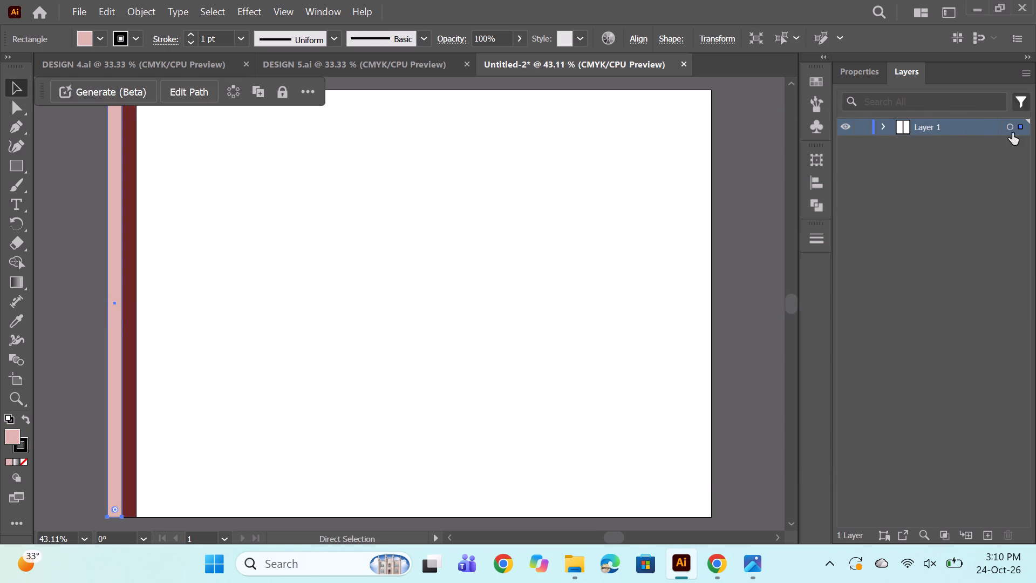
{"action": "left_click", "coordinate": [886, 126]}
{"action": "left_click", "coordinate": [1008, 144], "text": "ctrl"}
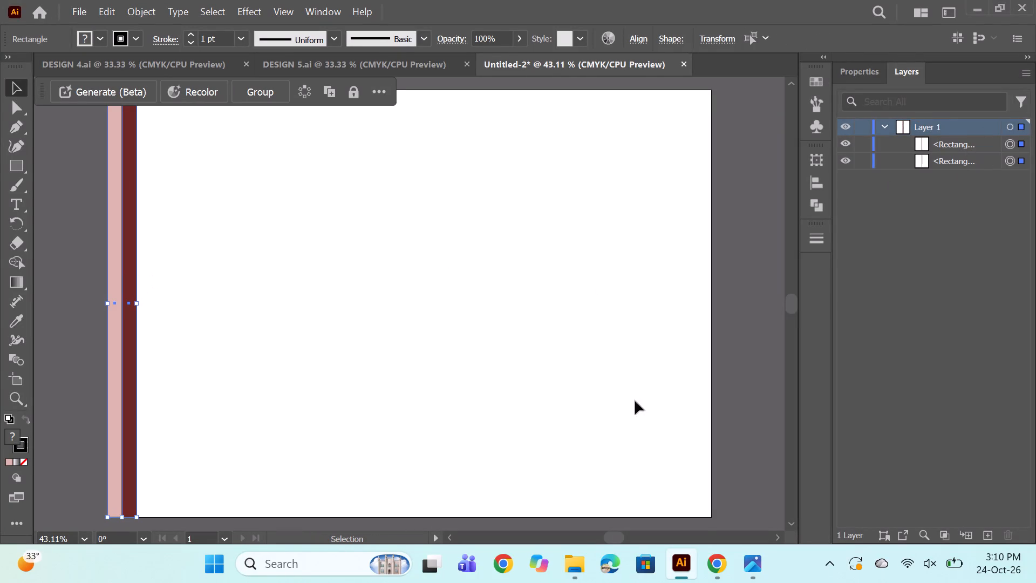
Switch to Chrome and review the Pinterest "stripe patterns" results for a stripe reference.
{"action": "left_click", "coordinate": [718, 567]}
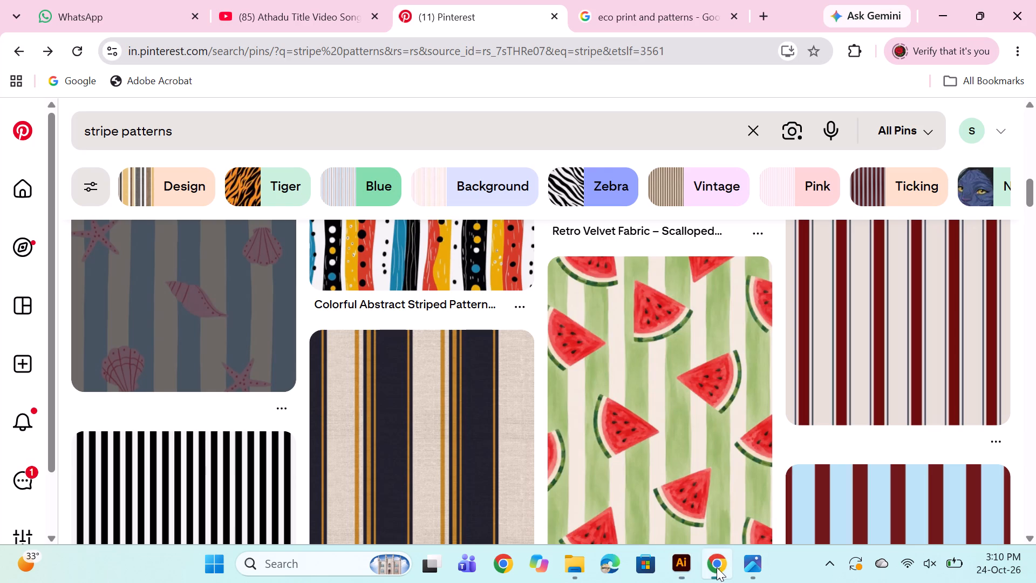
{"action": "scroll", "coordinate": [550, 294], "scroll_direction": "up", "scroll_amount": 10}
{"action": "scroll", "coordinate": [527, 352], "scroll_direction": "up", "scroll_amount": 10}
{"action": "scroll", "coordinate": [526, 357], "scroll_direction": "down", "scroll_amount": 4}
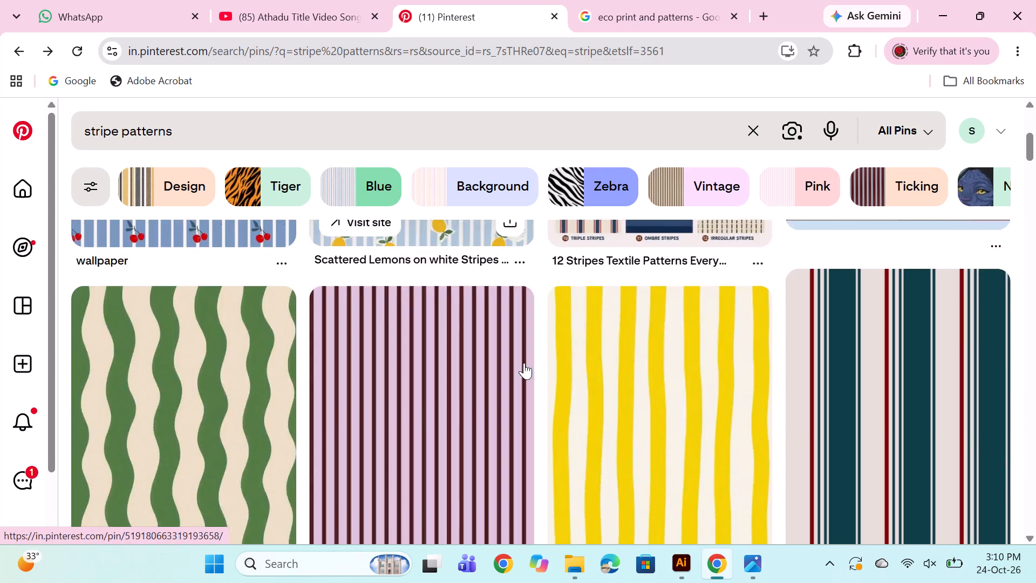
{"action": "scroll", "coordinate": [524, 363], "scroll_direction": "down", "scroll_amount": 3}
{"action": "scroll", "coordinate": [444, 380], "scroll_direction": "down", "scroll_amount": 5}
Open the pin with pink seashells on blue stripes and examine its related pins for stripes combined with motifs.
{"action": "left_click", "coordinate": [153, 382]}
{"action": "scroll", "coordinate": [903, 367], "scroll_direction": "down", "scroll_amount": 2}
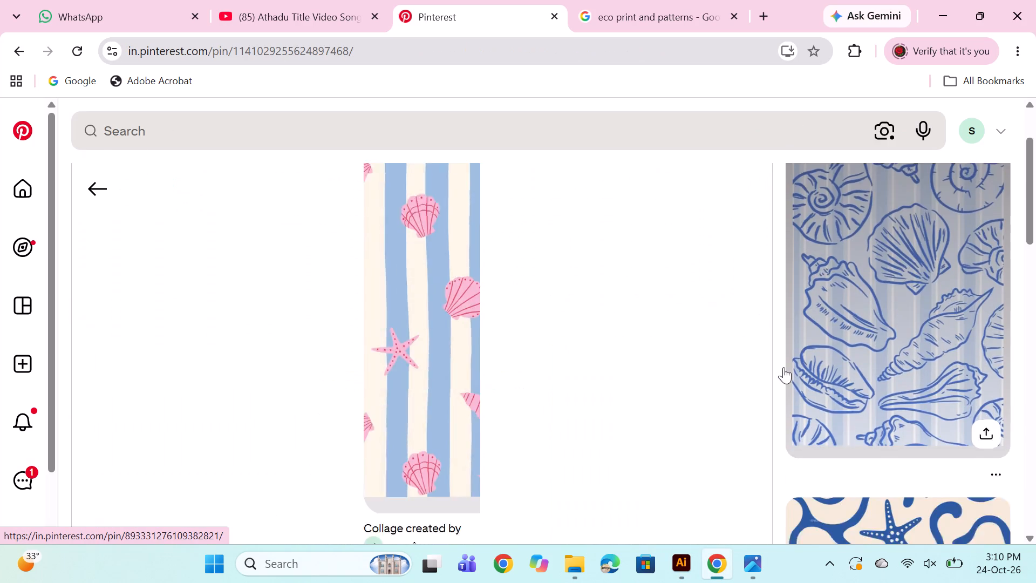
{"action": "scroll", "coordinate": [367, 370], "scroll_direction": "down", "scroll_amount": 6}
{"action": "scroll", "coordinate": [693, 370], "scroll_direction": "down", "scroll_amount": 3}
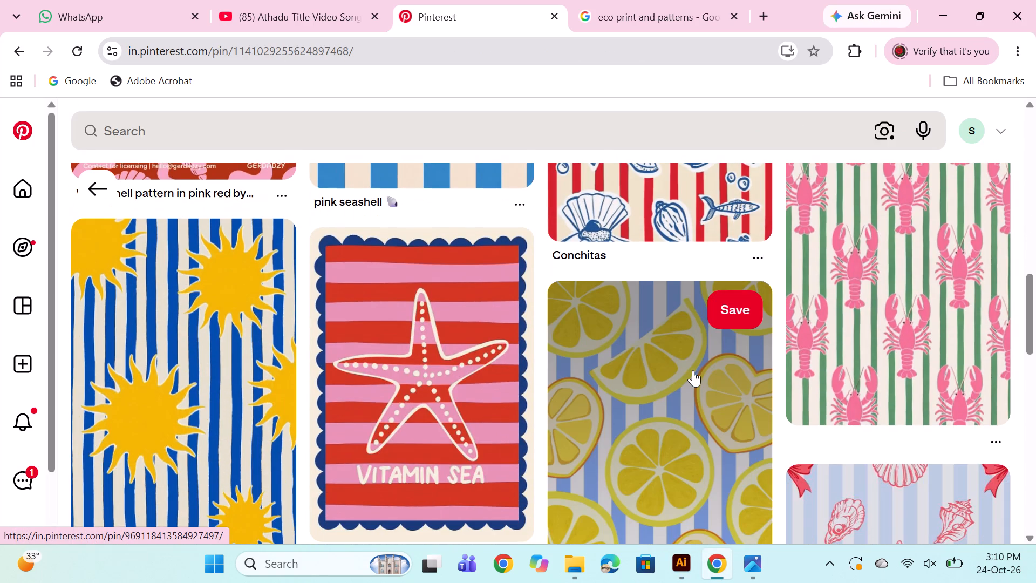
{"action": "scroll", "coordinate": [693, 370], "scroll_direction": "up", "scroll_amount": 7}
{"action": "scroll", "coordinate": [693, 370], "scroll_direction": "down", "scroll_amount": 9}
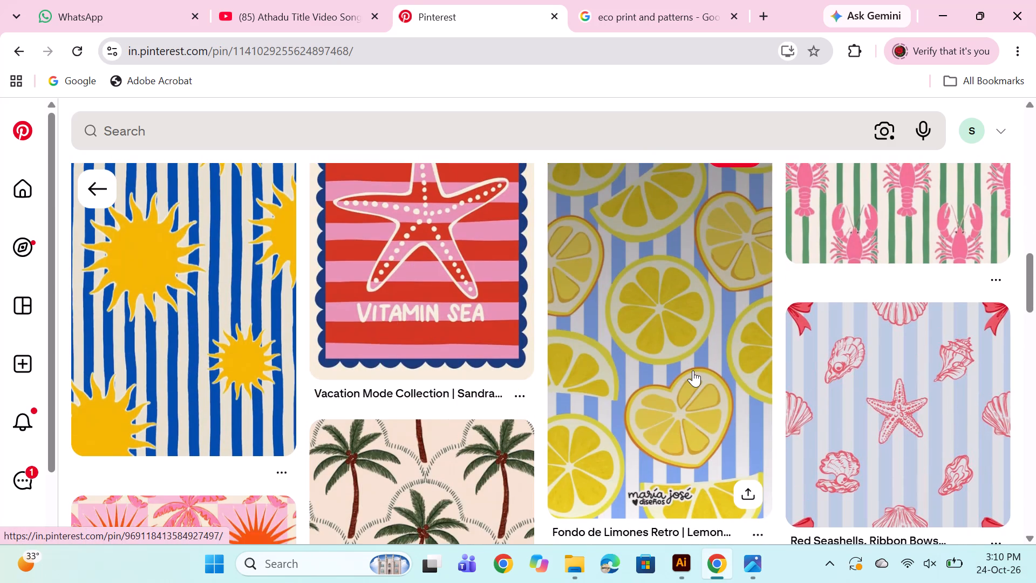
{"action": "scroll", "coordinate": [693, 370], "scroll_direction": "down", "scroll_amount": 5}
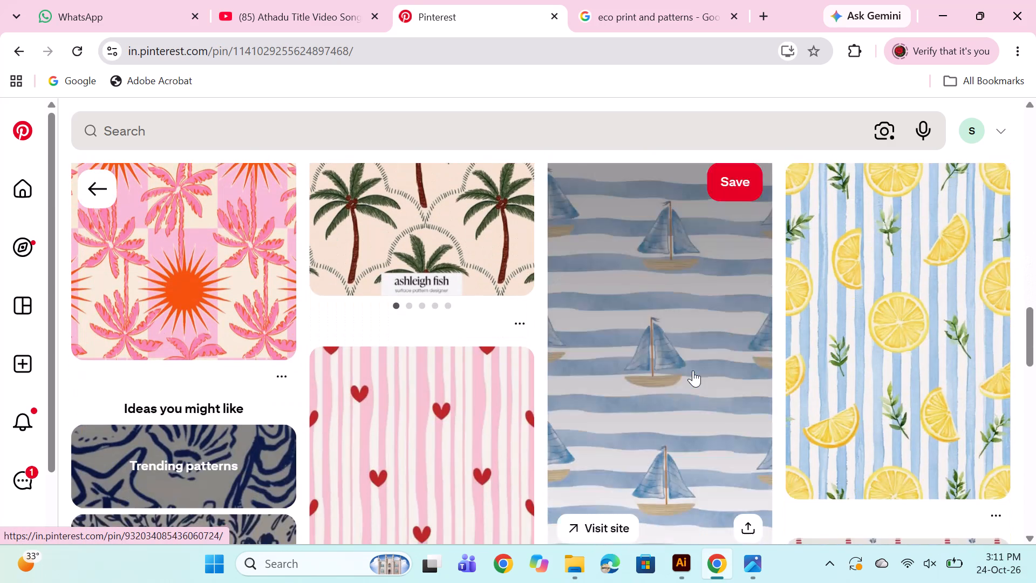
{"action": "scroll", "coordinate": [693, 370], "scroll_direction": "up", "scroll_amount": 3}
{"action": "scroll", "coordinate": [693, 370], "scroll_direction": "down", "scroll_amount": 2}
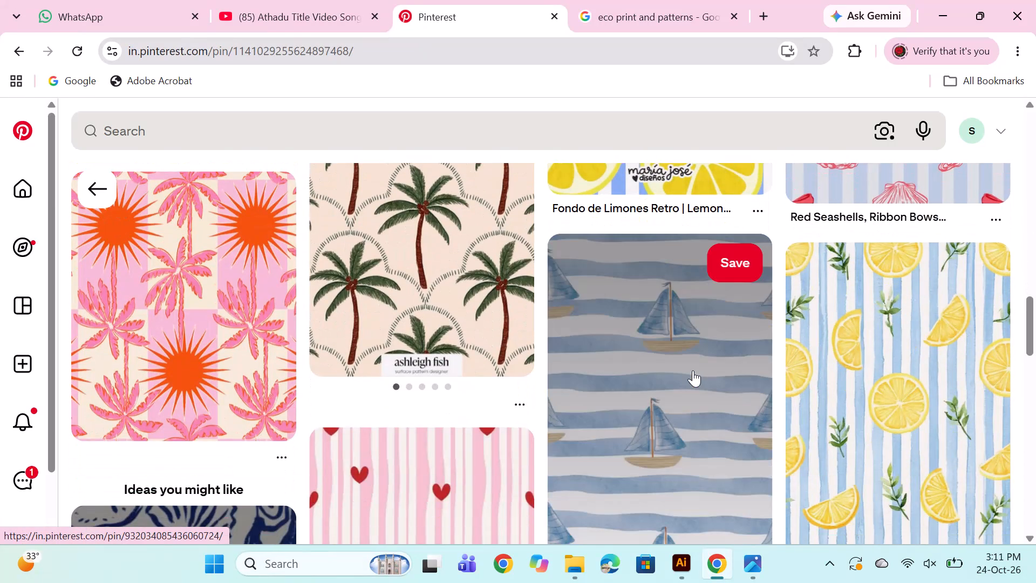
{"action": "scroll", "coordinate": [693, 370], "scroll_direction": "down", "scroll_amount": 5}
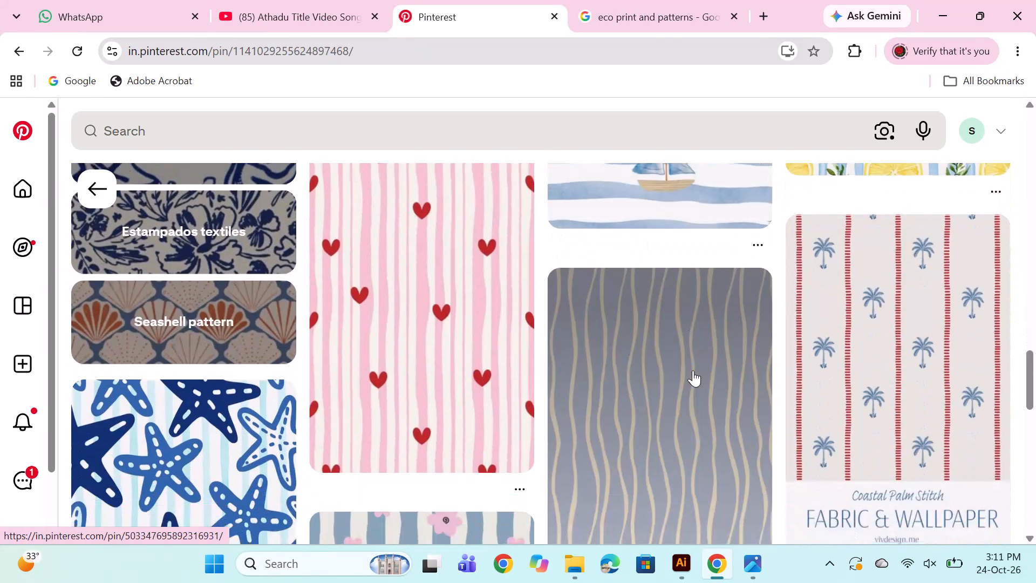
{"action": "scroll", "coordinate": [693, 370], "scroll_direction": "down", "scroll_amount": 7}
{"action": "scroll", "coordinate": [693, 370], "scroll_direction": "up", "scroll_amount": 4}
{"action": "scroll", "coordinate": [485, 367], "scroll_direction": "down", "scroll_amount": 4}
{"action": "scroll", "coordinate": [488, 369], "scroll_direction": "up", "scroll_amount": 4}
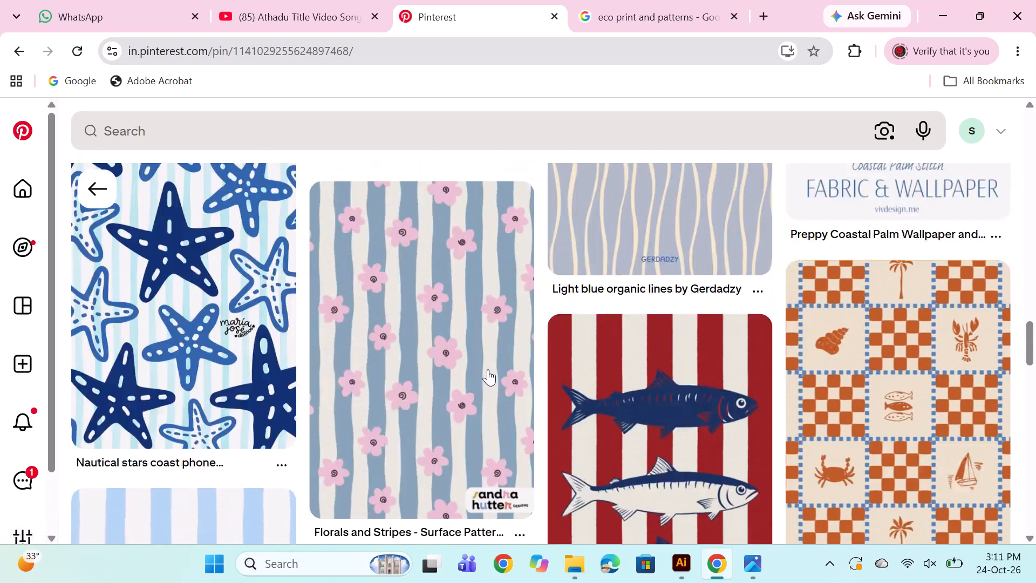
Examine the seashell pin's related pins further for stripe and motif combinations, and return to Illustrator.
{"action": "scroll", "coordinate": [488, 369], "scroll_direction": "up", "scroll_amount": 20}
{"action": "scroll", "coordinate": [488, 369], "scroll_direction": "up", "scroll_amount": 5}
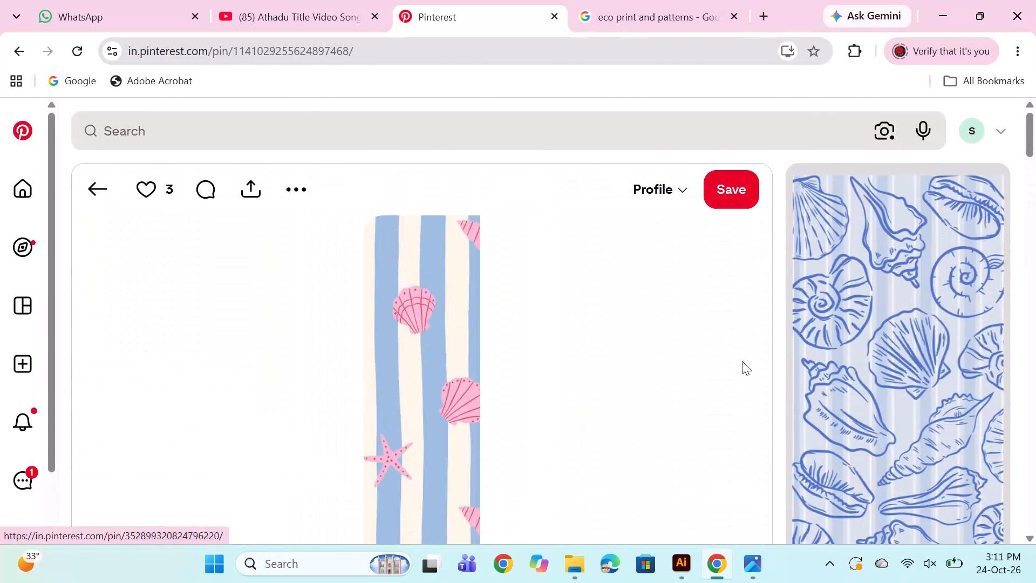
{"action": "scroll", "coordinate": [366, 368], "scroll_direction": "down", "scroll_amount": 2}
{"action": "scroll", "coordinate": [367, 363], "scroll_direction": "up", "scroll_amount": 3}
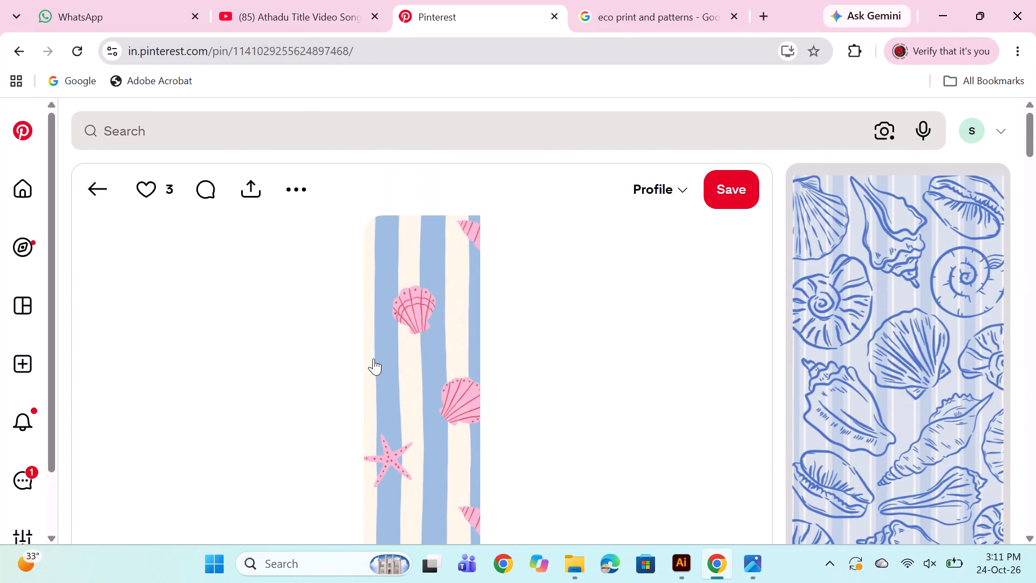
{"action": "scroll", "coordinate": [390, 369], "scroll_direction": "down", "scroll_amount": 9}
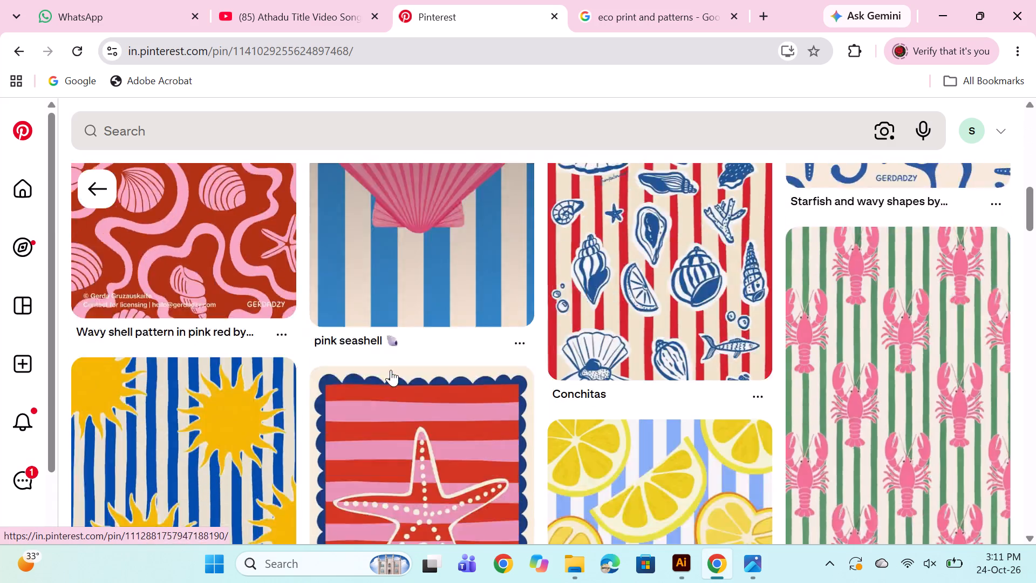
{"action": "scroll", "coordinate": [391, 370], "scroll_direction": "down", "scroll_amount": 15}
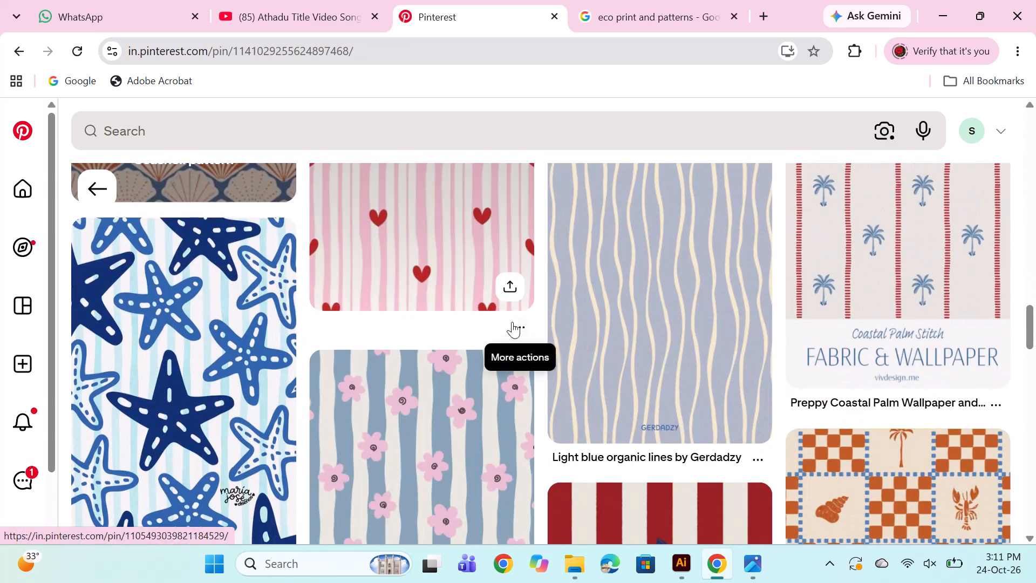
{"action": "scroll", "coordinate": [444, 311], "scroll_direction": "down", "scroll_amount": 2}
{"action": "scroll", "coordinate": [384, 288], "scroll_direction": "down", "scroll_amount": 3}
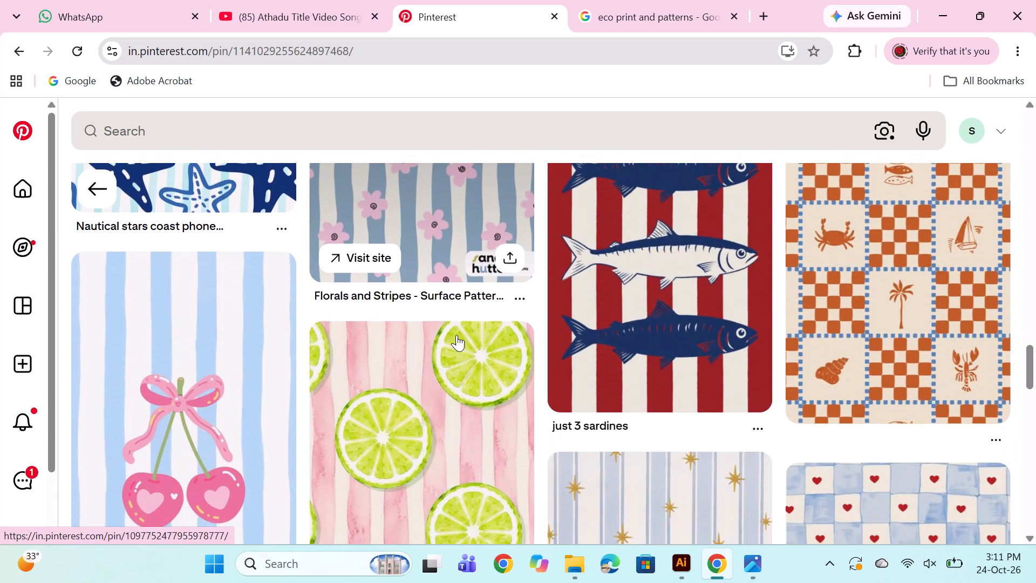
{"action": "scroll", "coordinate": [477, 348], "scroll_direction": "down", "scroll_amount": 2}
{"action": "scroll", "coordinate": [775, 369], "scroll_direction": "down", "scroll_amount": 3}
{"action": "scroll", "coordinate": [446, 363], "scroll_direction": "down", "scroll_amount": 1}
{"action": "scroll", "coordinate": [544, 349], "scroll_direction": "down", "scroll_amount": 1}
{"action": "scroll", "coordinate": [551, 350], "scroll_direction": "up", "scroll_amount": 11}
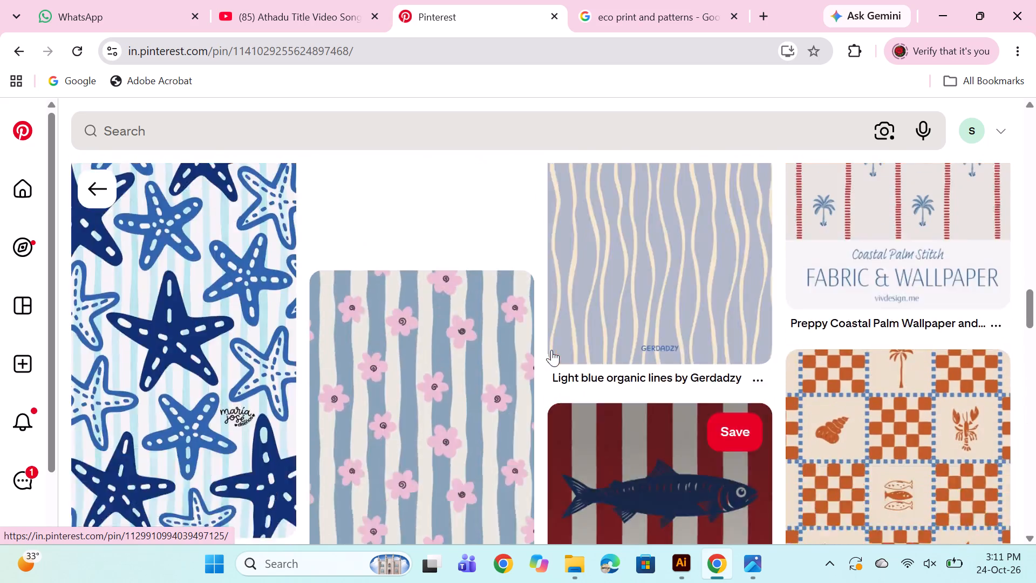
{"action": "scroll", "coordinate": [551, 350], "scroll_direction": "up", "scroll_amount": 20}
{"action": "scroll", "coordinate": [551, 350], "scroll_direction": "up", "scroll_amount": 10}
{"action": "scroll", "coordinate": [611, 347], "scroll_direction": "down", "scroll_amount": 15}
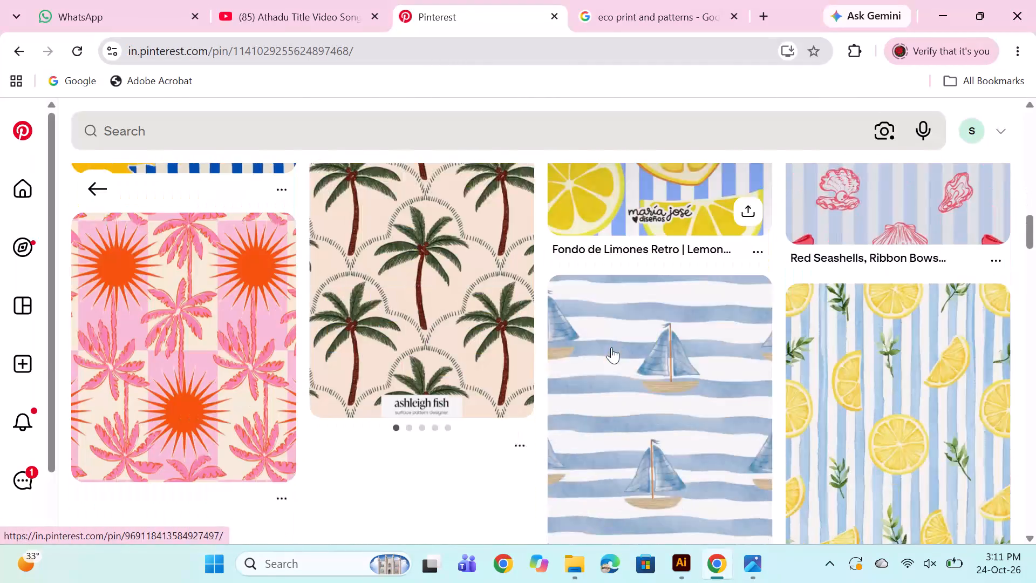
{"action": "scroll", "coordinate": [611, 347], "scroll_direction": "down", "scroll_amount": 18}
{"action": "scroll", "coordinate": [611, 347], "scroll_direction": "down", "scroll_amount": 5}
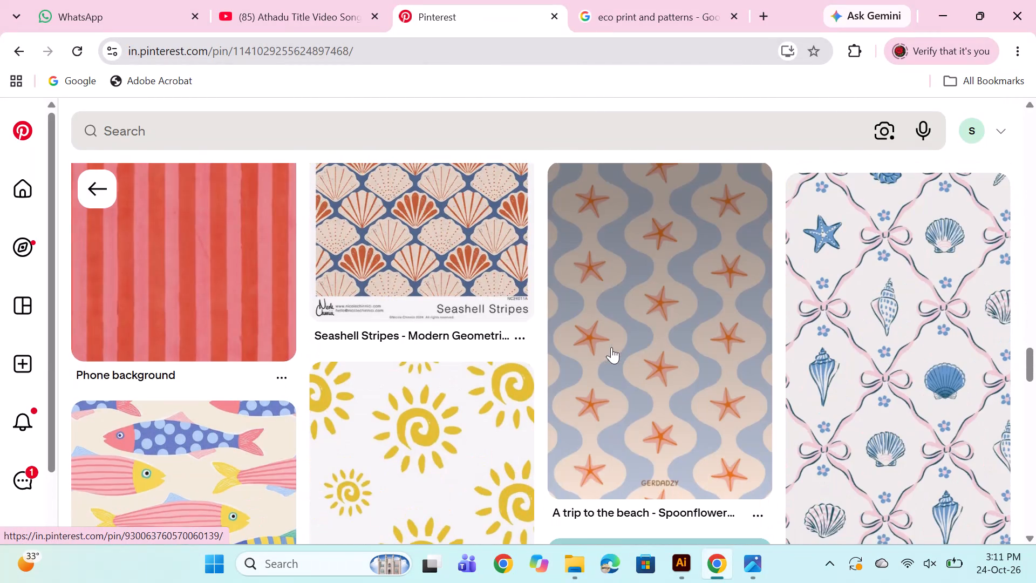
{"action": "scroll", "coordinate": [611, 347], "scroll_direction": "down", "scroll_amount": 4}
{"action": "left_click", "coordinate": [669, 0]}
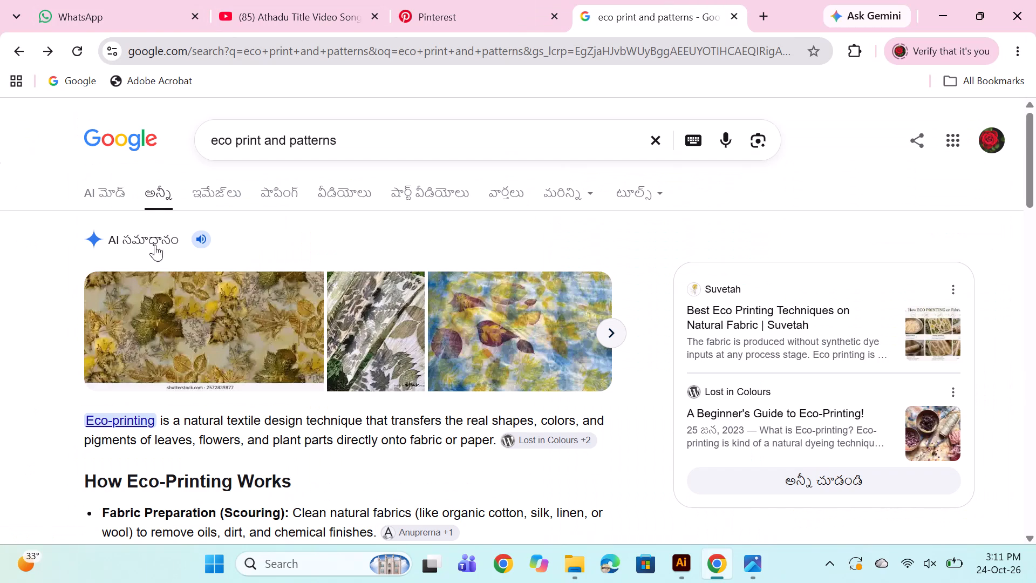
{"action": "left_click", "coordinate": [678, 565]}
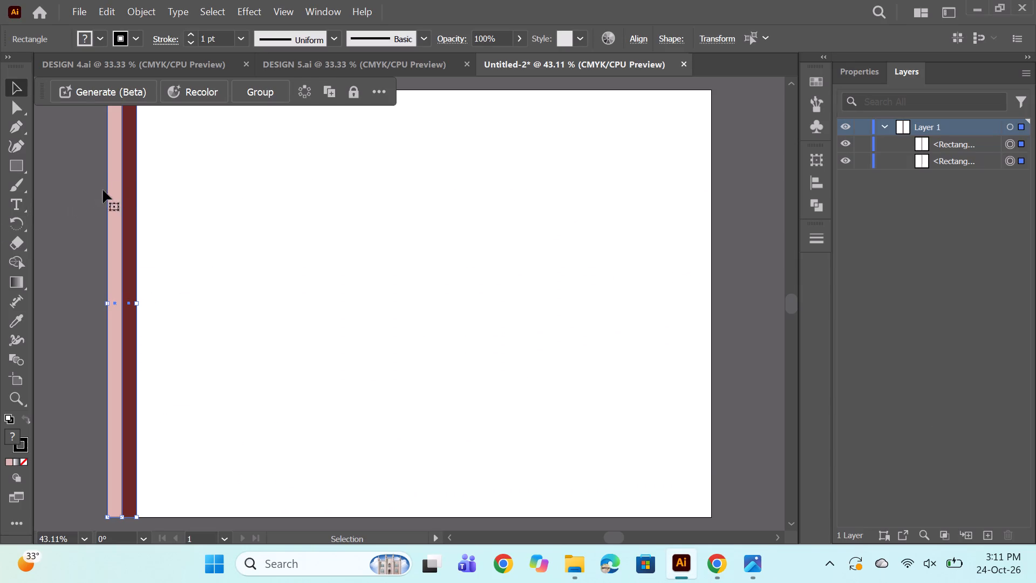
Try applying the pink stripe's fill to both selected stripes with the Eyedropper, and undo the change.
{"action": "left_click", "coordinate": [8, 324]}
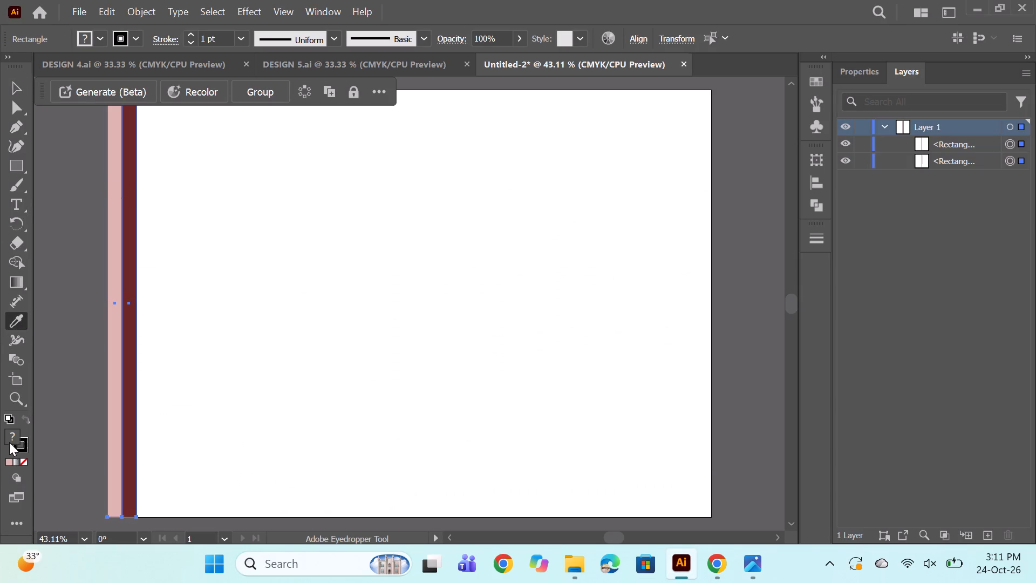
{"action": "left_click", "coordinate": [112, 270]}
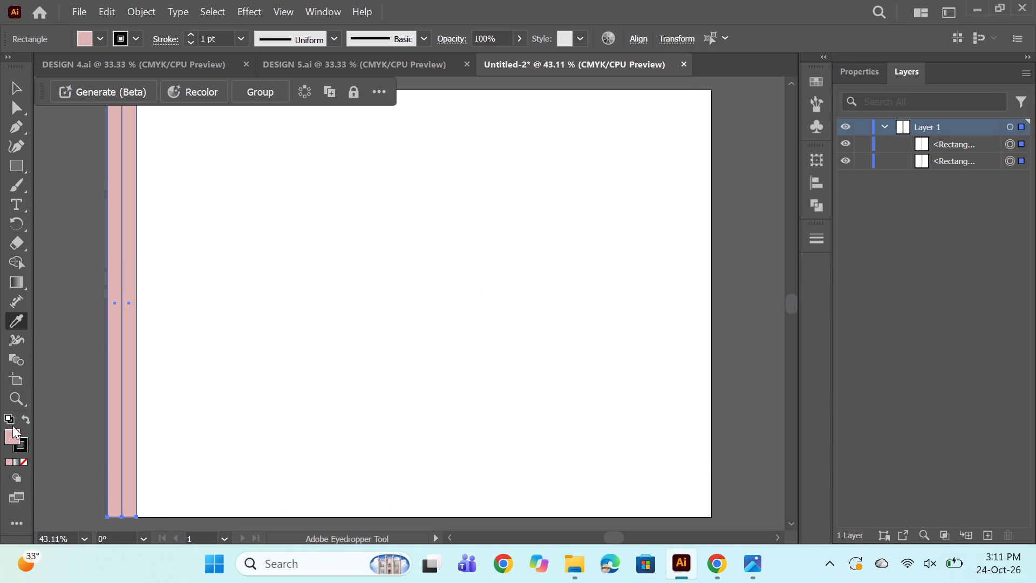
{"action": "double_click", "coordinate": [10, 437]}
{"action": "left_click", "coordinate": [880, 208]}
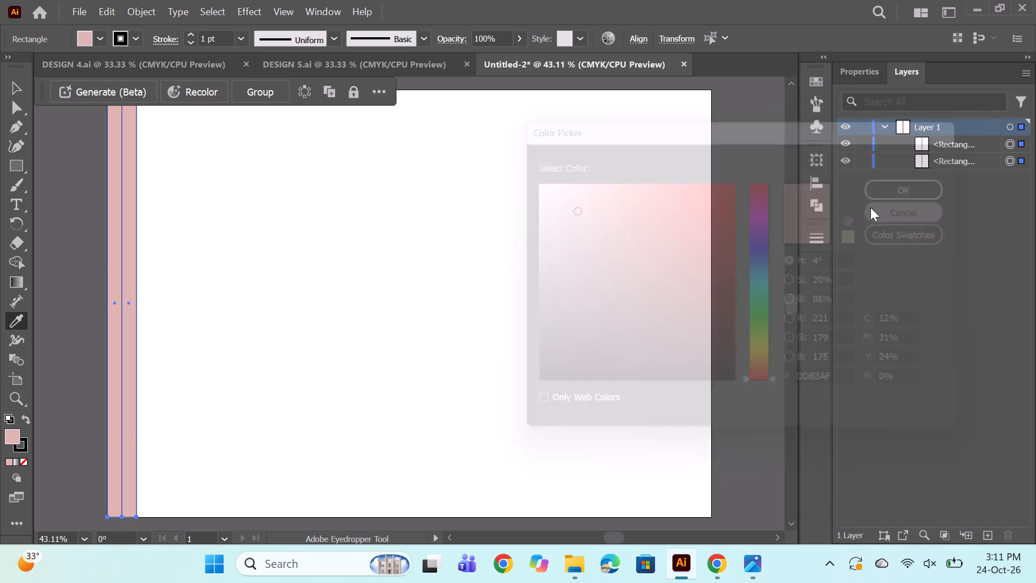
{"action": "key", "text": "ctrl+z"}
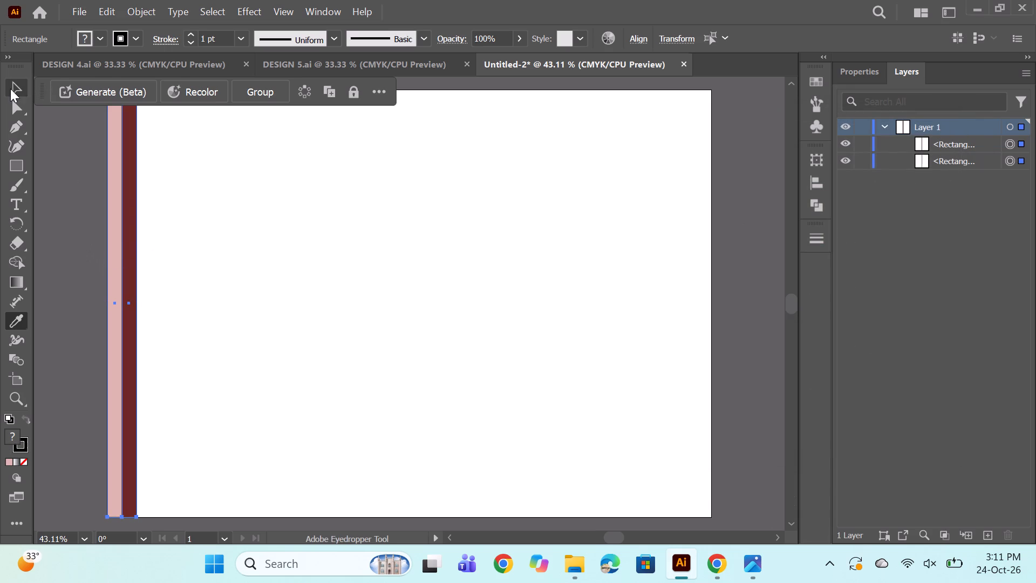
Open the fill colour for the selected stripes and shift the hue through yellow and orange to a reddish 14°.
{"action": "left_click", "coordinate": [10, 89]}
{"action": "left_click", "coordinate": [116, 229]}
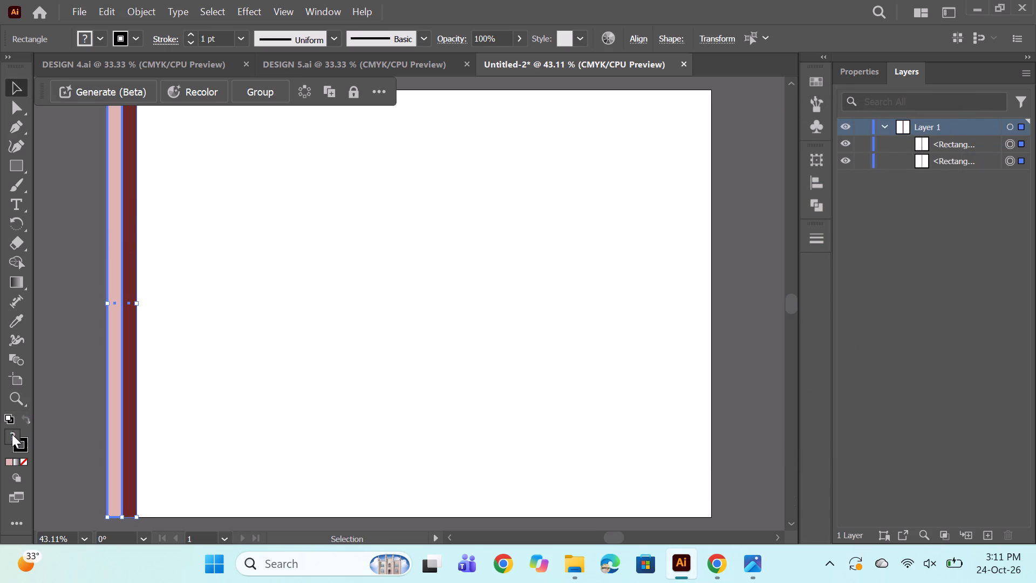
{"action": "double_click", "coordinate": [12, 434]}
{"action": "left_click", "coordinate": [760, 345]}
{"action": "left_click", "coordinate": [764, 356]}
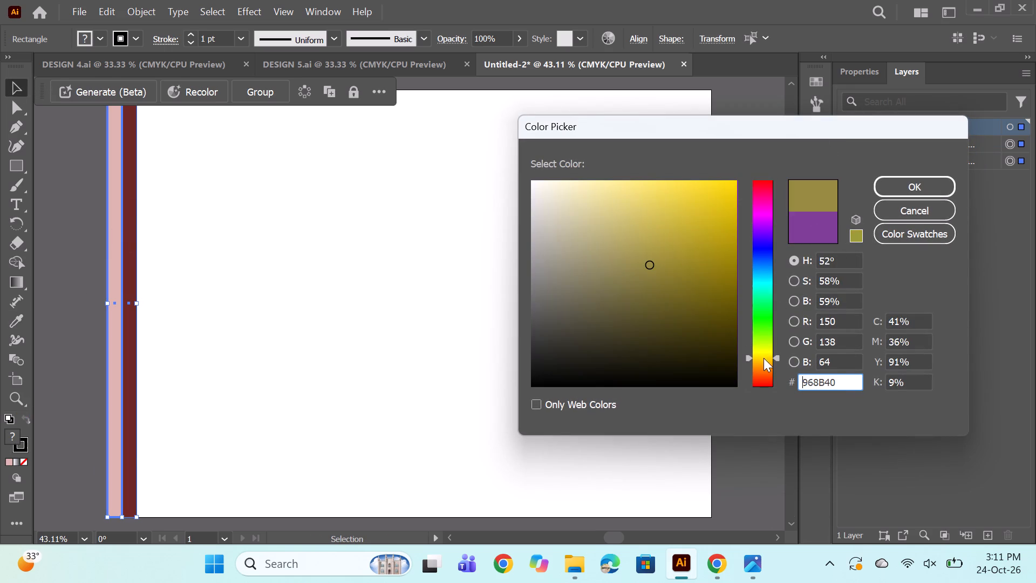
{"action": "left_click", "coordinate": [763, 364]}
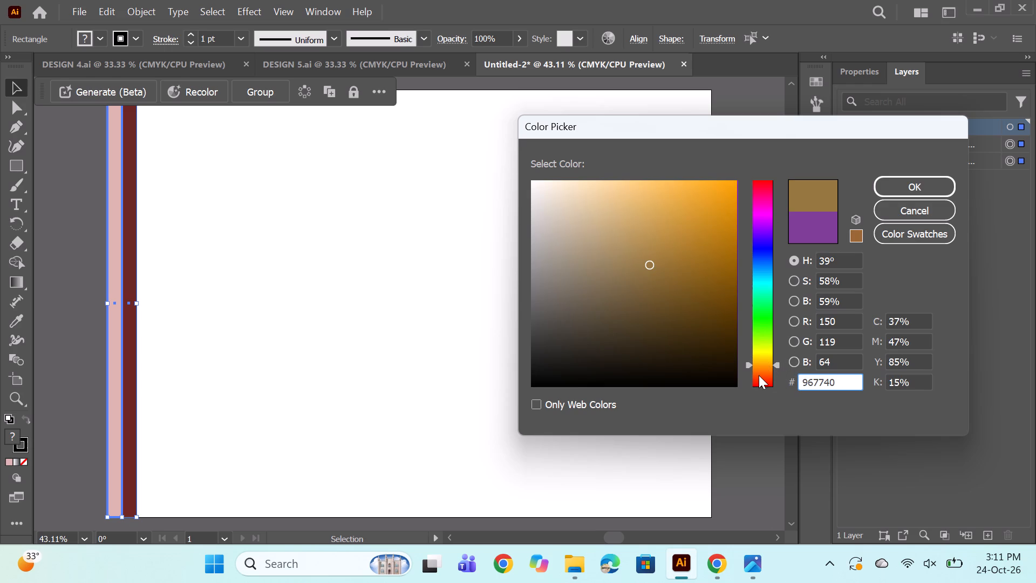
{"action": "left_click", "coordinate": [760, 371]}
{"action": "left_click", "coordinate": [760, 379]}
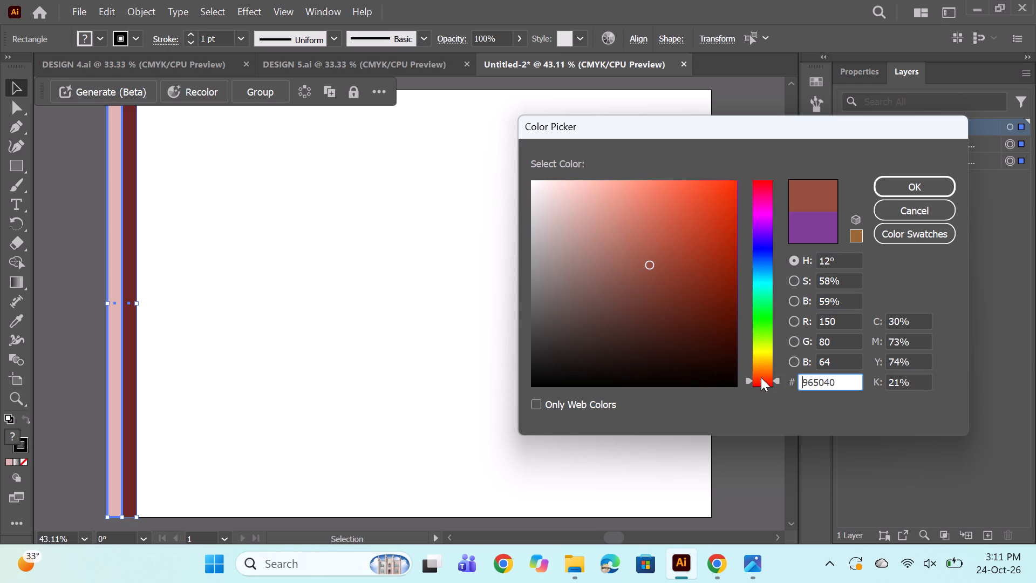
{"action": "left_click", "coordinate": [758, 383]}
{"action": "left_click", "coordinate": [762, 375]}
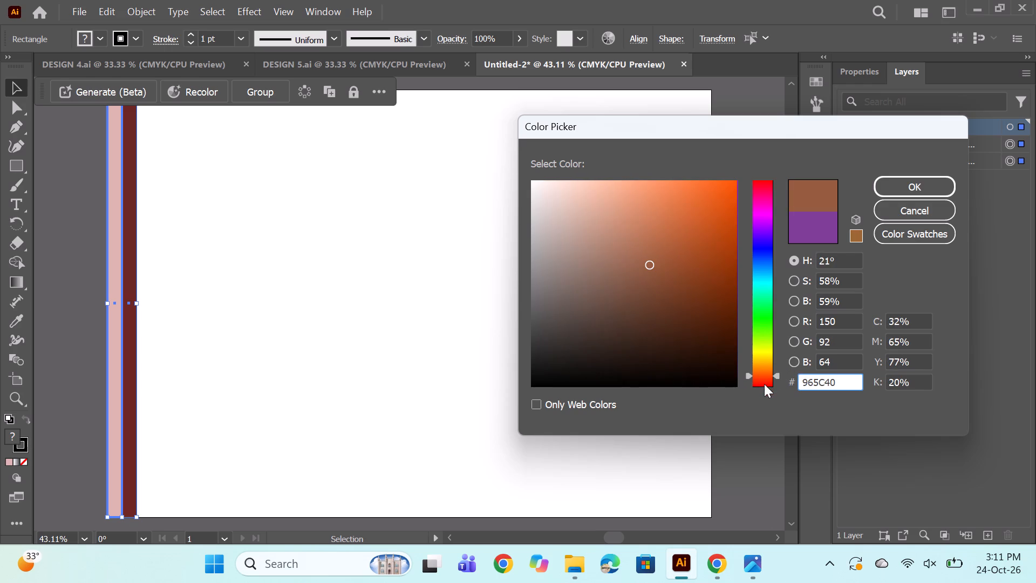
{"action": "left_click", "coordinate": [762, 378]}
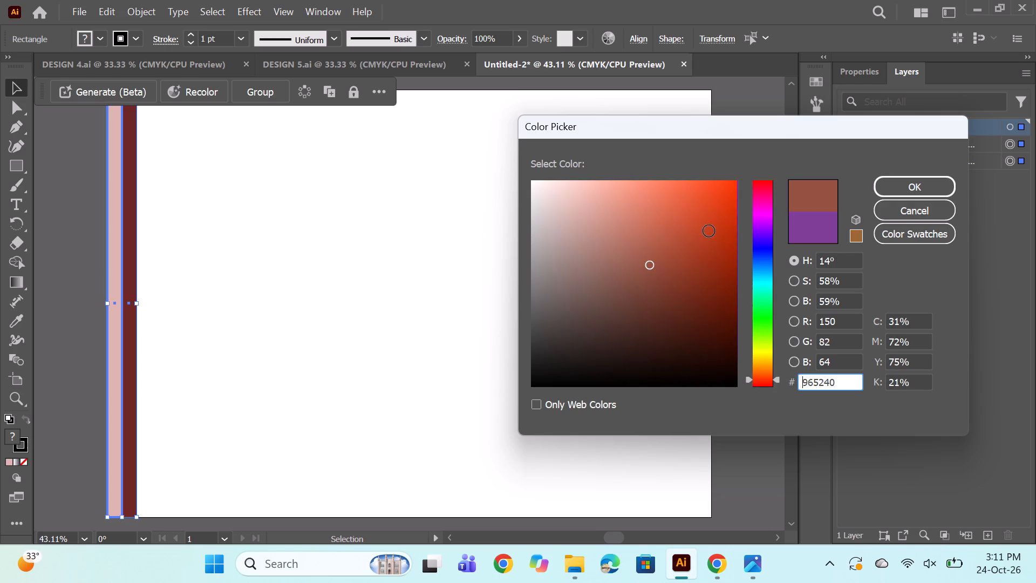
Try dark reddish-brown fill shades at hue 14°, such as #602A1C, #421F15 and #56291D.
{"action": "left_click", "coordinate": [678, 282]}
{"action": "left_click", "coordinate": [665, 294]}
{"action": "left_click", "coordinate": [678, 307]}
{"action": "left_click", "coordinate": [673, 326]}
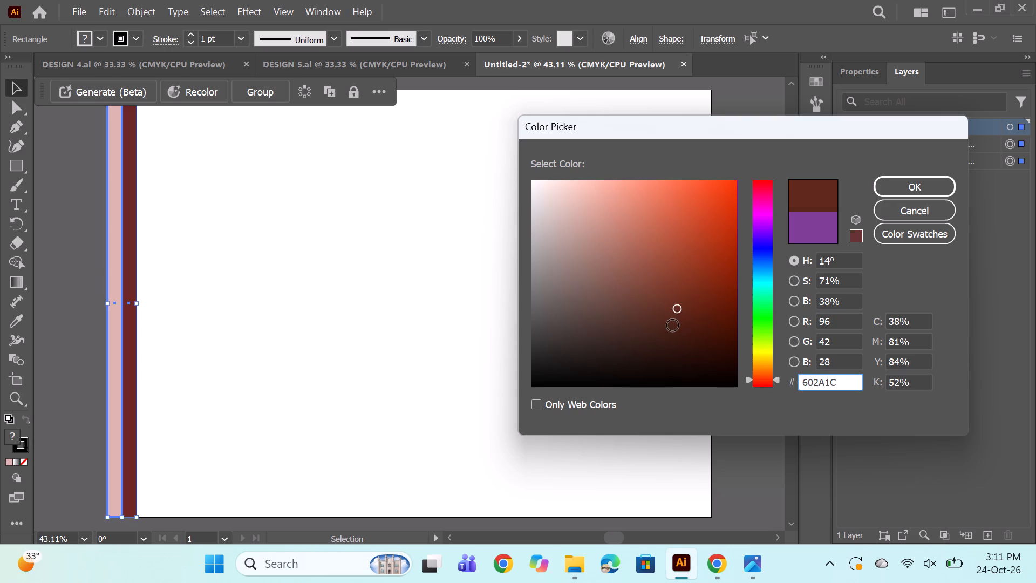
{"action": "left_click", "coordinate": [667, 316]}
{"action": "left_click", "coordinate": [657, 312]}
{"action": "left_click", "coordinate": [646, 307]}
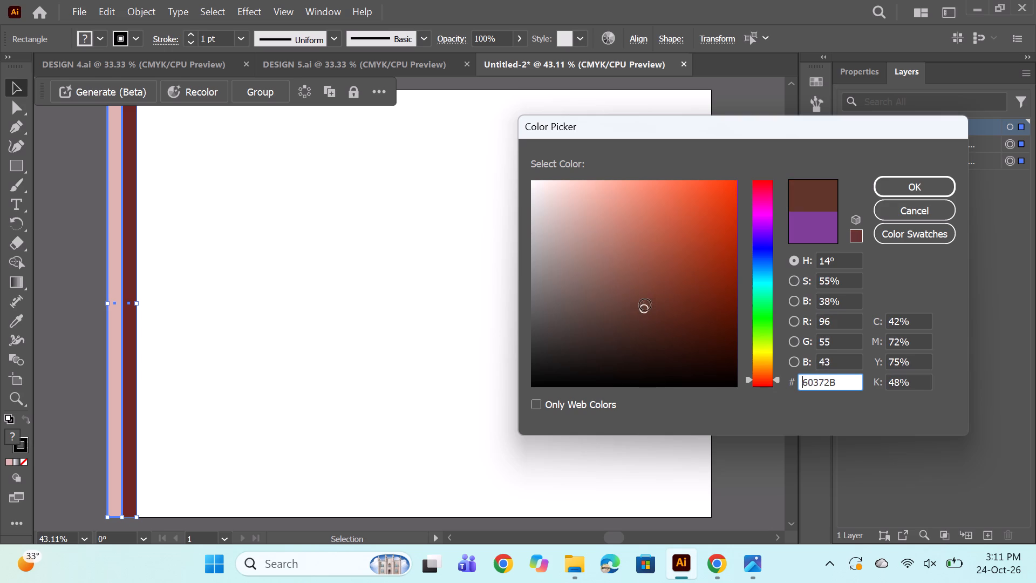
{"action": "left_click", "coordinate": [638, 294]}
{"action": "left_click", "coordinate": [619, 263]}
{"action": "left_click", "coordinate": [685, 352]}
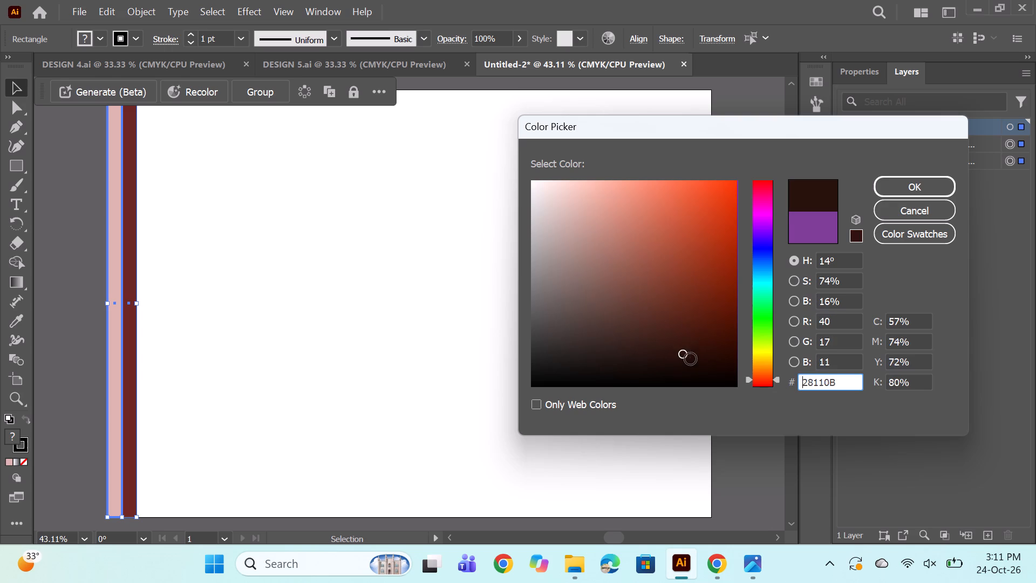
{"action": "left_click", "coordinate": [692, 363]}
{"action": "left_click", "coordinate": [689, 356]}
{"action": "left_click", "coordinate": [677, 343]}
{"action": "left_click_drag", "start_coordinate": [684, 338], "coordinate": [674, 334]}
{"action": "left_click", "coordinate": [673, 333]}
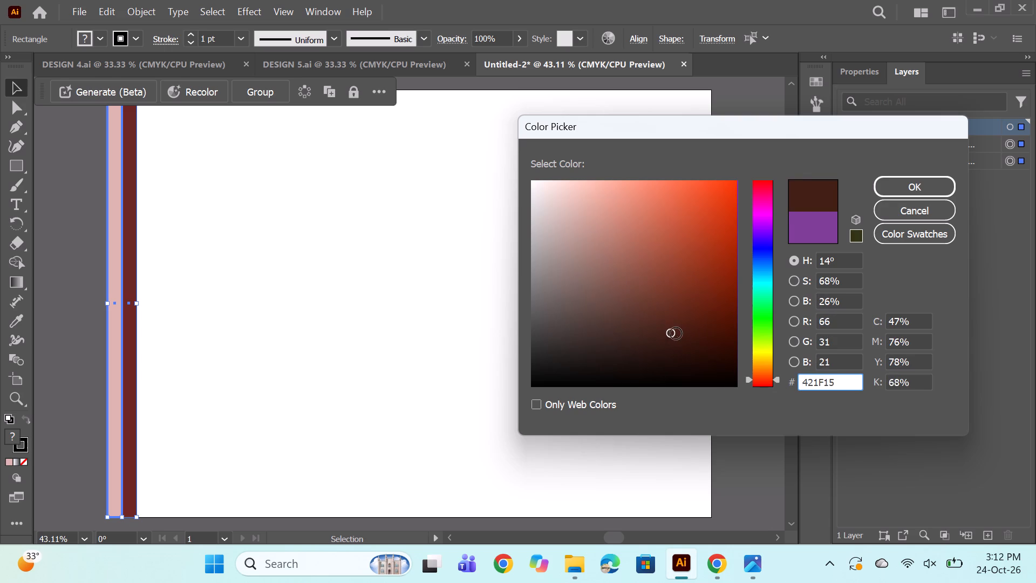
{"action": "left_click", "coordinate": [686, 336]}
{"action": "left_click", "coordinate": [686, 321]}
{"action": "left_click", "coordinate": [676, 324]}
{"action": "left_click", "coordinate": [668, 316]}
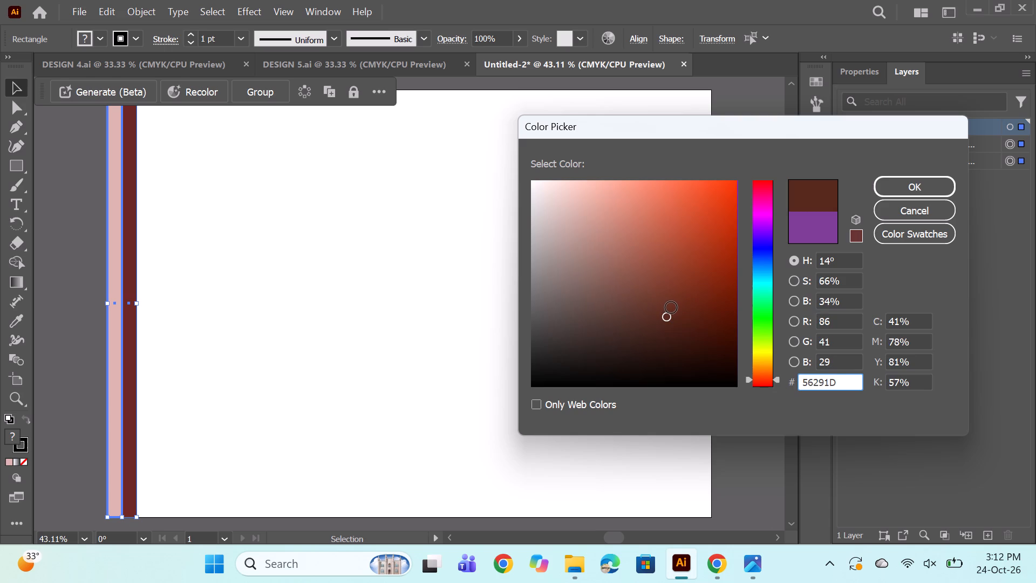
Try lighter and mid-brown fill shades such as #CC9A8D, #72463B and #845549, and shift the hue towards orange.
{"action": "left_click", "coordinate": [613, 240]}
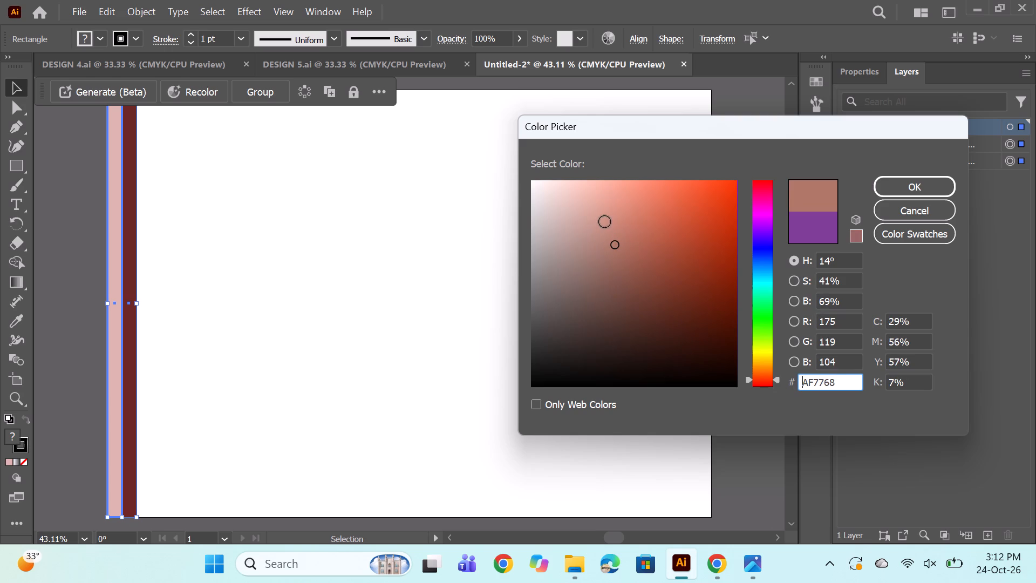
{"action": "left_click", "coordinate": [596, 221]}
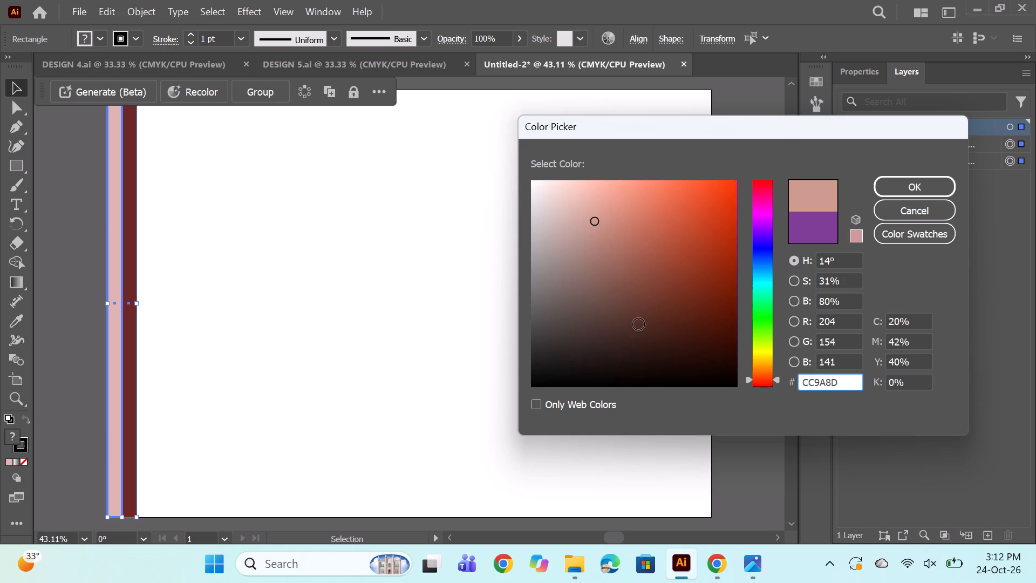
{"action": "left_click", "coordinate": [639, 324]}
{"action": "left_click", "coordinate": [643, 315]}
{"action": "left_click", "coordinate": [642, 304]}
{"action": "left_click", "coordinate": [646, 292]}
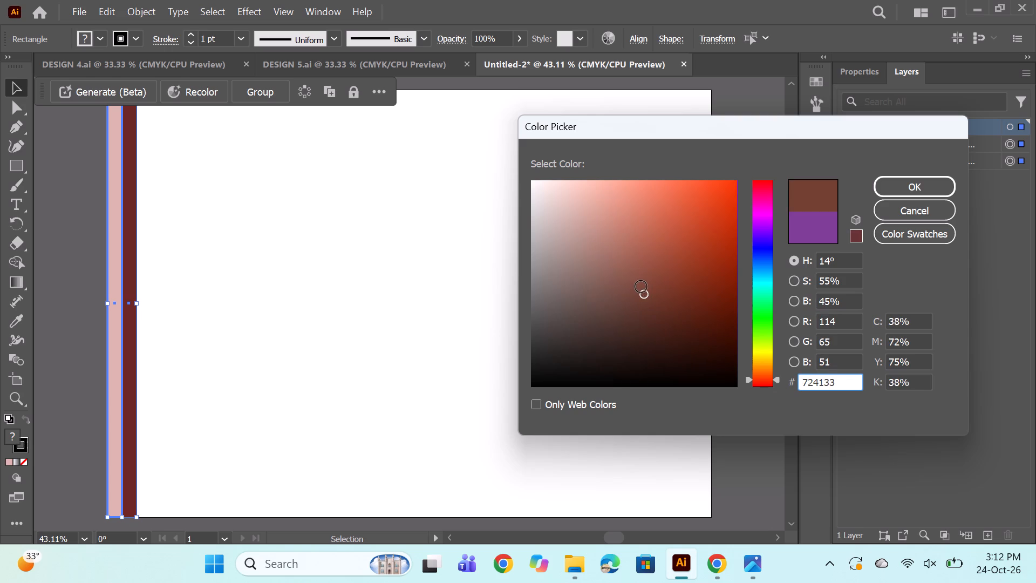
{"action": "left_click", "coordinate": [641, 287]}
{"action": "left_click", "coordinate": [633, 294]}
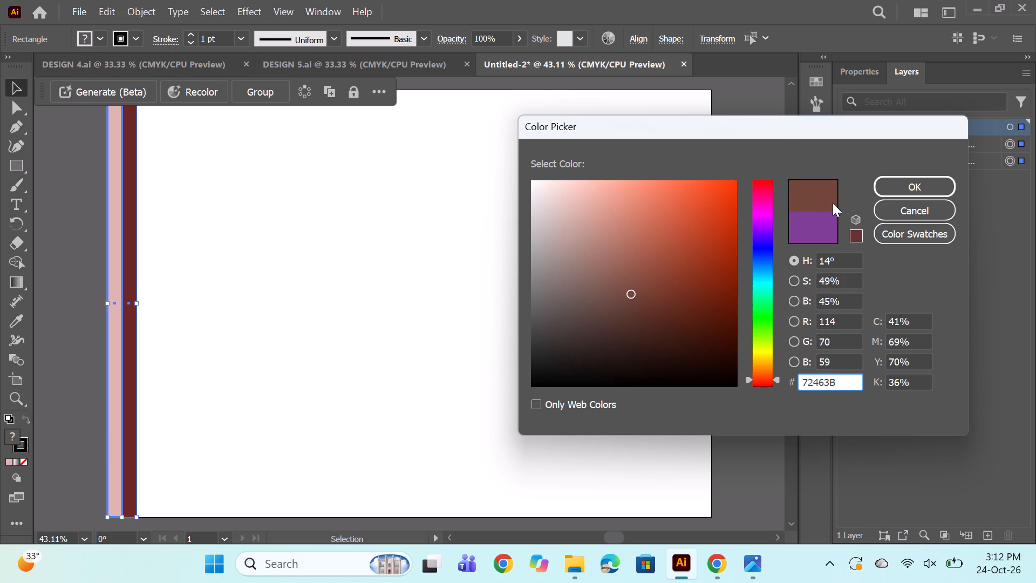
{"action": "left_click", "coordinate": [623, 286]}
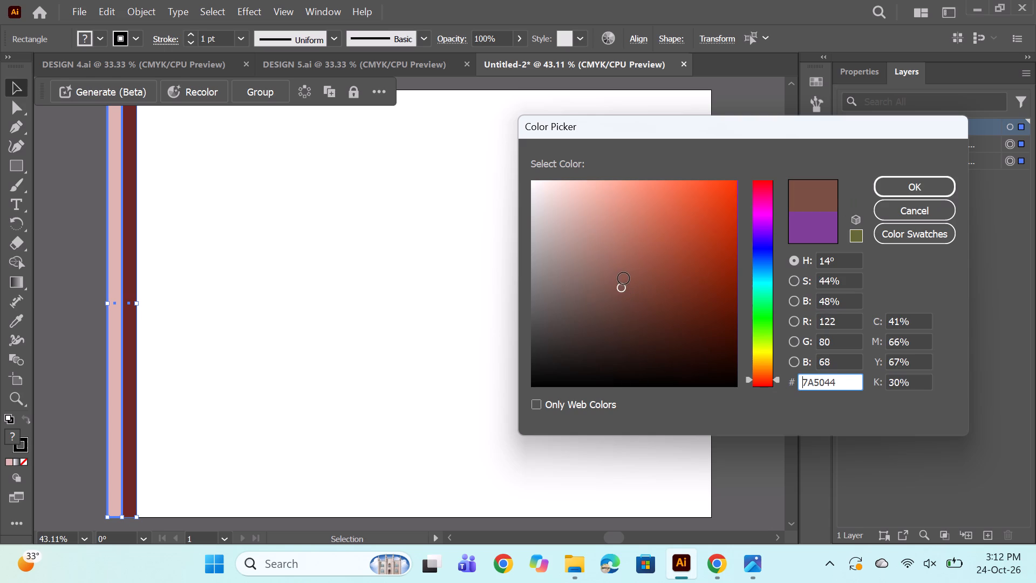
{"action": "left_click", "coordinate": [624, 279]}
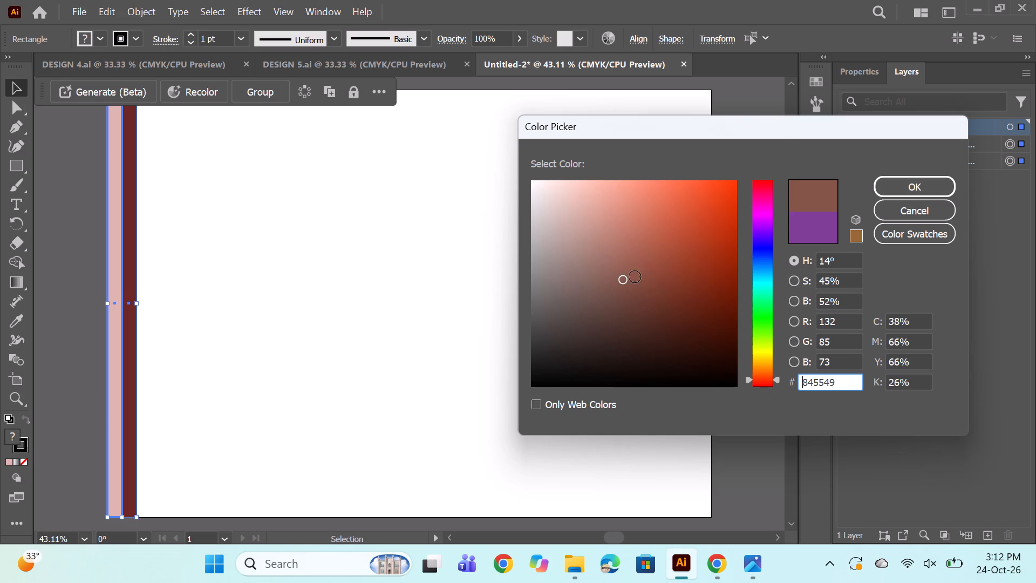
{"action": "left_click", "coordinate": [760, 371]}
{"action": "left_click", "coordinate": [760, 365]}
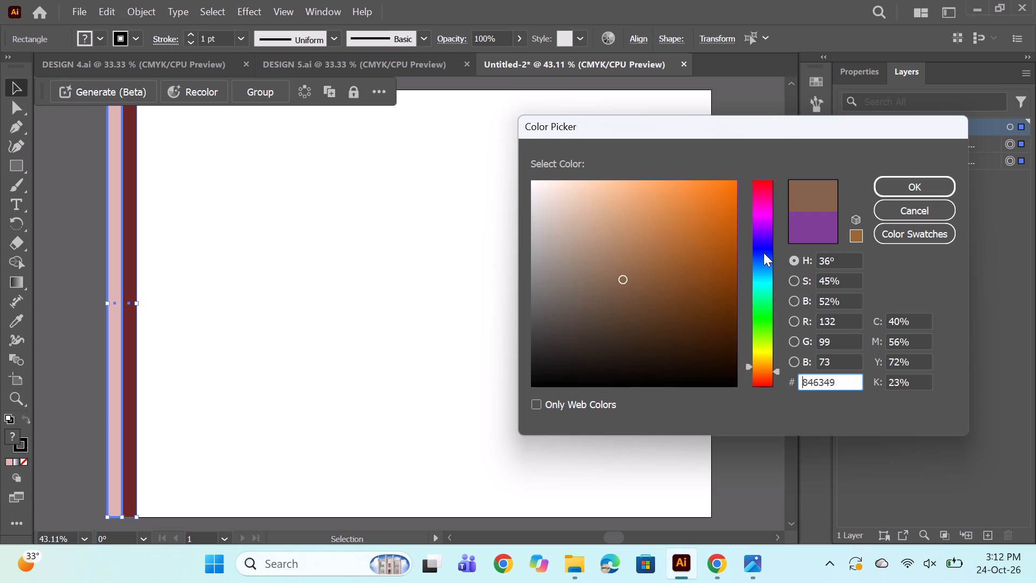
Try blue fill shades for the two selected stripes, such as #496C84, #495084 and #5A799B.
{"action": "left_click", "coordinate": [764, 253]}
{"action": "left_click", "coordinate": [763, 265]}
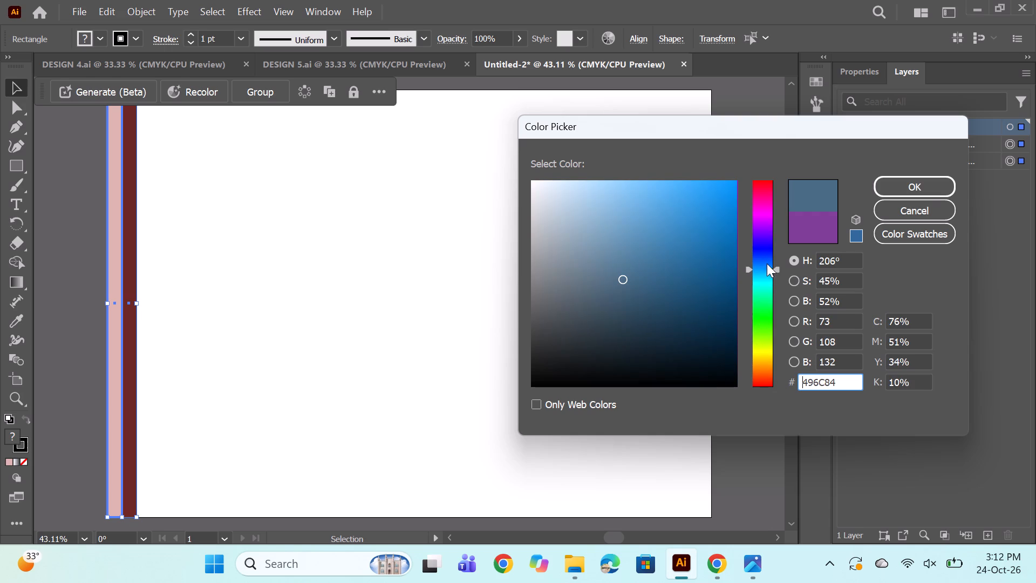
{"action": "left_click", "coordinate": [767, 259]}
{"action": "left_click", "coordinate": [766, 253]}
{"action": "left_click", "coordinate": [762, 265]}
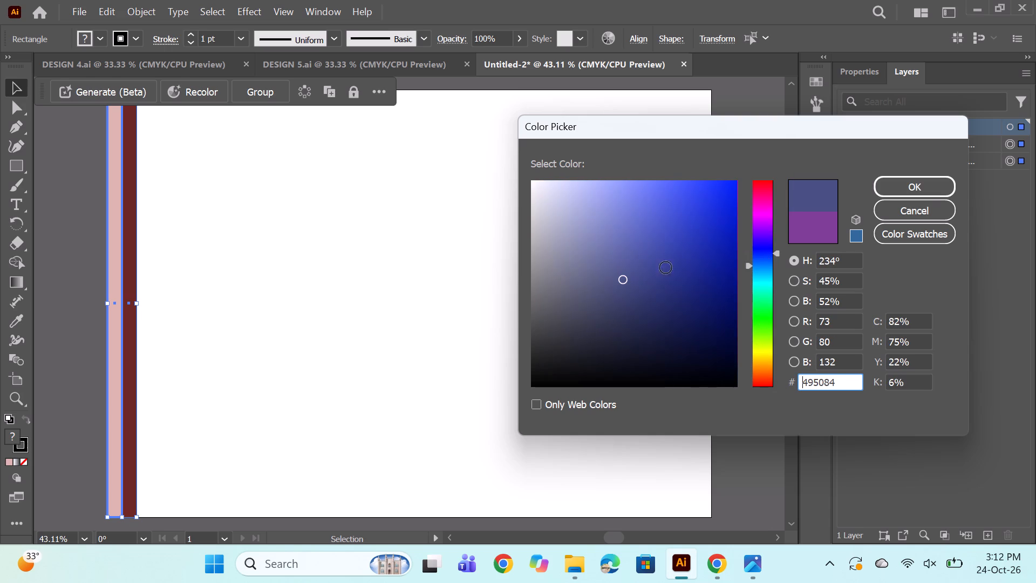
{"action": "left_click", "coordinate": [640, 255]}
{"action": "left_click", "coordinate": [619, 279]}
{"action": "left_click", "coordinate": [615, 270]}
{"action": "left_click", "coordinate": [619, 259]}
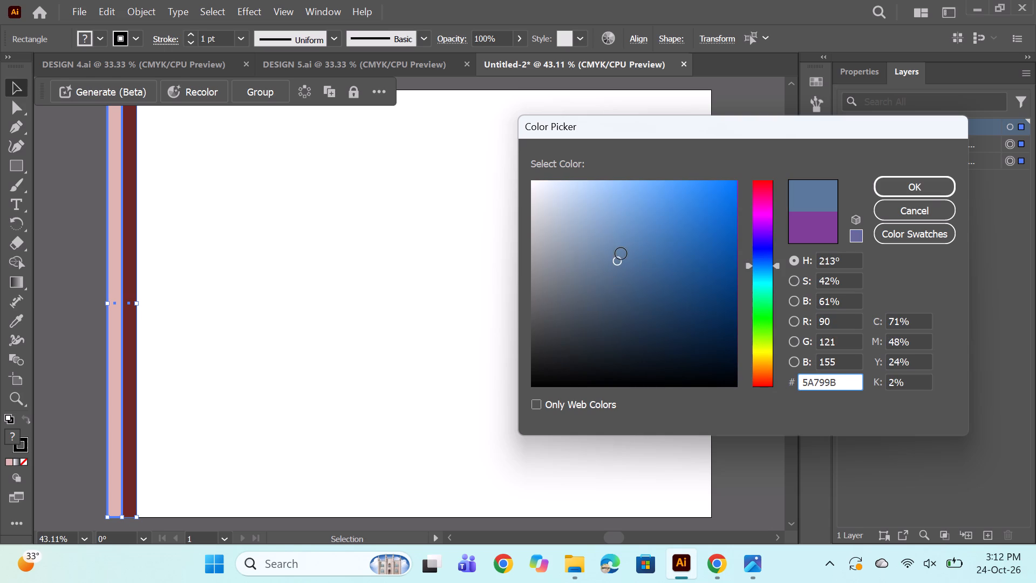
Fill both selected stripes with dark brown, trying #4F3120 and #442514 before settling on #4C2D1E.
{"action": "left_click", "coordinate": [758, 378]}
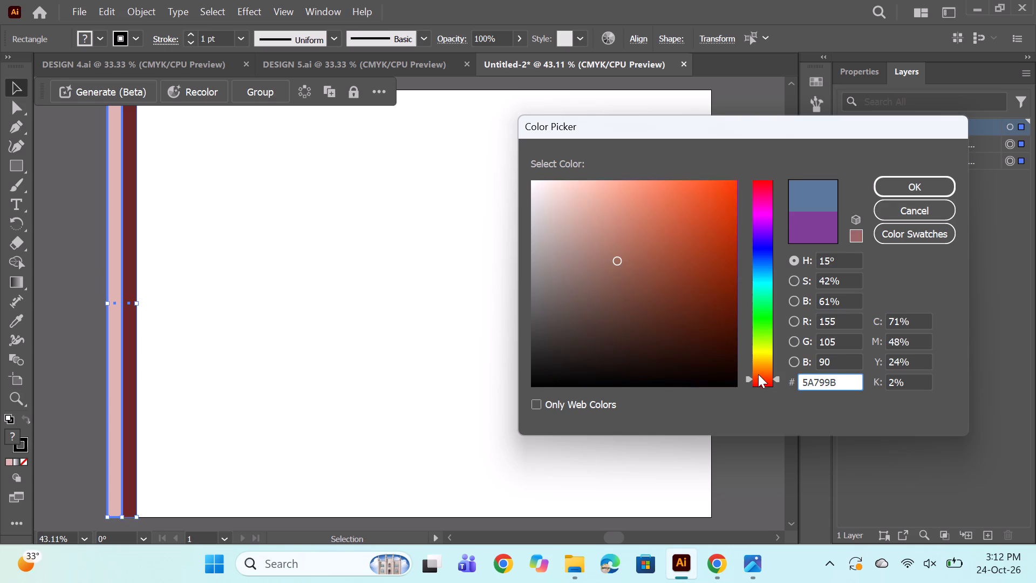
{"action": "left_click", "coordinate": [758, 374]}
{"action": "left_click", "coordinate": [678, 315]}
{"action": "left_click", "coordinate": [657, 322]}
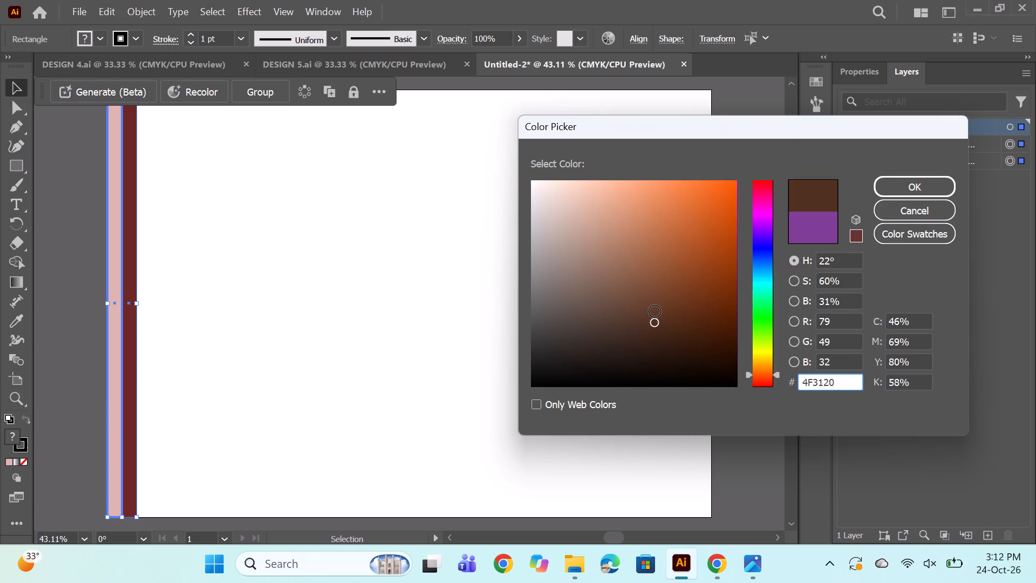
{"action": "left_click", "coordinate": [655, 311]}
{"action": "left_click", "coordinate": [688, 339]}
{"action": "left_click", "coordinate": [679, 330]}
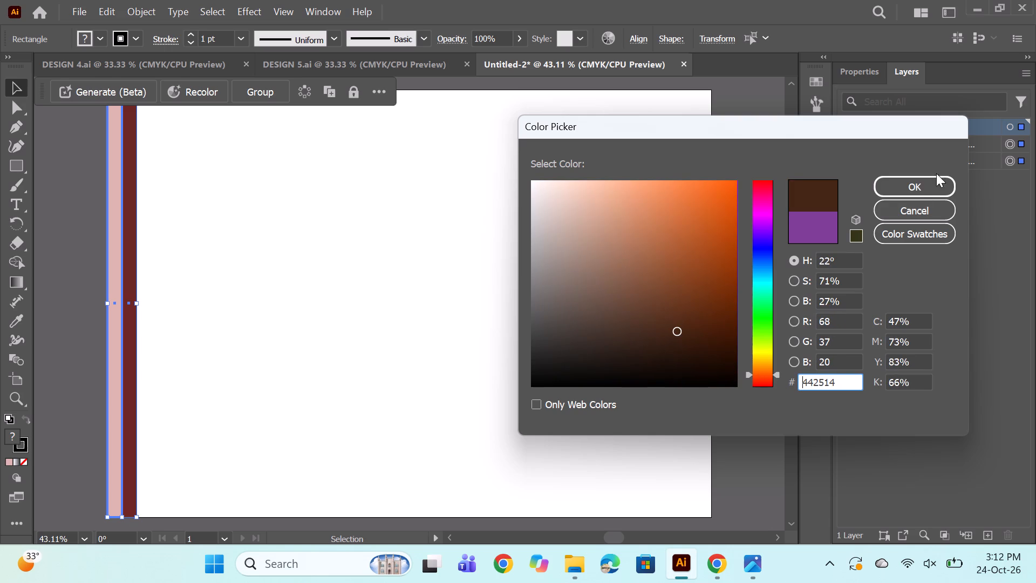
{"action": "left_click", "coordinate": [900, 191]}
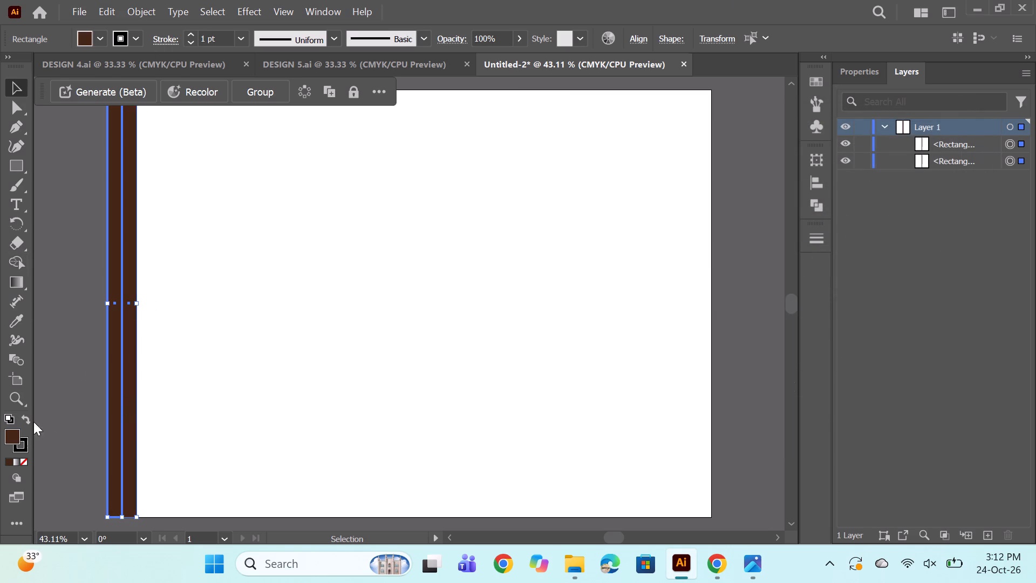
{"action": "double_click", "coordinate": [11, 435]}
{"action": "left_click", "coordinate": [658, 324]}
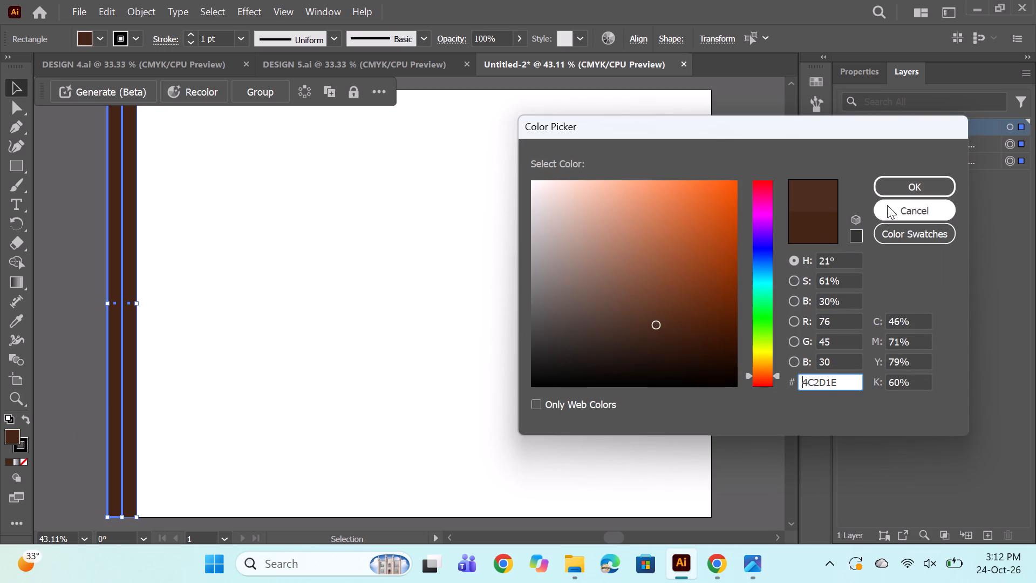
{"action": "left_click", "coordinate": [906, 182]}
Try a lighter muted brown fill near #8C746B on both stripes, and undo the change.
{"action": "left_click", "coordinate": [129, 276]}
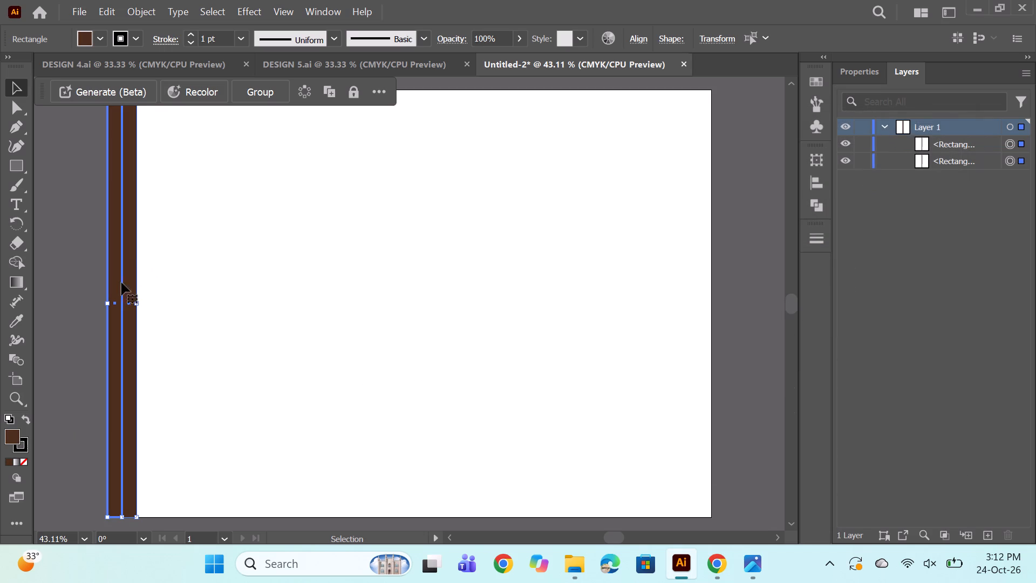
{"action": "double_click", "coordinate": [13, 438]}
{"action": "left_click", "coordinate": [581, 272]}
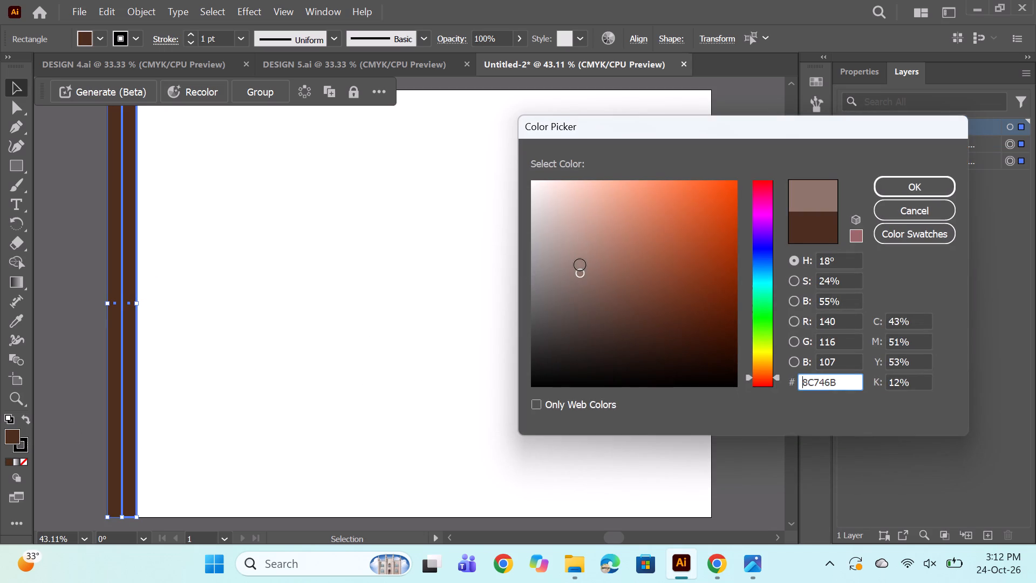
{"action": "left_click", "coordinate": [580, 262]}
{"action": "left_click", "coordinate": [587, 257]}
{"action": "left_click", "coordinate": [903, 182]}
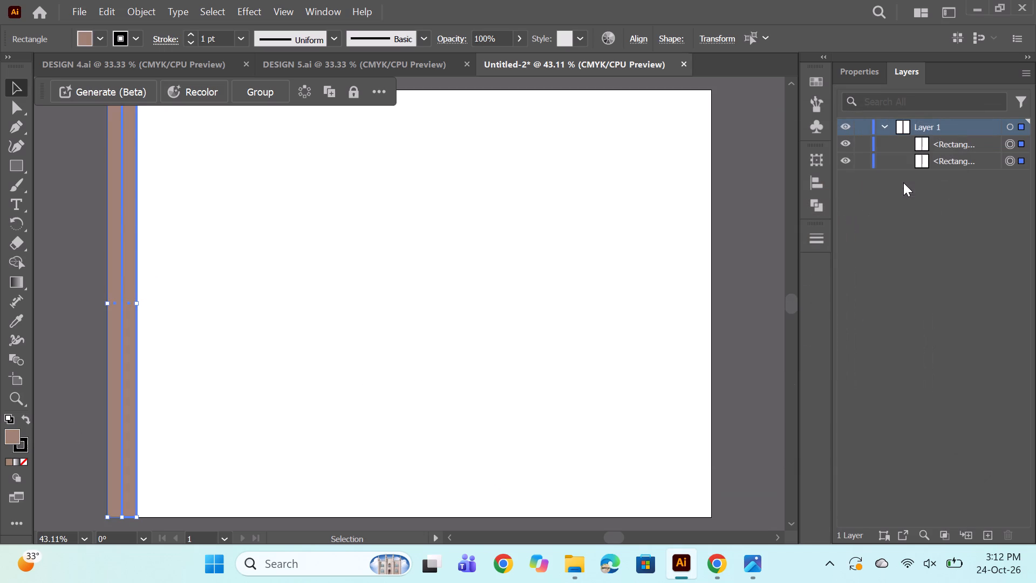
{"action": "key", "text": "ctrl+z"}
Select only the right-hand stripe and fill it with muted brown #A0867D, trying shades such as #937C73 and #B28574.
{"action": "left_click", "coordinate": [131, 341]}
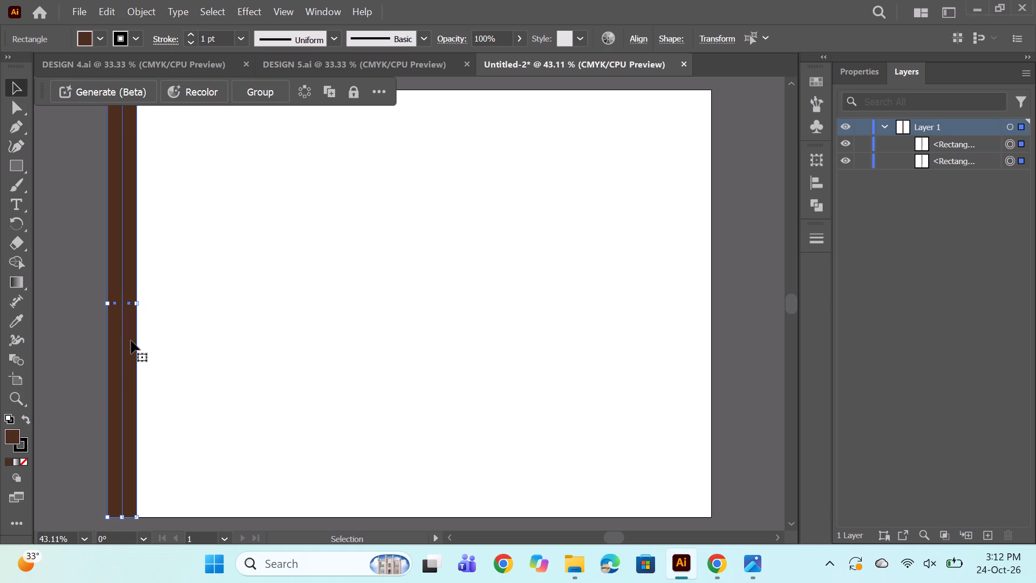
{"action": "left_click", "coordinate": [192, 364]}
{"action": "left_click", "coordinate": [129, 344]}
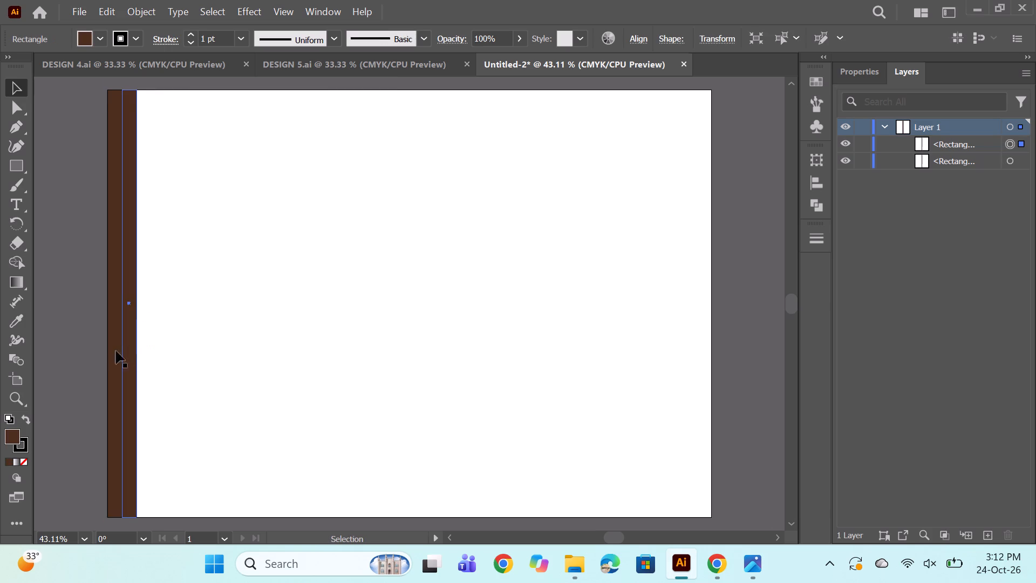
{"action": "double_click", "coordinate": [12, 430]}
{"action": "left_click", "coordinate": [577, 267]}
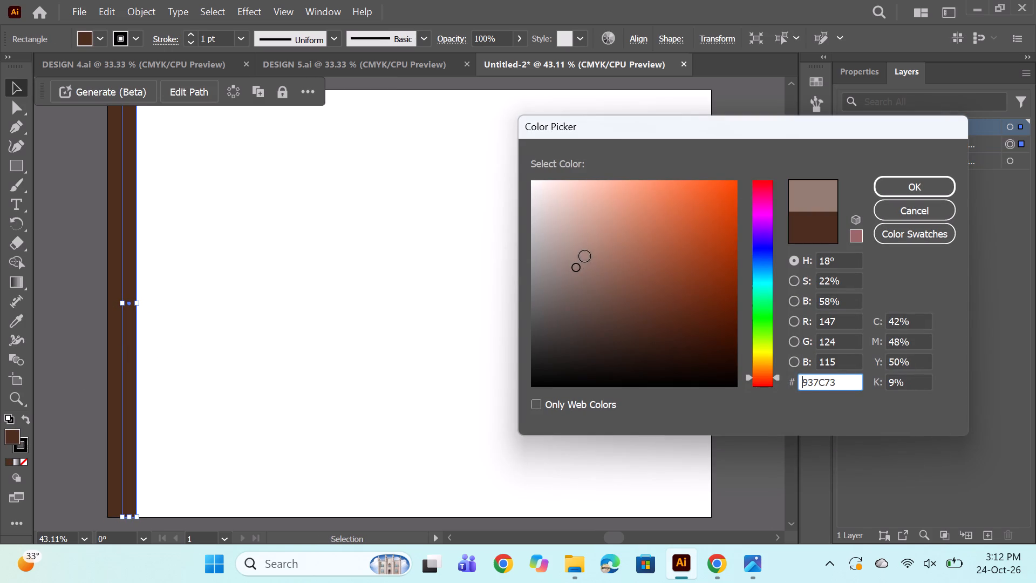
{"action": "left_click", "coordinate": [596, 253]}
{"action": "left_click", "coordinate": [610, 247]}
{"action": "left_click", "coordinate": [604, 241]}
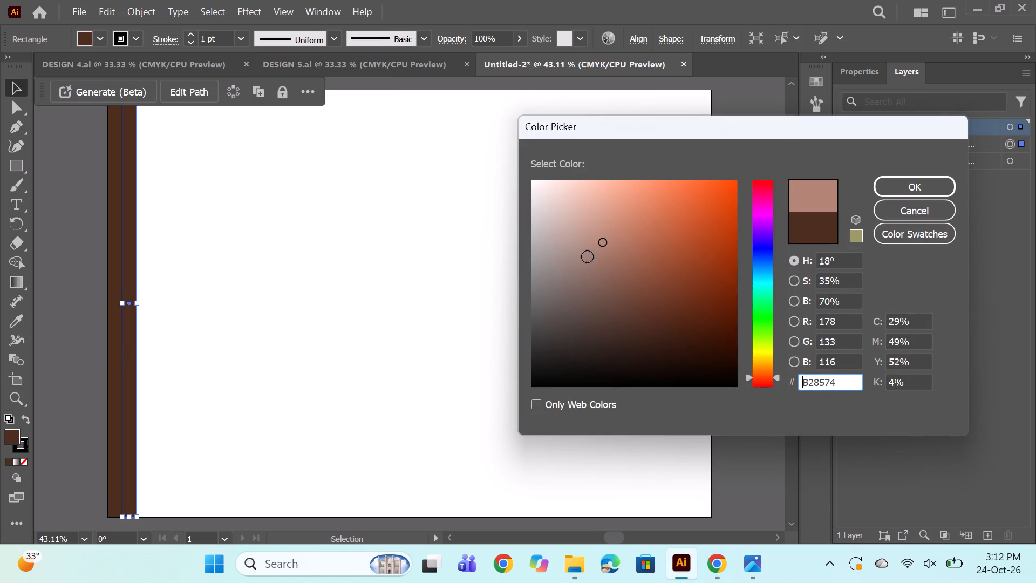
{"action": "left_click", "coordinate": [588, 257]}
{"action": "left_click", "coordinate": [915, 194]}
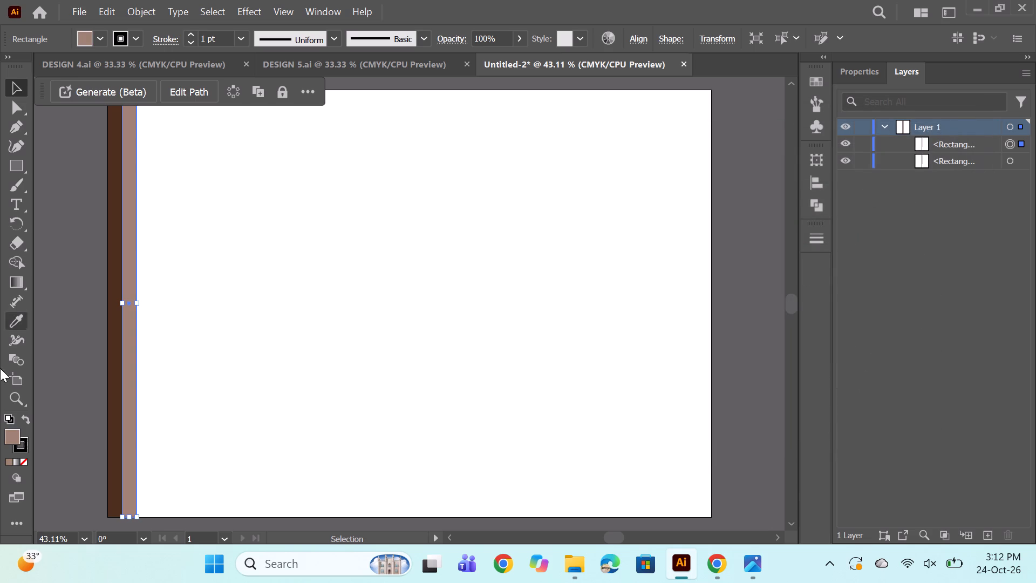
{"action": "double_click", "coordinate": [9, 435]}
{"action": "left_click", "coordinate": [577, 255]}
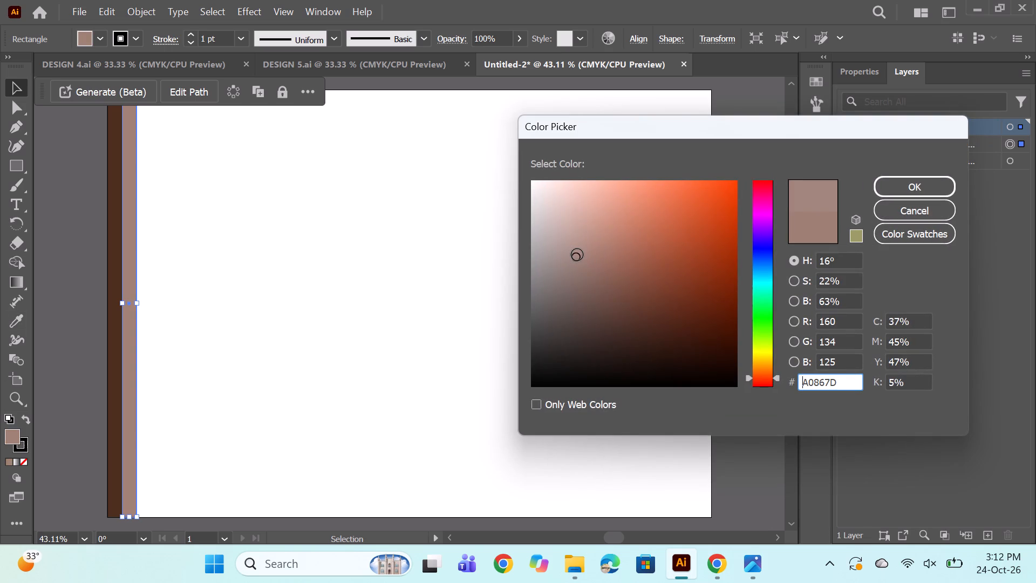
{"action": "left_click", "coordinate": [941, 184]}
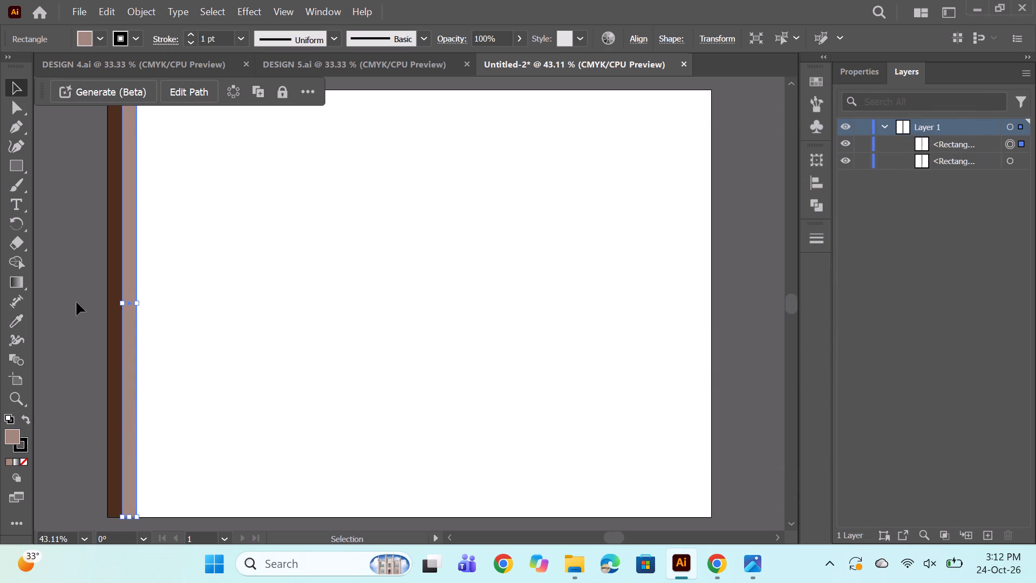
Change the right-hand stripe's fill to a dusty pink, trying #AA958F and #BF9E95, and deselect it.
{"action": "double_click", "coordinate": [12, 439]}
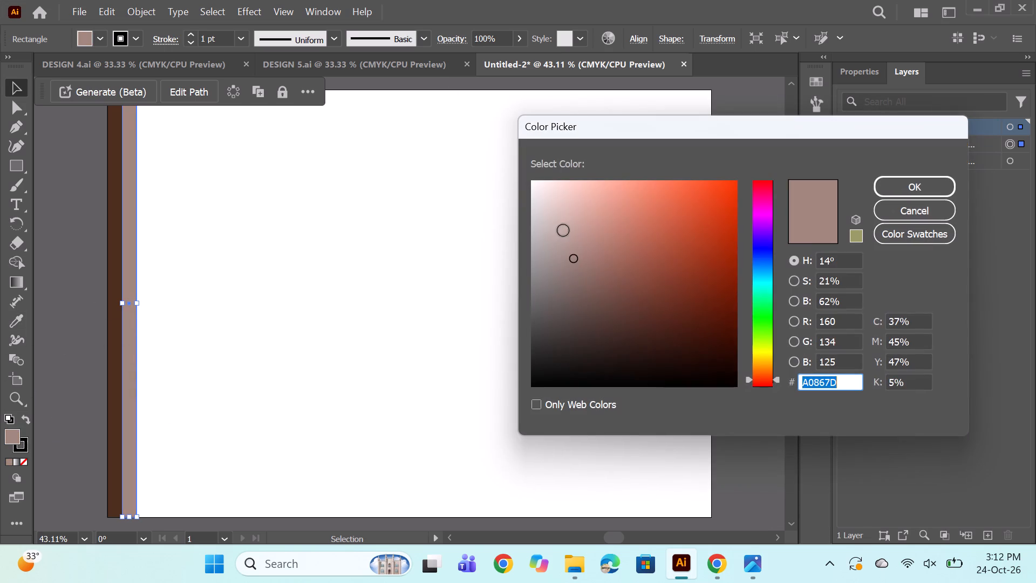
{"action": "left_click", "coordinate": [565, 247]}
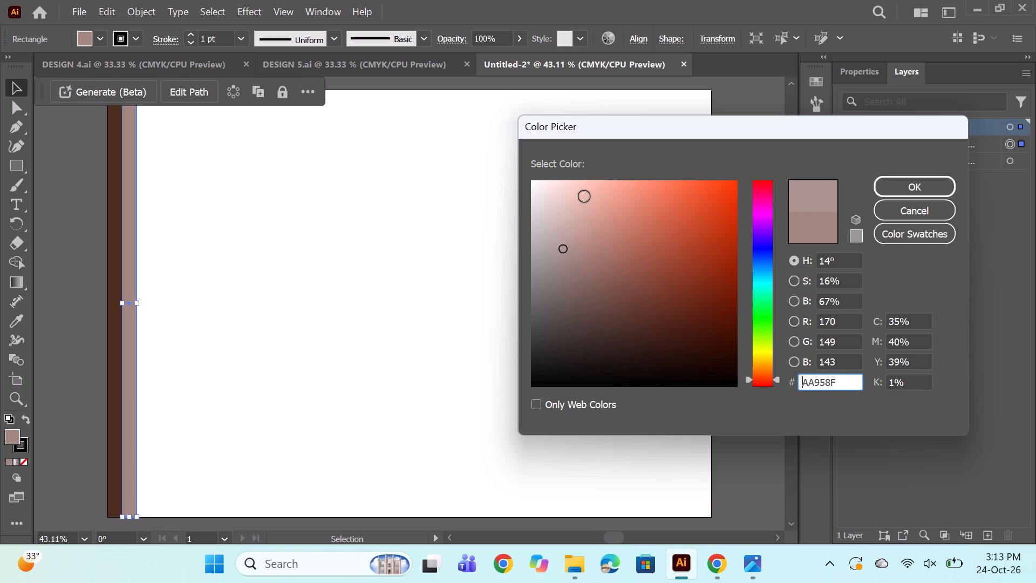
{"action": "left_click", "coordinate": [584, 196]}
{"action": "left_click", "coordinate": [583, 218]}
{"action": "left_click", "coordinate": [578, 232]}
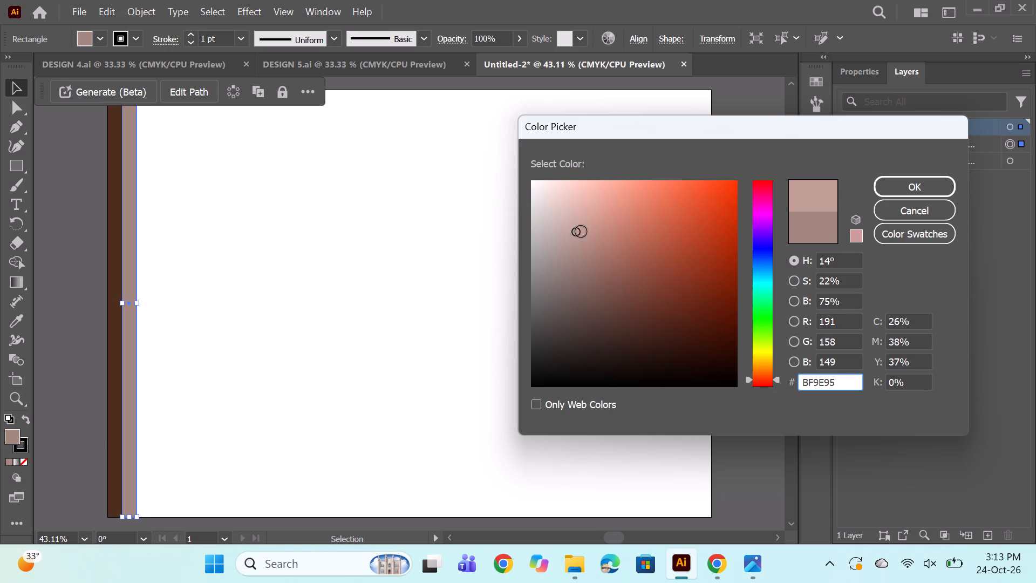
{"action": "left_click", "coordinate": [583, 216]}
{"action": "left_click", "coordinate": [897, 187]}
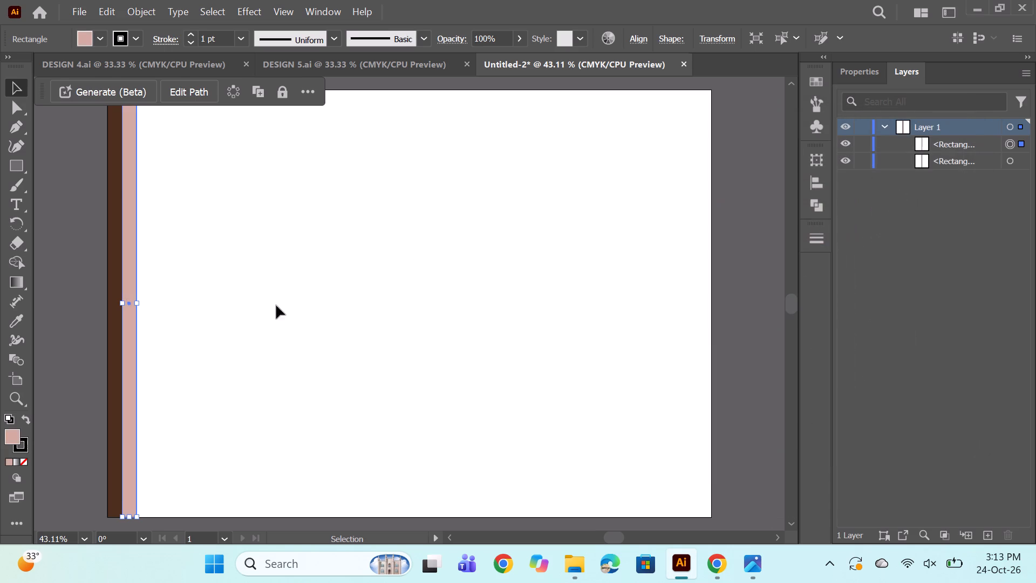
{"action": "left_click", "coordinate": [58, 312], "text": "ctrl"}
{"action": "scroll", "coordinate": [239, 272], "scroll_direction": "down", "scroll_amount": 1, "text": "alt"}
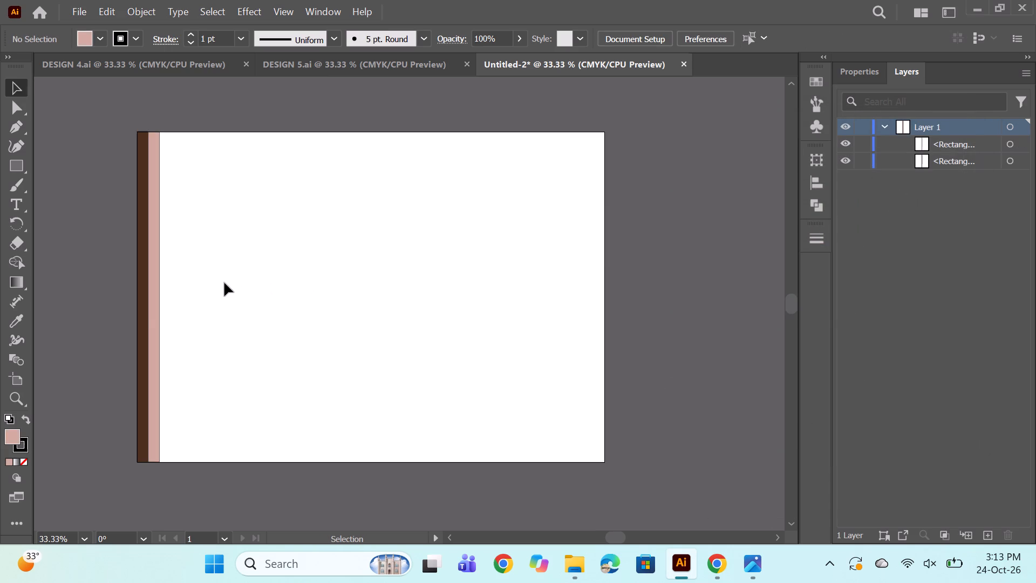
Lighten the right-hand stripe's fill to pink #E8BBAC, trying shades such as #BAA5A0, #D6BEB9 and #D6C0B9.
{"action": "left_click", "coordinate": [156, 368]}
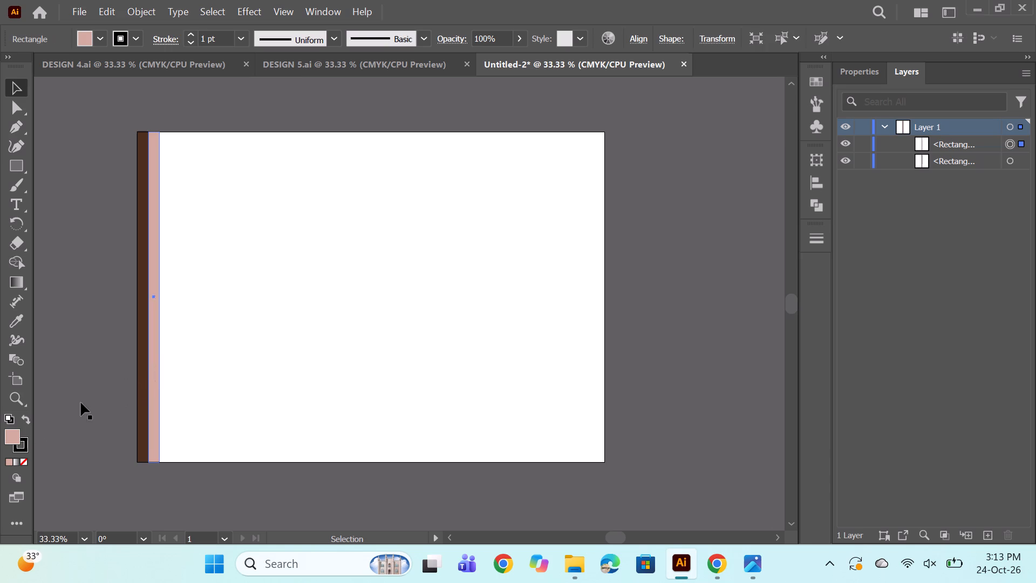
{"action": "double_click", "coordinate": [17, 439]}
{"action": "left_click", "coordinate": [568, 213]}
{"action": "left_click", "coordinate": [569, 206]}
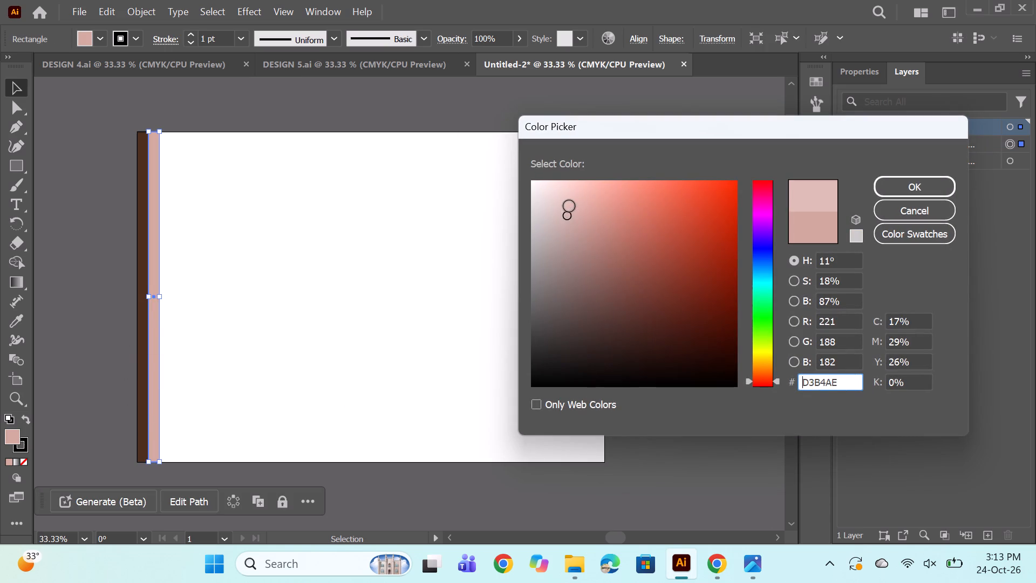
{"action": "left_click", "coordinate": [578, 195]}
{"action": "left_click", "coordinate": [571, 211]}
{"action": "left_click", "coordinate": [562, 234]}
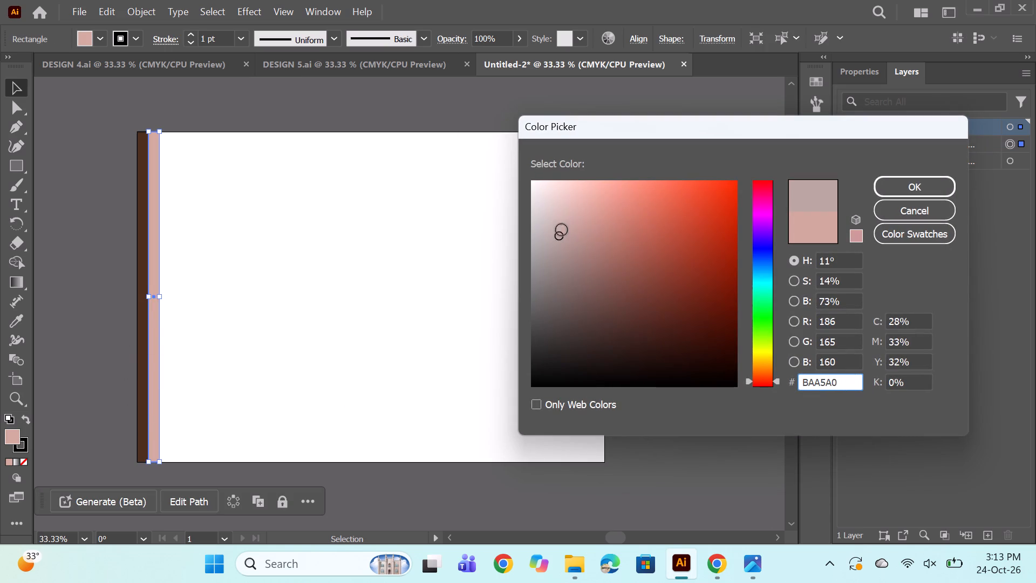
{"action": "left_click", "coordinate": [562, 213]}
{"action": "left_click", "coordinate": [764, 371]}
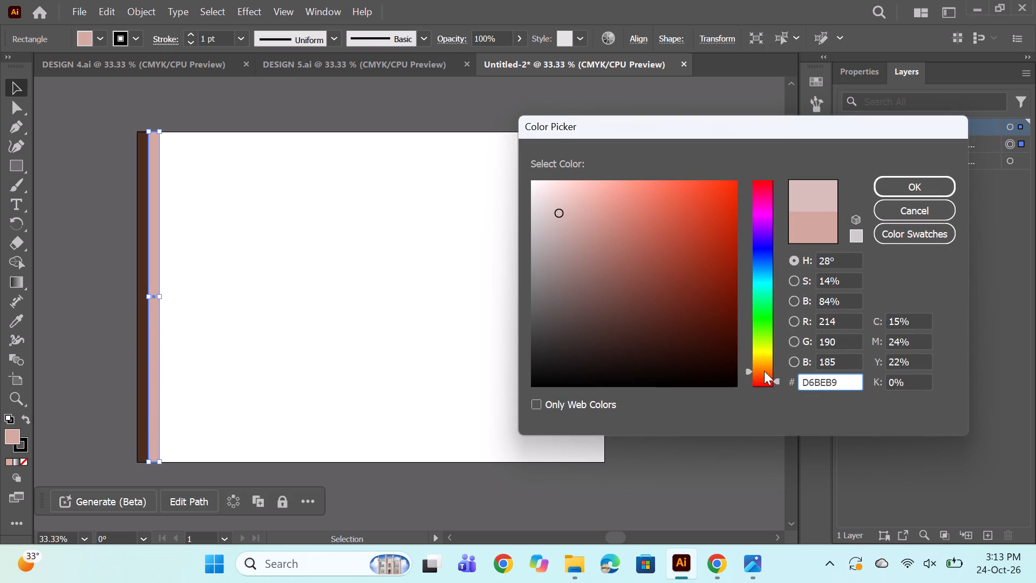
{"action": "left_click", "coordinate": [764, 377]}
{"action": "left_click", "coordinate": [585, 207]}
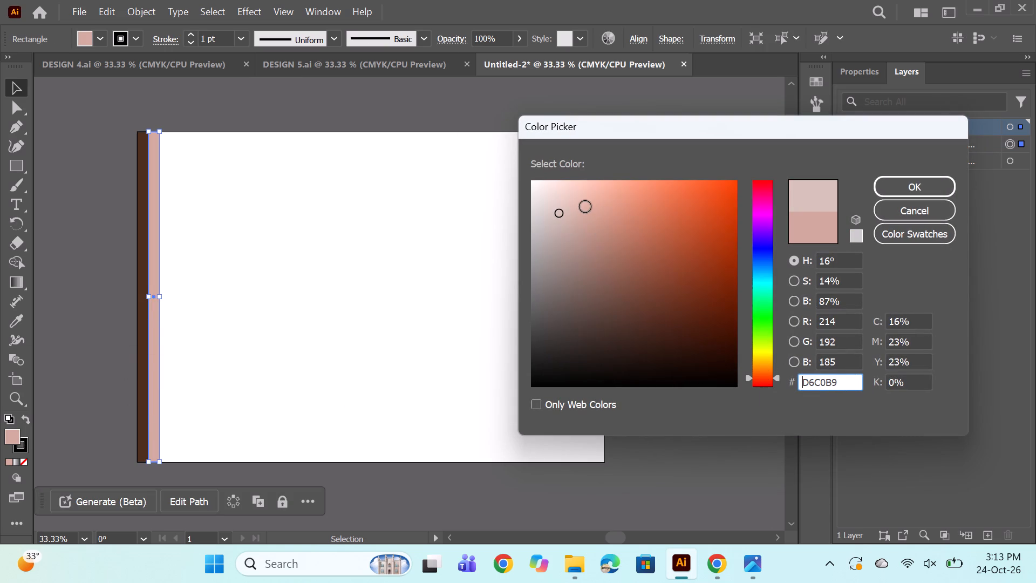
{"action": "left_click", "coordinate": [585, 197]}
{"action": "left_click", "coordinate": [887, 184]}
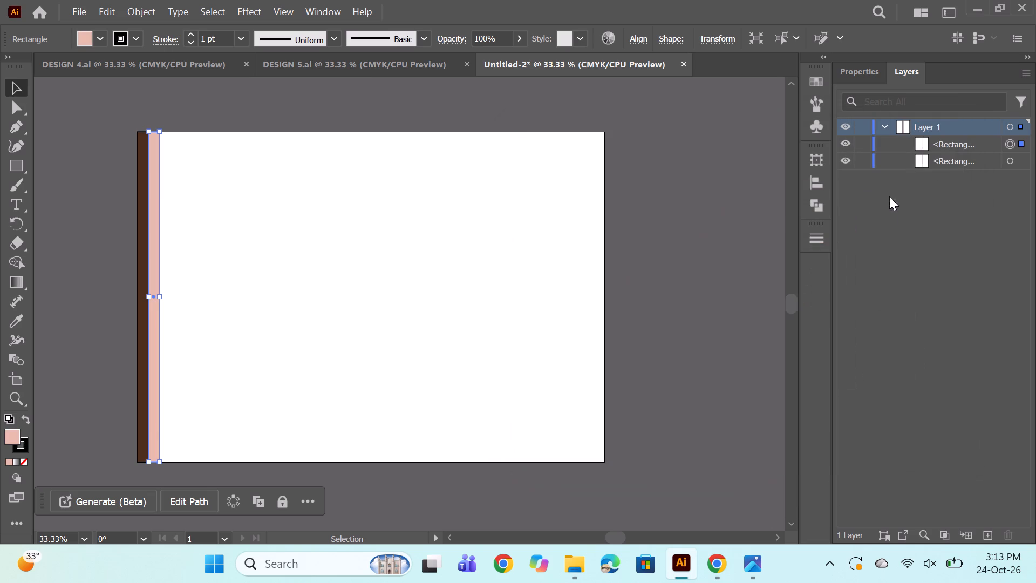
Refine the right-hand stripe's fill to a pale muted pink, trying shades such as #D6BCB6, and deselect it.
{"action": "double_click", "coordinate": [15, 435]}
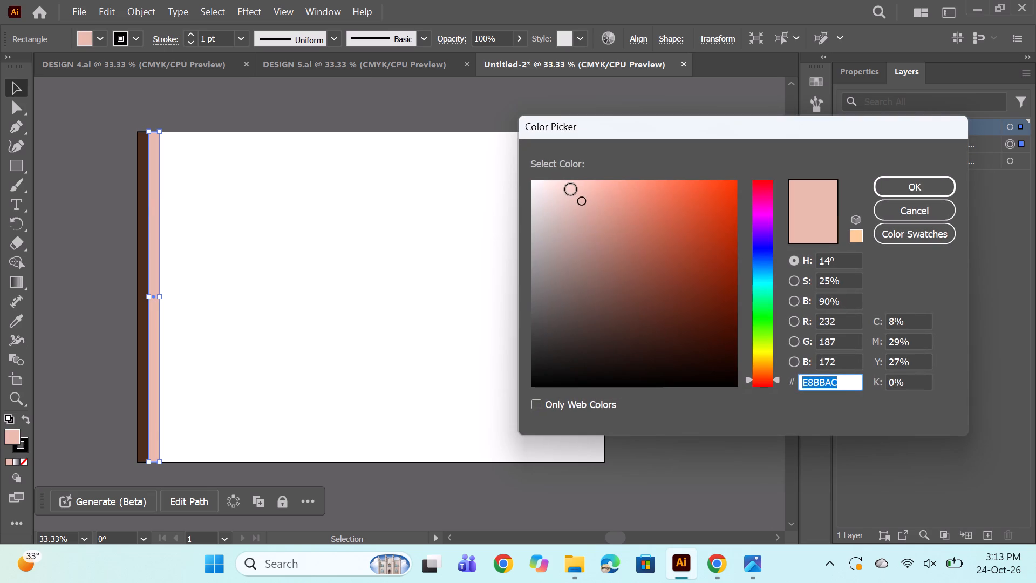
{"action": "left_click", "coordinate": [571, 189]}
{"action": "left_click", "coordinate": [883, 181]}
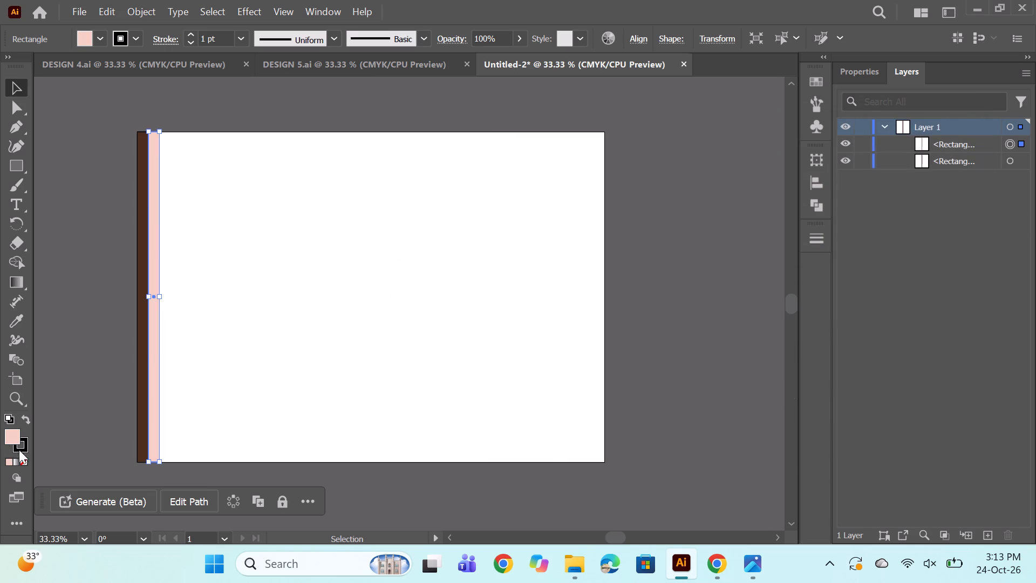
{"action": "double_click", "coordinate": [11, 433]}
{"action": "left_click", "coordinate": [563, 212]}
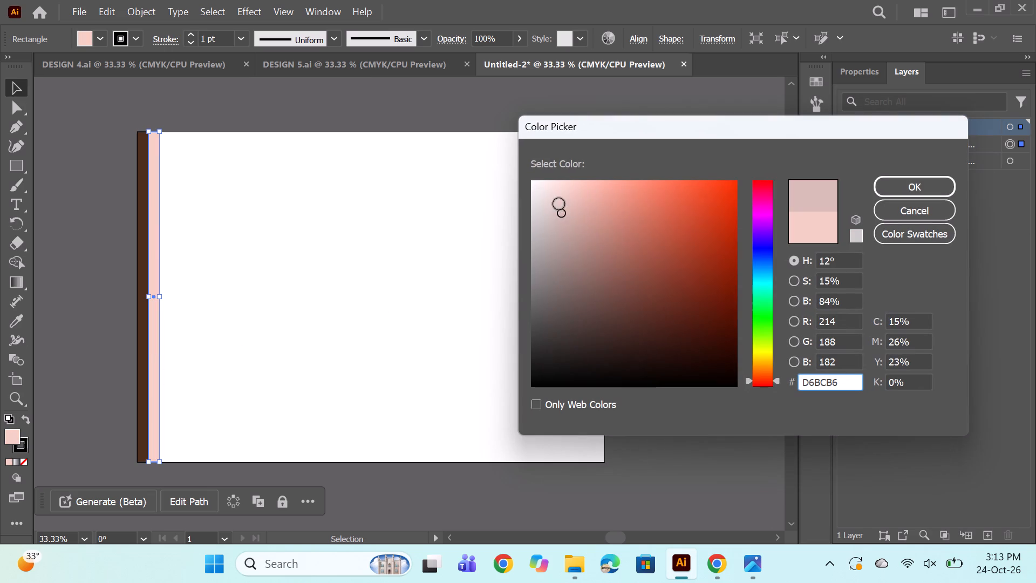
{"action": "left_click", "coordinate": [559, 204]}
{"action": "left_click", "coordinate": [881, 183]}
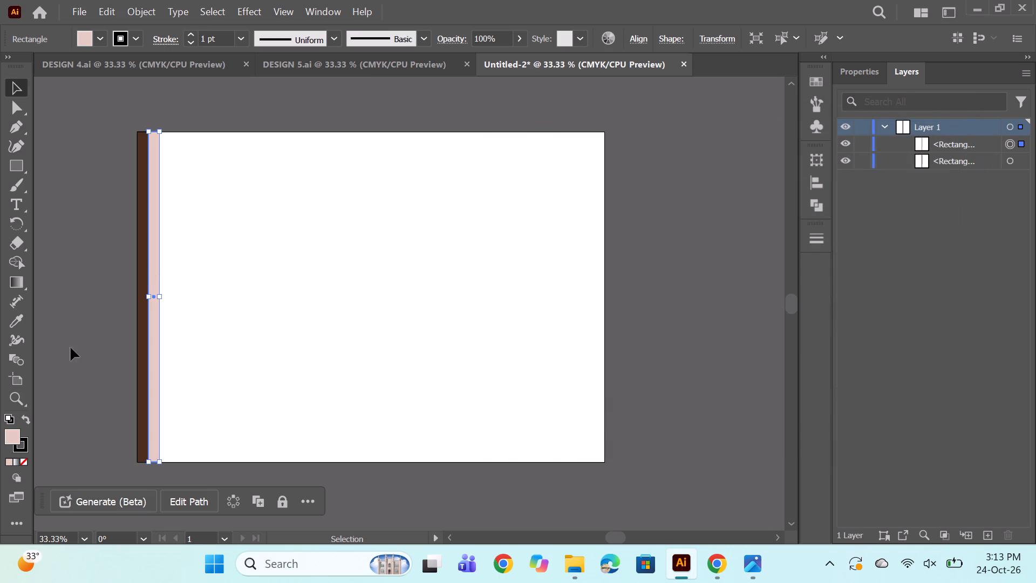
{"action": "left_click", "coordinate": [71, 348], "text": "ctrl"}
Select the brown and pink stripes together and duplicate the pair directly beside the original, edge to edge.
{"action": "left_click", "coordinate": [1007, 147]}
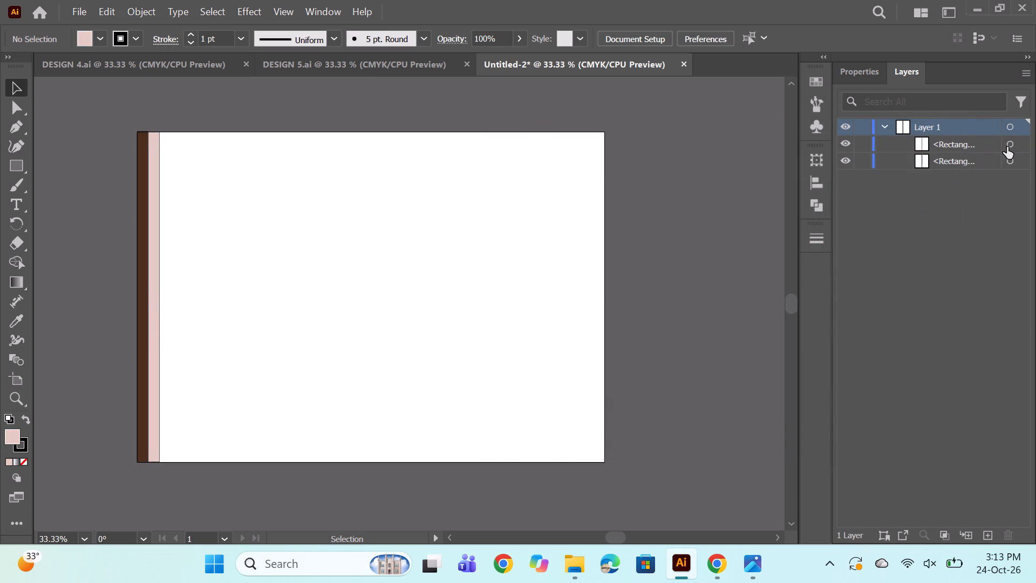
{"action": "left_click", "coordinate": [1011, 162], "text": "ctrl"}
{"action": "scroll", "coordinate": [259, 289], "scroll_direction": "up", "scroll_amount": 1, "text": "alt"}
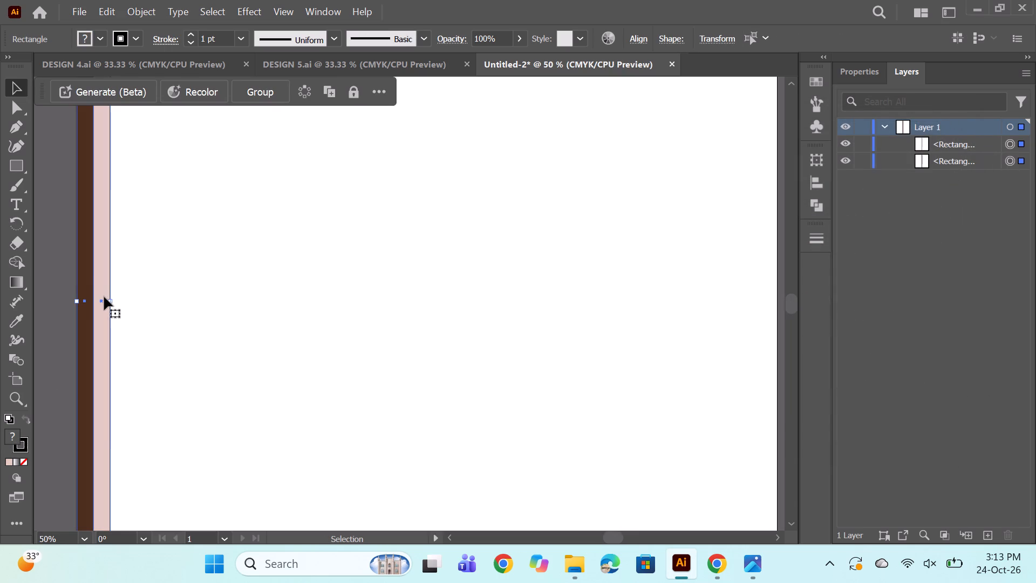
{"action": "left_click_drag", "start_coordinate": [90, 271], "coordinate": [122, 273], "text": "shift"}
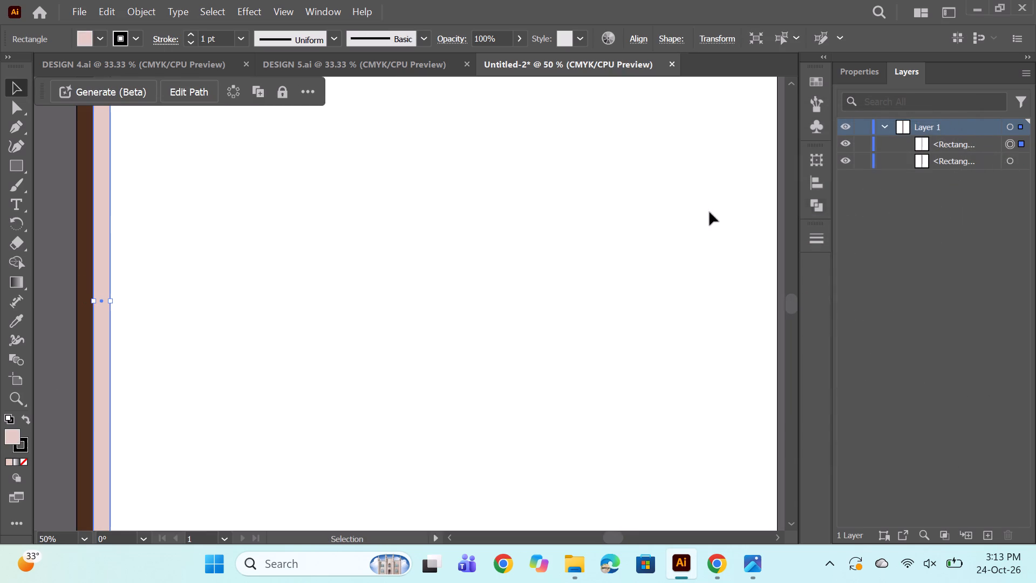
{"action": "left_click", "coordinate": [1010, 162]}
{"action": "left_click", "coordinate": [1009, 150], "text": "ctrl"}
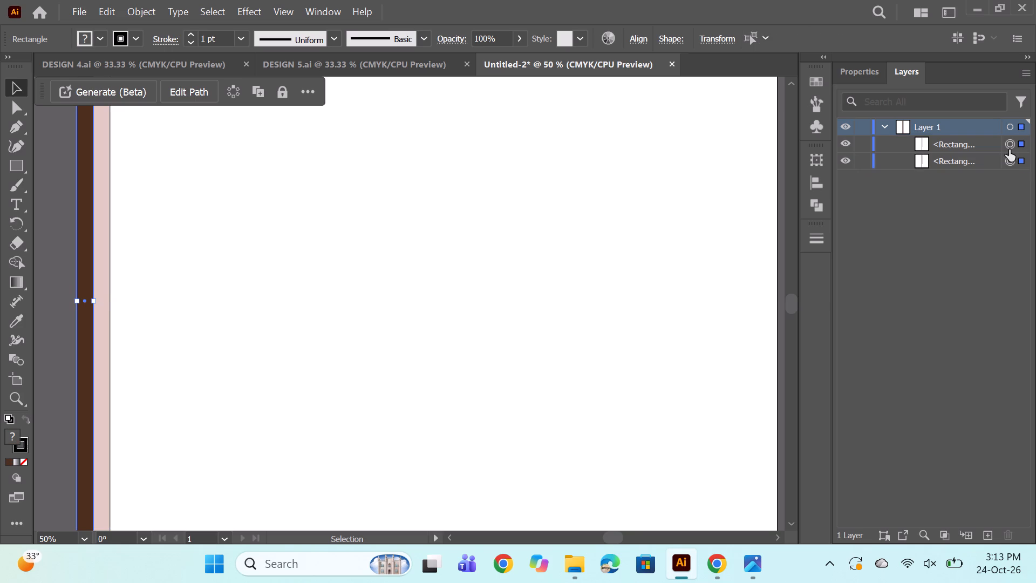
{"action": "left_click_drag", "start_coordinate": [97, 288], "coordinate": [129, 291], "text": "alt+shift"}
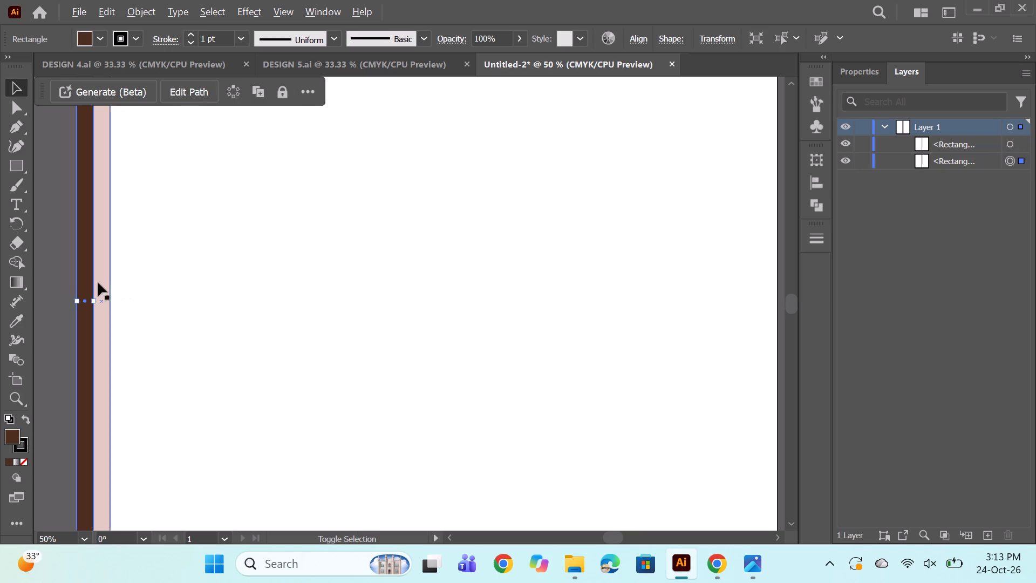
{"action": "left_click_drag", "start_coordinate": [98, 283], "coordinate": [133, 282], "text": "alt+shift"}
Repeat the duplication of the stripe pair until it fills the artboard's width, undo the extra pair beyond the edge, and deselect.
{"action": "scroll", "coordinate": [335, 256], "scroll_direction": "down", "scroll_amount": 1, "text": "alt"}
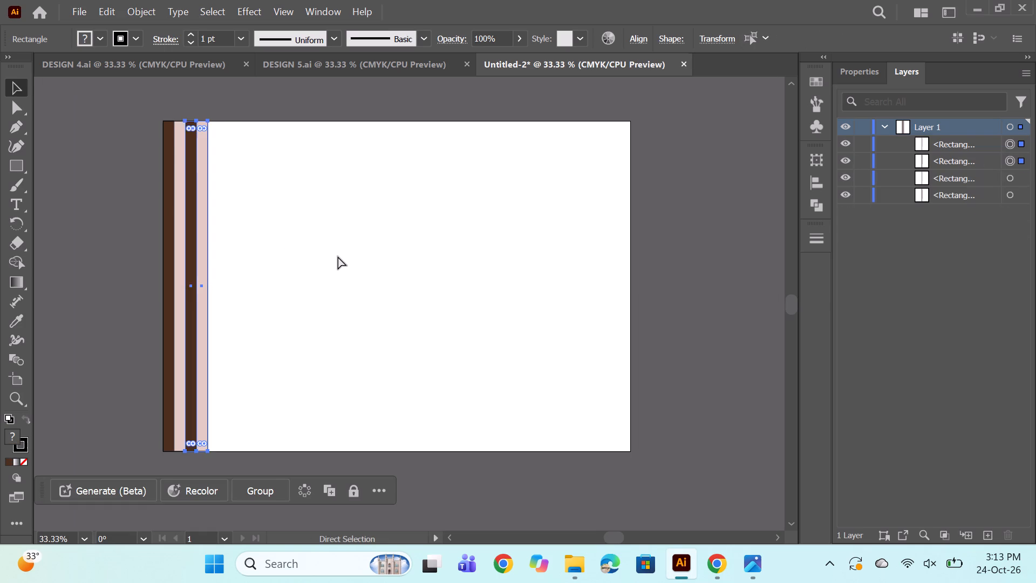
{"action": "key", "text": "ctrl+d"}
{"action": "key", "text": "ctrl+d"}
{"action": "key", "text": "ctrl+d"}
{"action": "key", "text": "ctrl+d"}
{"action": "key", "text": "ctrl+d"}
{"action": "key", "text": "ctrl+d"}
{"action": "key", "text": "ctrl+d"}
{"action": "key", "text": "ctrl+d"}
{"action": "key", "text": "ctrl+d"}
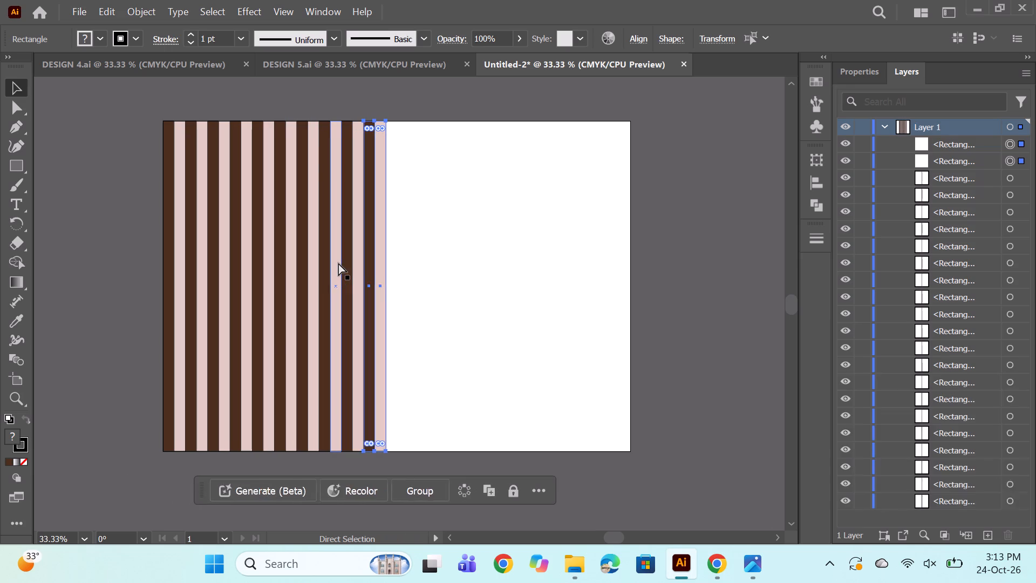
{"action": "key", "text": "ctrl+d"}
{"action": "key", "text": "ctrl+d"}
{"action": "key", "text": "ctrl+d"}
{"action": "key", "text": "ctrl+d"}
{"action": "key", "text": "ctrl+d"}
{"action": "key", "text": "ctrl+d"}
{"action": "key", "text": "ctrl+d"}
{"action": "key", "text": "ctrl+d"}
{"action": "key", "text": "ctrl+d"}
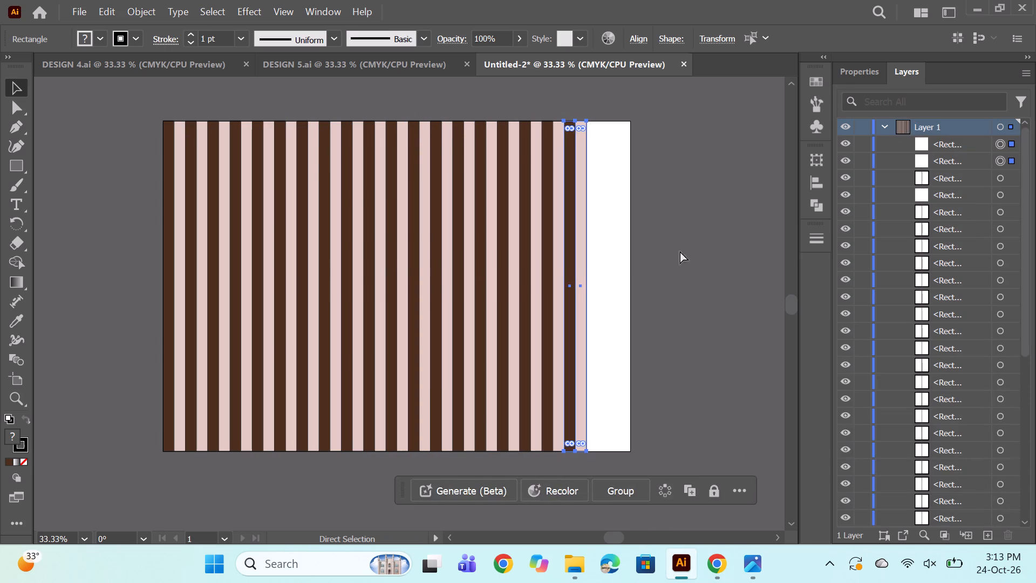
{"action": "key", "text": "ctrl+d"}
{"action": "key", "text": "ctrl+d"}
{"action": "key", "text": "ctrl+z"}
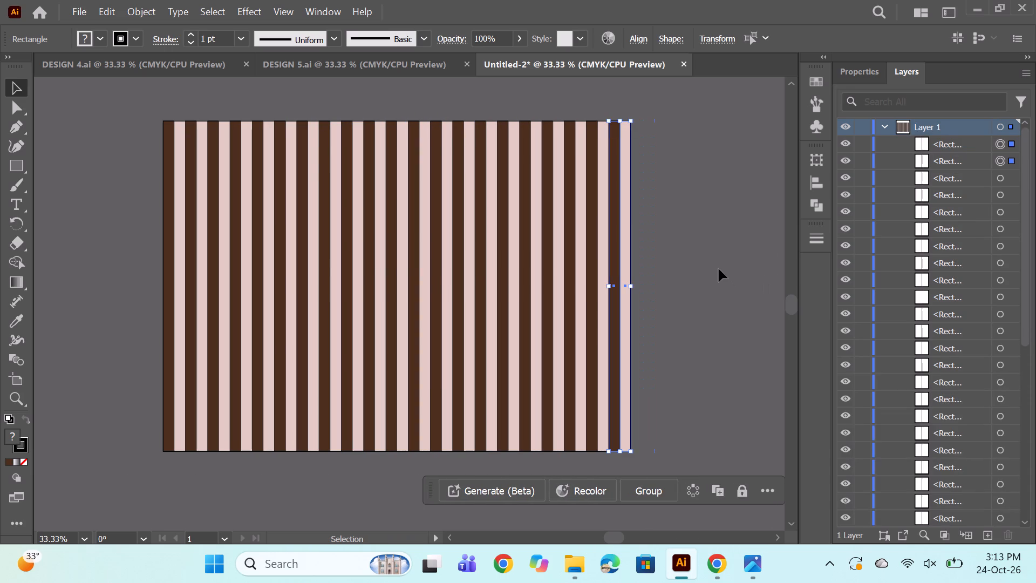
{"action": "left_click", "coordinate": [714, 266], "text": "ctrl"}
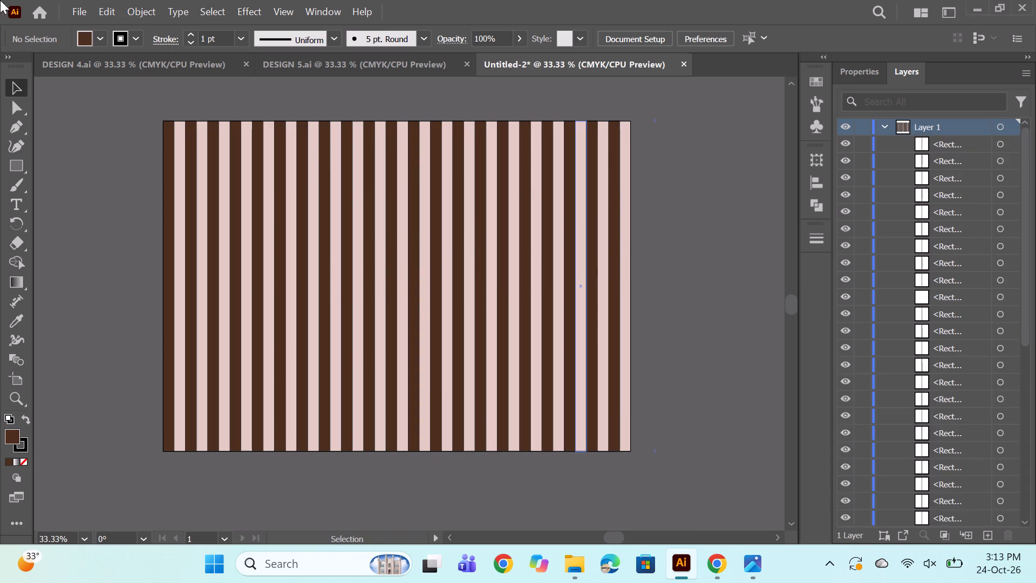
Save the striped artwork to the Desktop as an Adobe Illustrator file named PRINT1.
{"action": "left_click", "coordinate": [16, 126]}
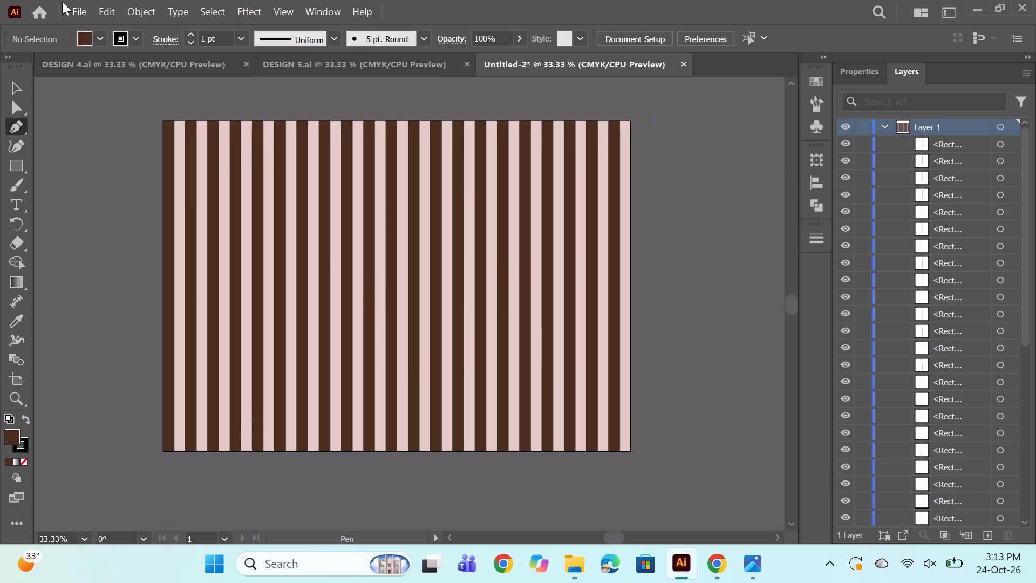
{"action": "key", "text": "ctrl+s"}
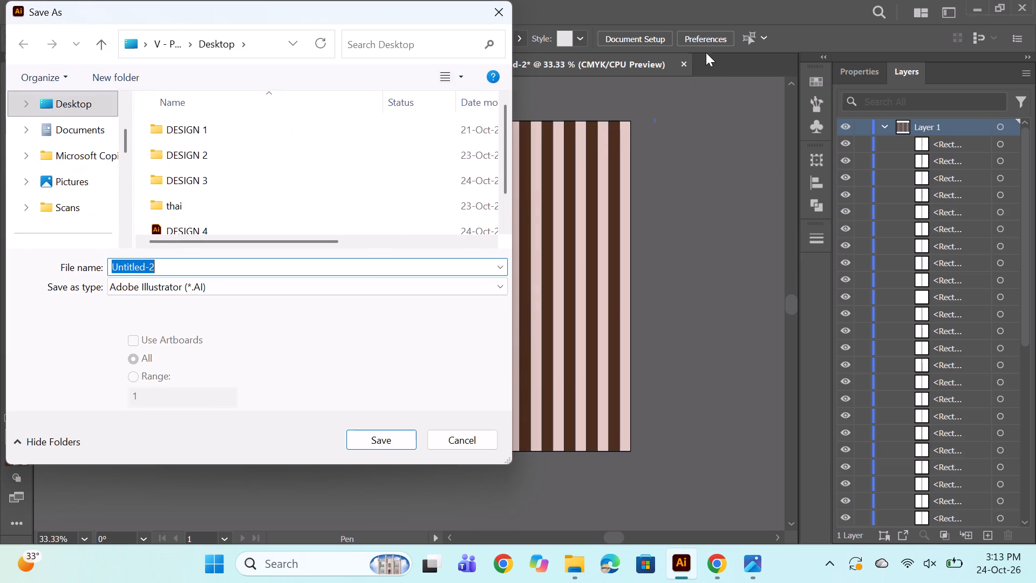
{"action": "type", "text": "PRINT"}
{"action": "key", "text": "1"}
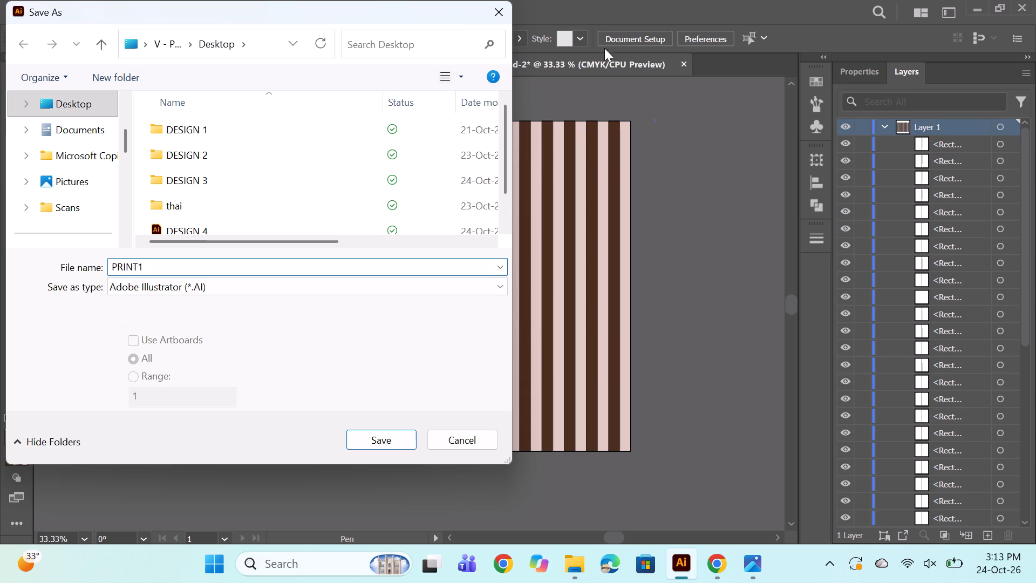
{"action": "left_click", "coordinate": [81, 109]}
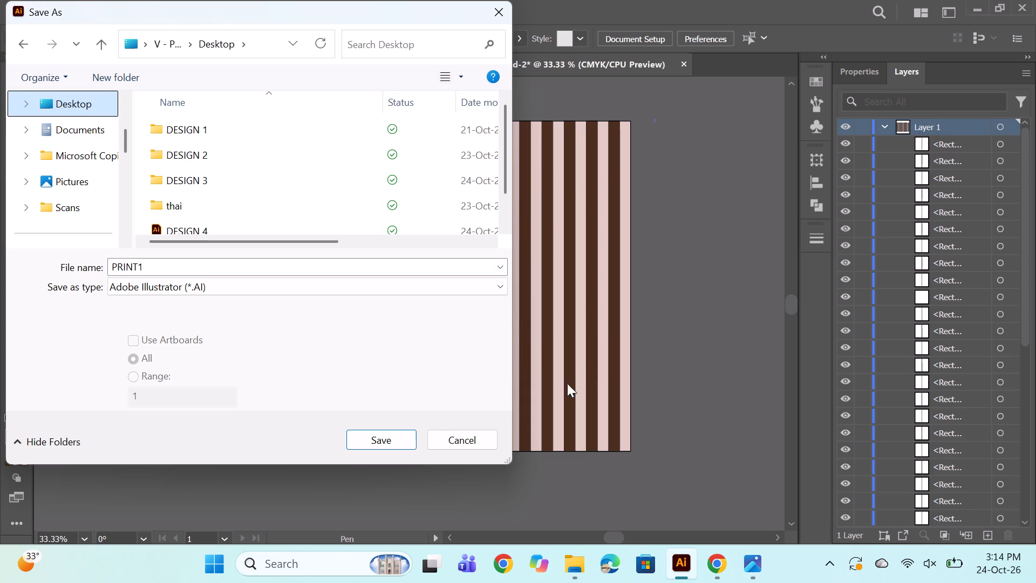
{"action": "left_click", "coordinate": [414, 442]}
{"action": "left_click", "coordinate": [593, 504]}
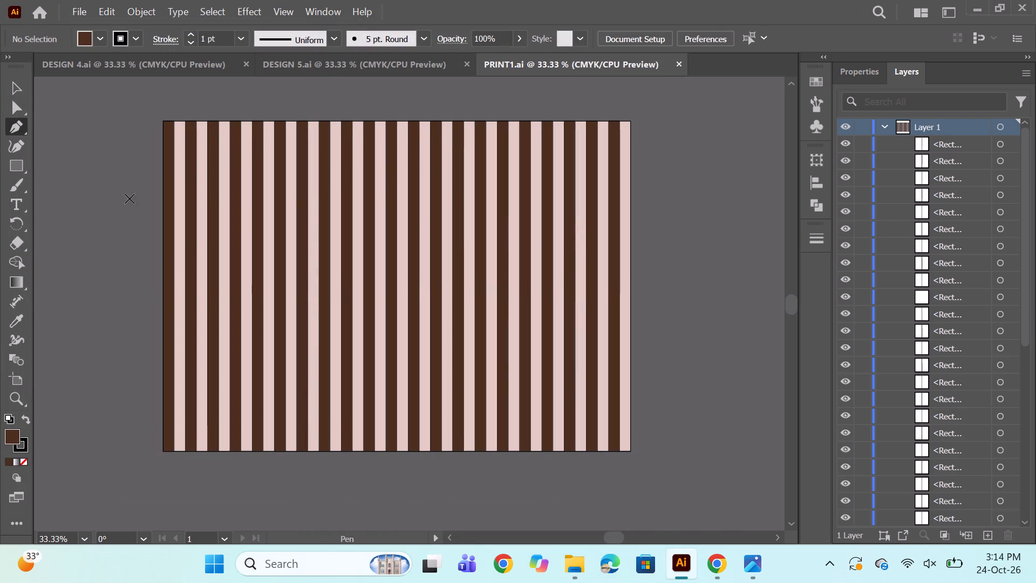
Create a new document from the recent A4 preset measuring 841.89 x 595.28 pt.
{"action": "left_click", "coordinate": [40, 13]}
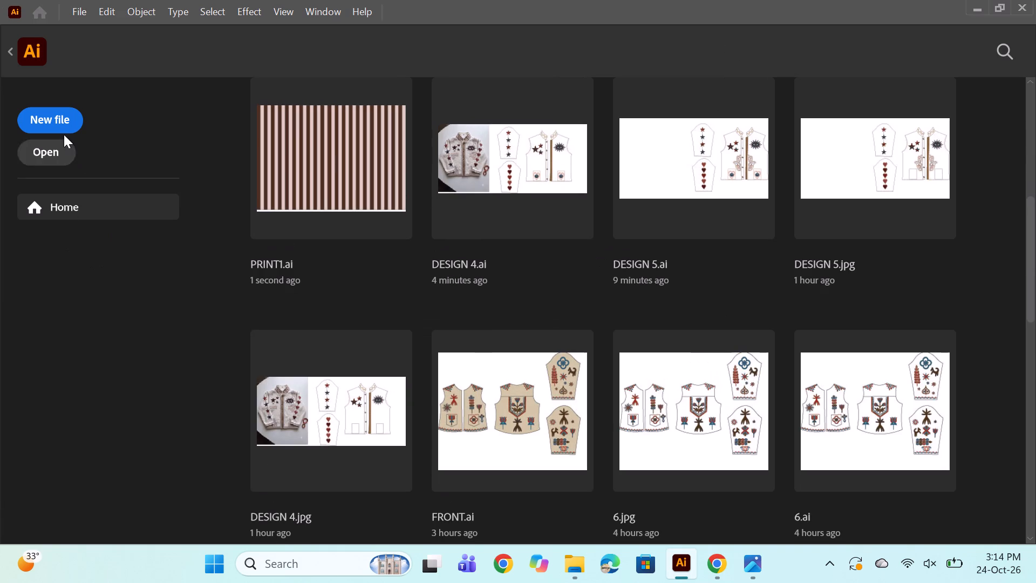
{"action": "left_click", "coordinate": [63, 126]}
{"action": "left_click", "coordinate": [424, 174]}
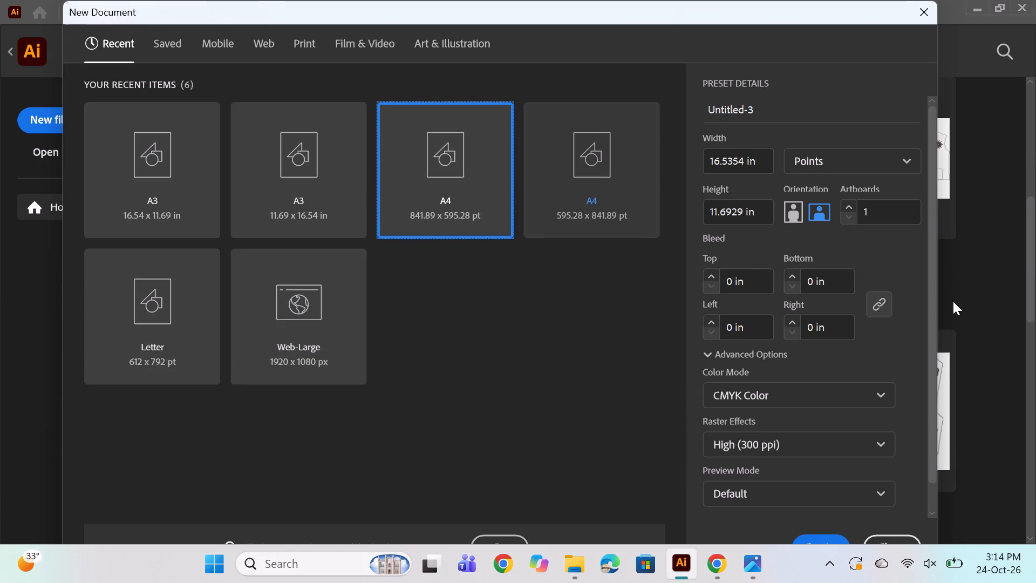
{"action": "left_click", "coordinate": [826, 534]}
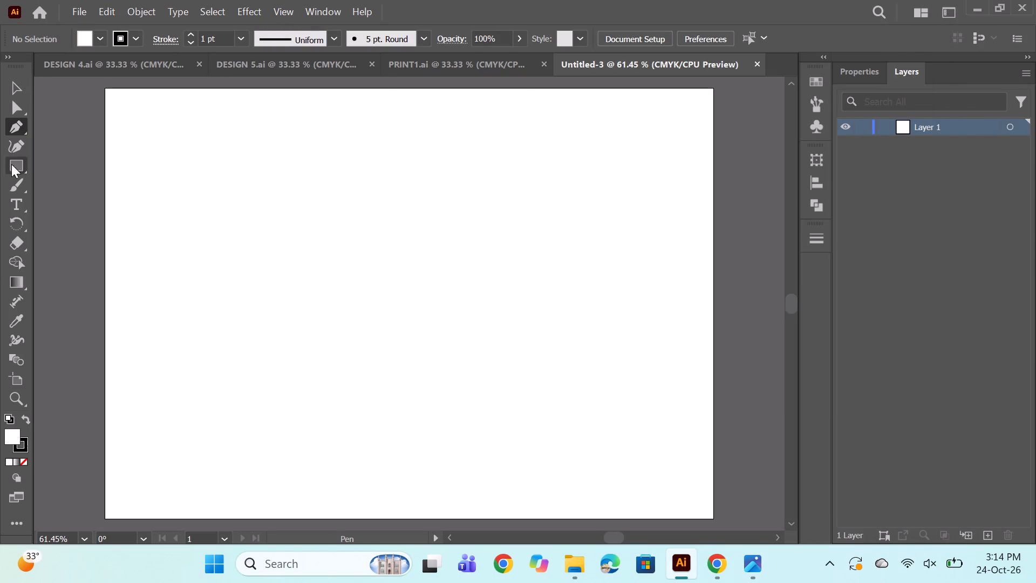
Switch to Pinterest in Chrome and return to the blue-striped pin with pink seashells and starfish.
{"action": "left_click", "coordinate": [707, 564]}
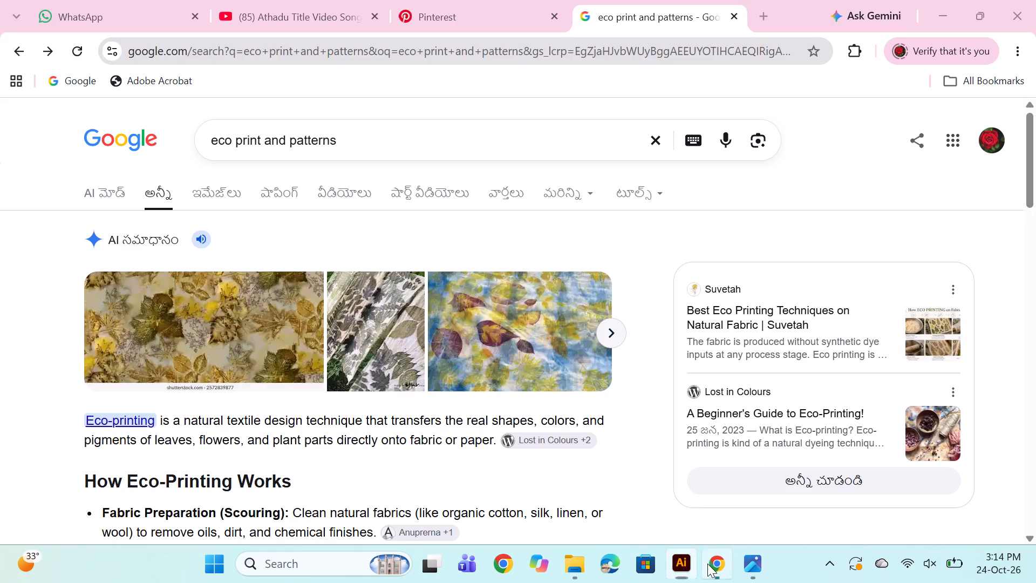
{"action": "left_click", "coordinate": [418, 2]}
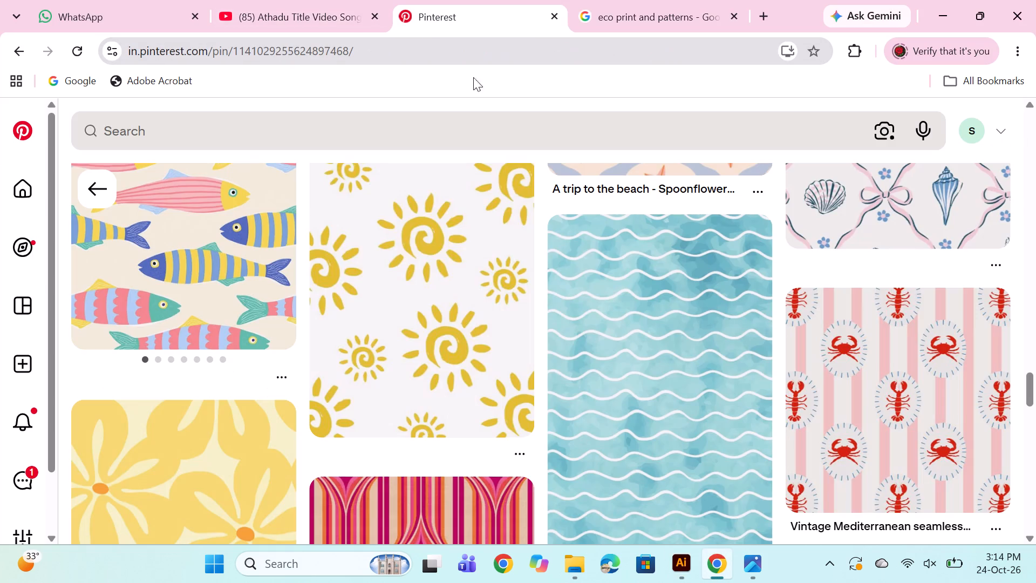
{"action": "scroll", "coordinate": [326, 367], "scroll_direction": "up", "scroll_amount": 20}
{"action": "scroll", "coordinate": [326, 367], "scroll_direction": "up", "scroll_amount": 14}
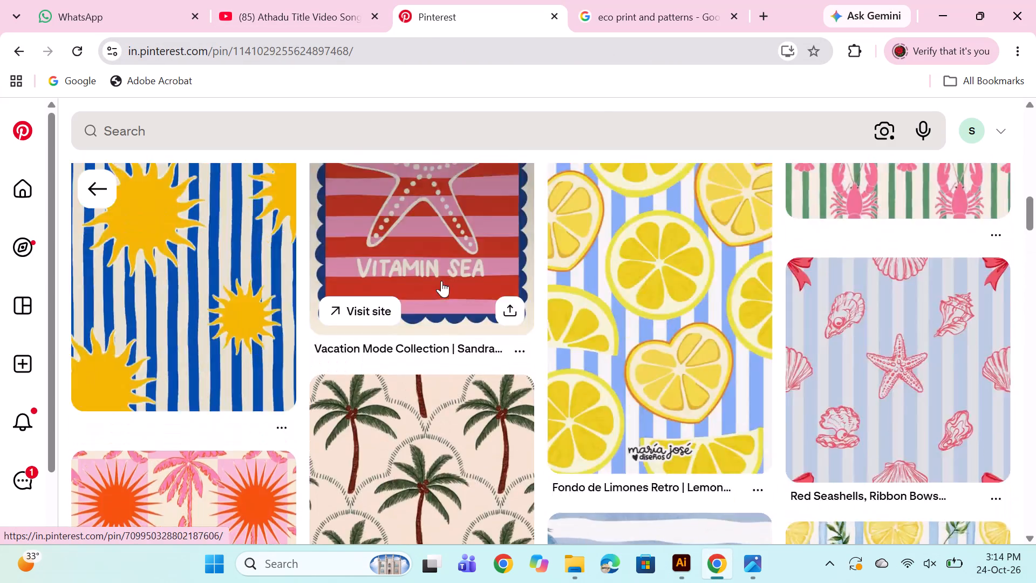
{"action": "scroll", "coordinate": [441, 281], "scroll_direction": "up", "scroll_amount": 9}
{"action": "scroll", "coordinate": [462, 327], "scroll_direction": "down", "scroll_amount": 8}
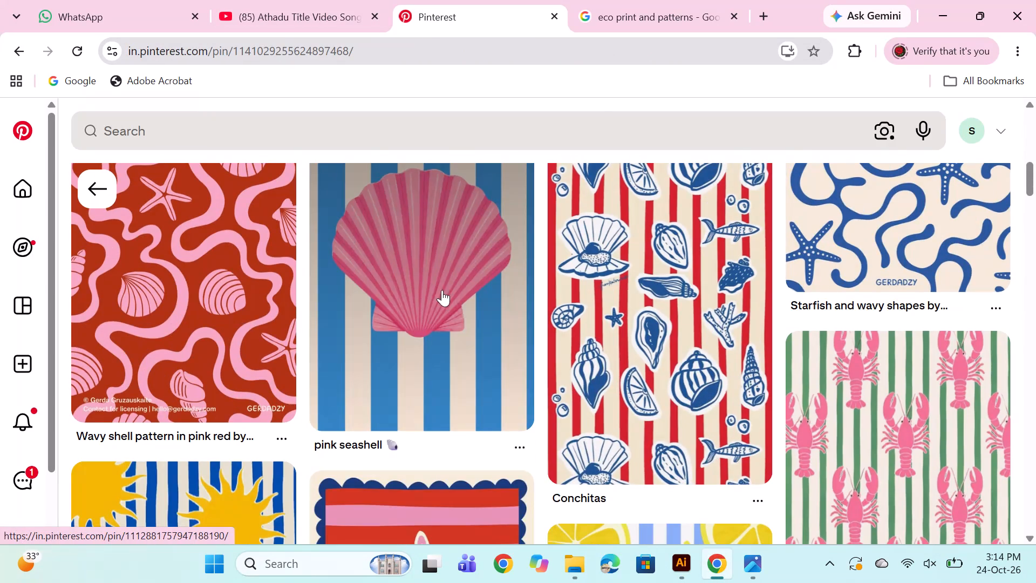
{"action": "scroll", "coordinate": [468, 275], "scroll_direction": "up", "scroll_amount": 6}
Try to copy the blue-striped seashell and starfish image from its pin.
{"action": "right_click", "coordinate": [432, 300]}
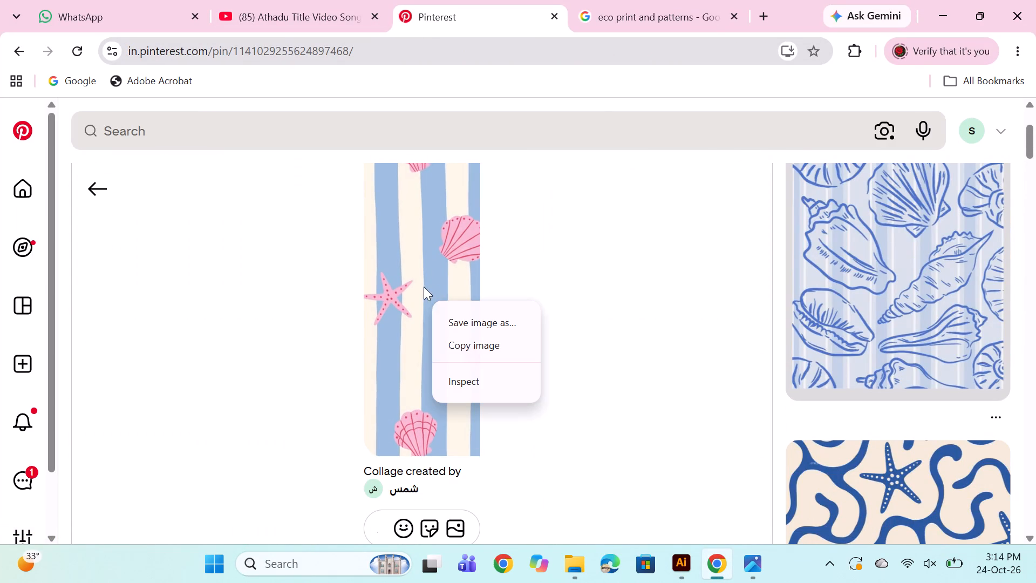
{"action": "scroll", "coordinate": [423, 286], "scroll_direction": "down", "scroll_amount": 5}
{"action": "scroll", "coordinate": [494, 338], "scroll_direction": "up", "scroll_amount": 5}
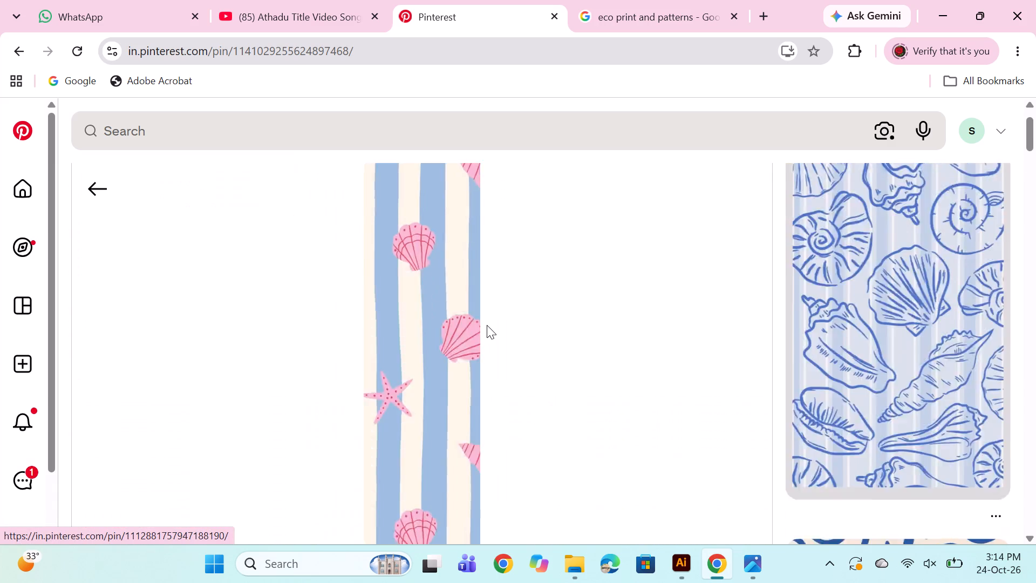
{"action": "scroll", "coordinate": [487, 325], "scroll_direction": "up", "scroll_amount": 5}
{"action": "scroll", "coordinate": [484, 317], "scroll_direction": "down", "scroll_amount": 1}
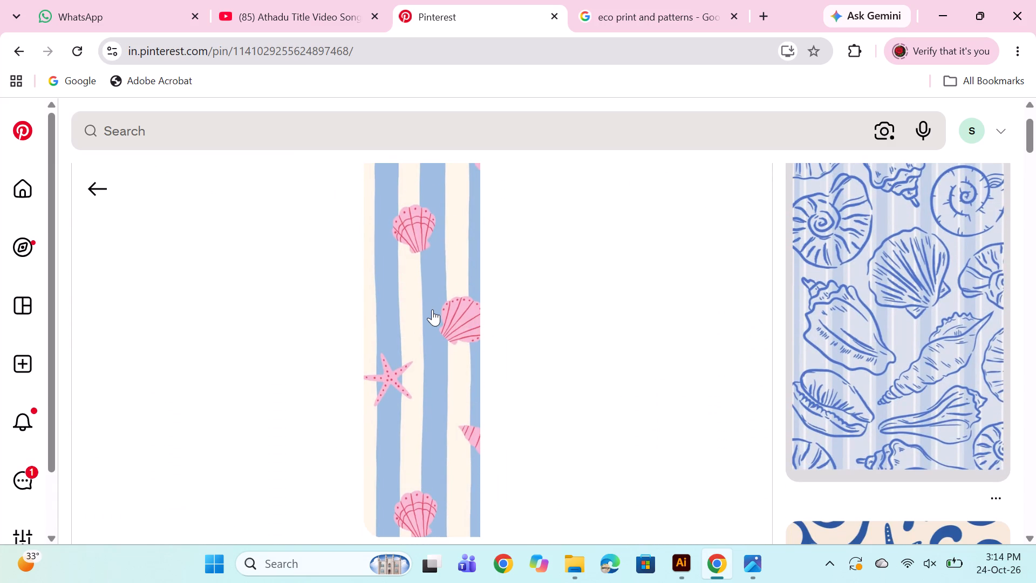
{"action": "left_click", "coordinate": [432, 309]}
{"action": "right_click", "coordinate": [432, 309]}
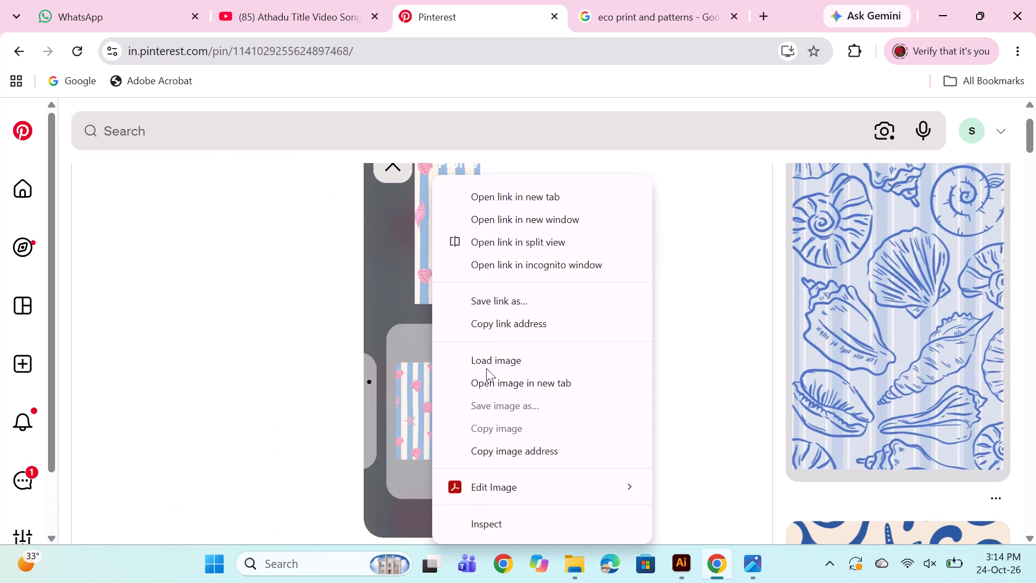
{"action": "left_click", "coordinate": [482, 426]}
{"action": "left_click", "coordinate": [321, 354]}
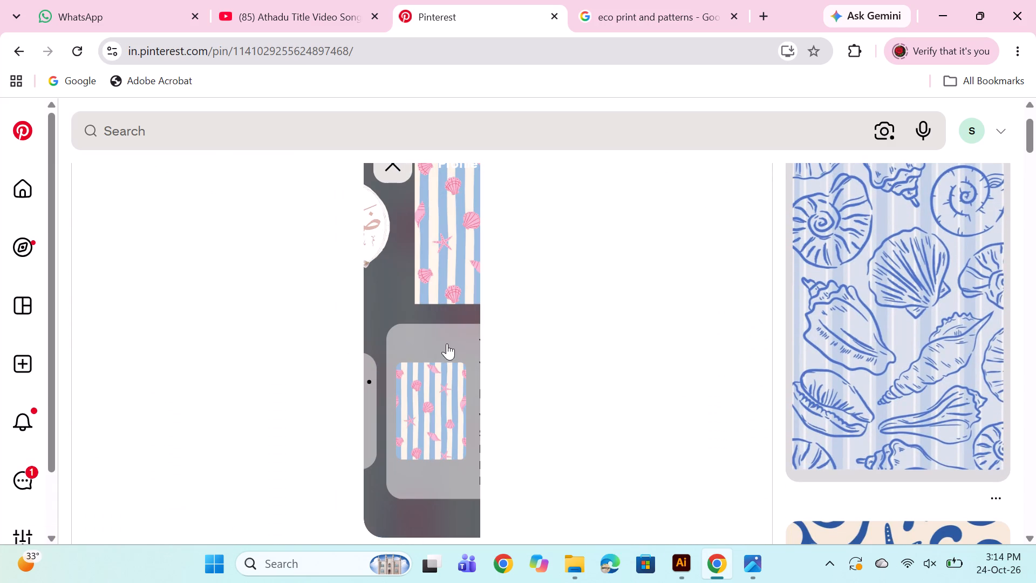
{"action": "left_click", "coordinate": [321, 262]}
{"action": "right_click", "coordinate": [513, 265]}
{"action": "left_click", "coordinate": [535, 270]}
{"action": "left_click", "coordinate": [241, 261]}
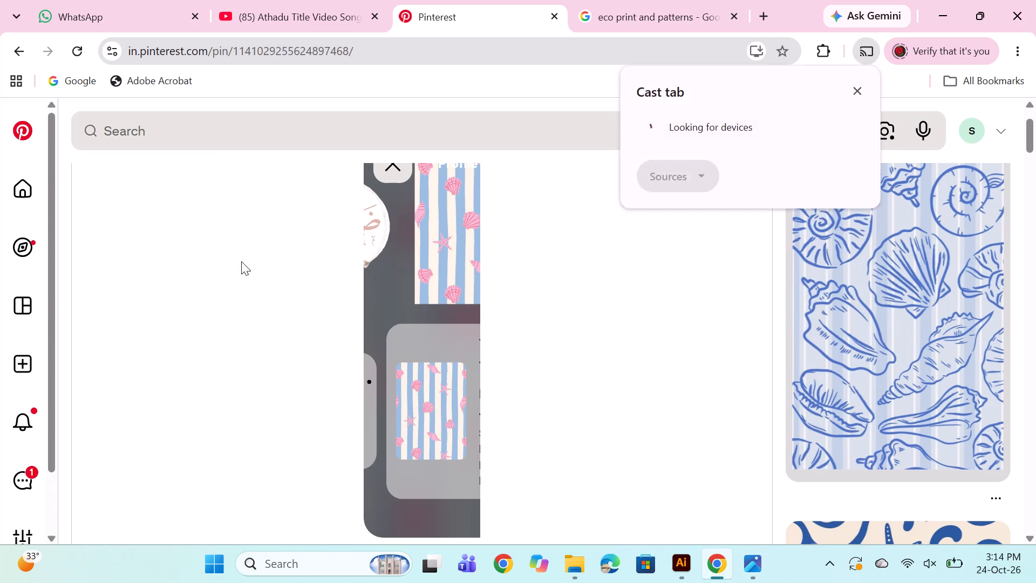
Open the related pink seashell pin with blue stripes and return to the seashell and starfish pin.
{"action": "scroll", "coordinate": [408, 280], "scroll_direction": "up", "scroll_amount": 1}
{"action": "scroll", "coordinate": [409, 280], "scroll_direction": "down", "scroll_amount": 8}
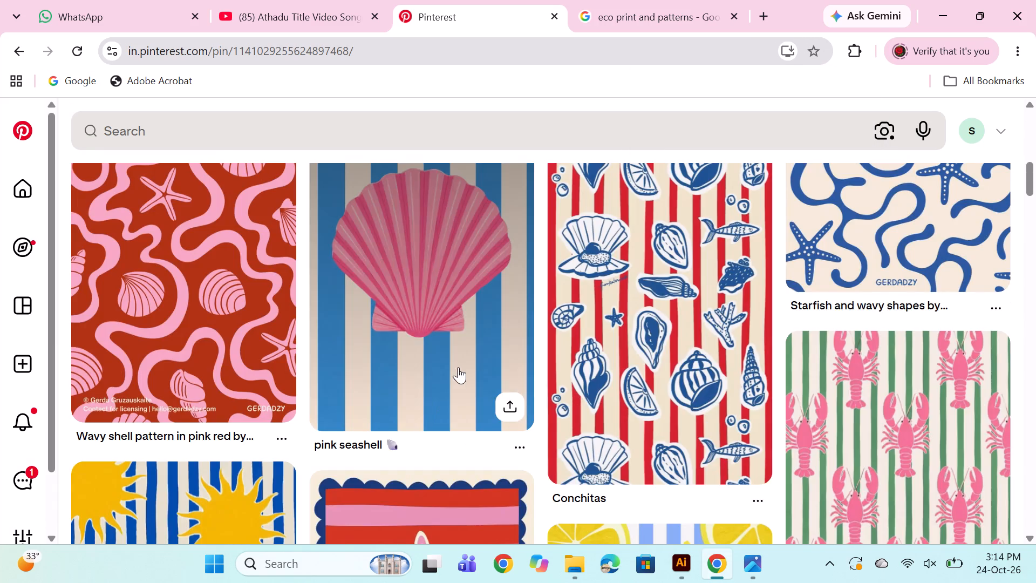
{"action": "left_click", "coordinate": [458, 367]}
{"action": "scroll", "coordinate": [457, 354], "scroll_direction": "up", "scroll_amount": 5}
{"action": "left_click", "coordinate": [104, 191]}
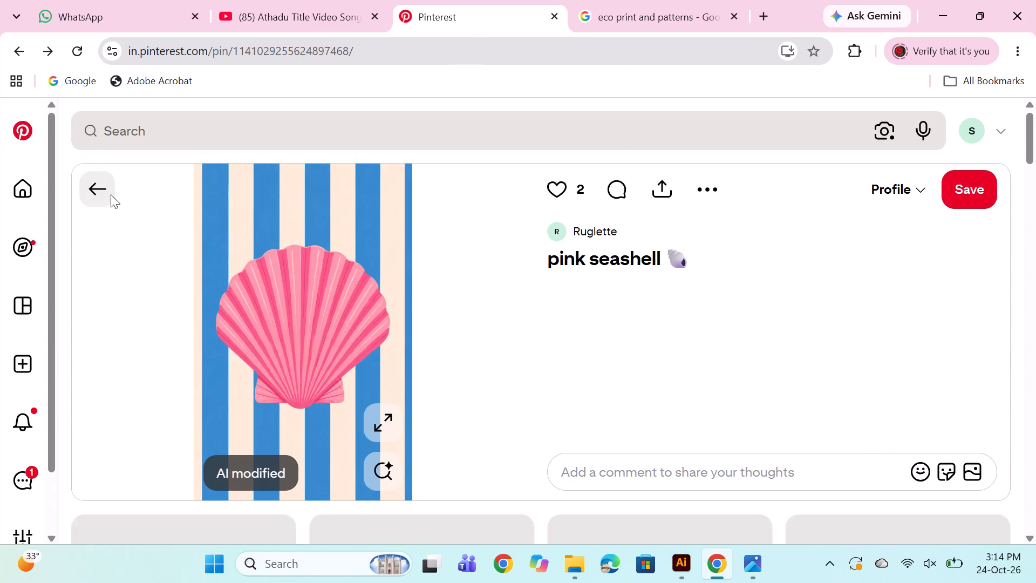
Copy the blue-striped seashell and starfish image, paste it into the new blank Illustrator document, and deselect.
{"action": "scroll", "coordinate": [489, 367], "scroll_direction": "up", "scroll_amount": 12}
{"action": "right_click", "coordinate": [420, 364]}
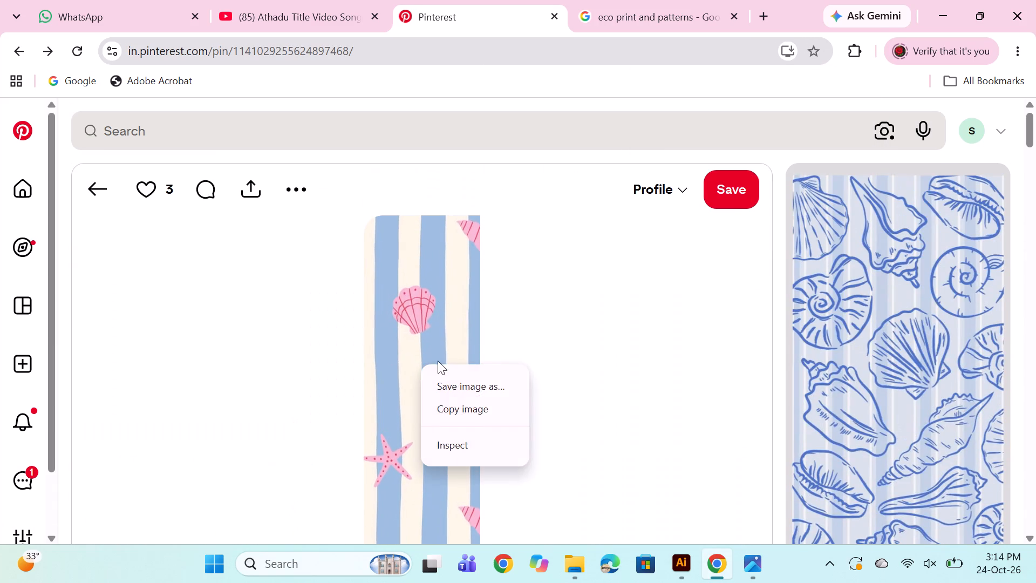
{"action": "left_click", "coordinate": [478, 412]}
{"action": "left_click", "coordinate": [673, 562]}
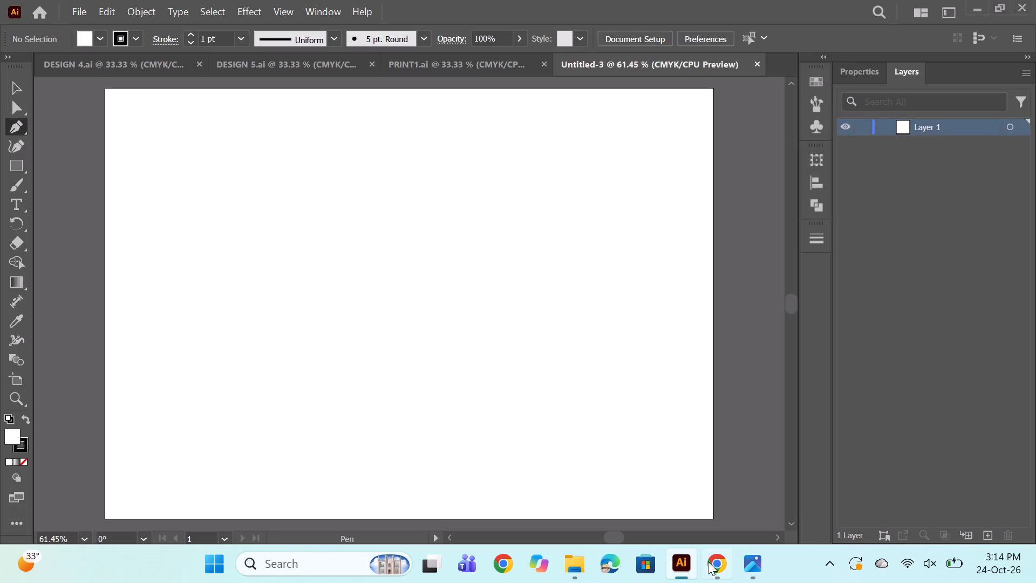
{"action": "key", "text": "ctrl+v"}
{"action": "scroll", "coordinate": [383, 309], "scroll_direction": "down", "scroll_amount": 1, "text": "alt"}
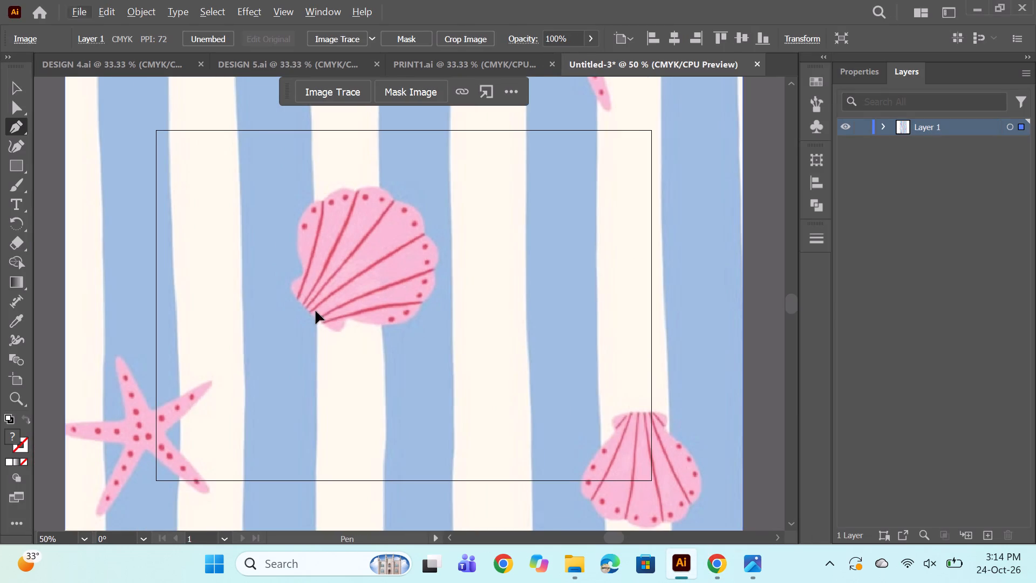
{"action": "left_click", "coordinate": [316, 311]}
{"action": "scroll", "coordinate": [389, 267], "scroll_direction": "down", "scroll_amount": 1, "text": "alt"}
{"action": "left_click", "coordinate": [8, 83]}
{"action": "left_click", "coordinate": [83, 118]}
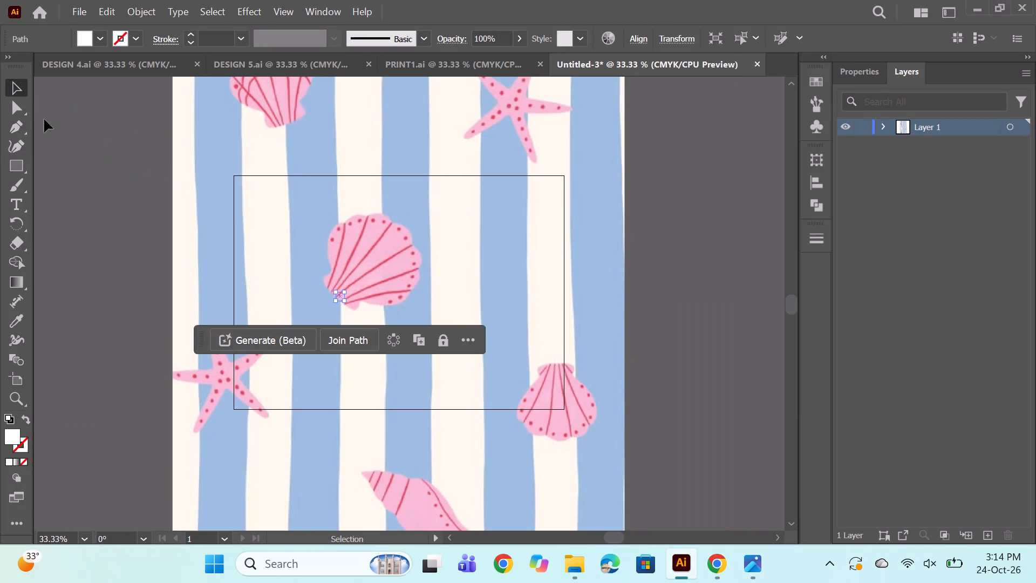
With the Pen tool, trace the tilted central seashell's outline from its base up around the left side to the first top scallop.
{"action": "left_click", "coordinate": [21, 134]}
{"action": "scroll", "coordinate": [401, 276], "scroll_direction": "up", "scroll_amount": 2, "text": "alt"}
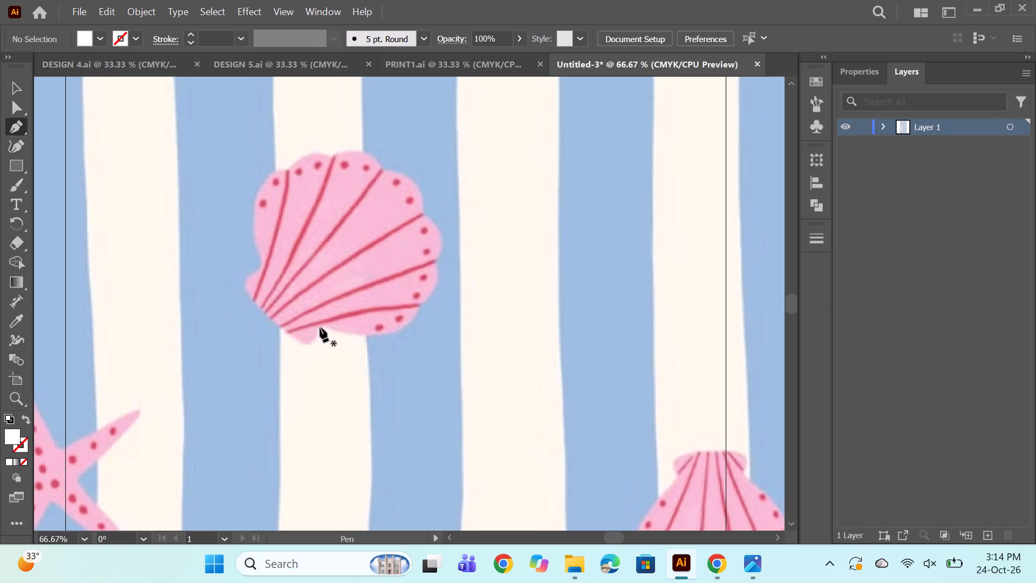
{"action": "left_click", "coordinate": [318, 325]}
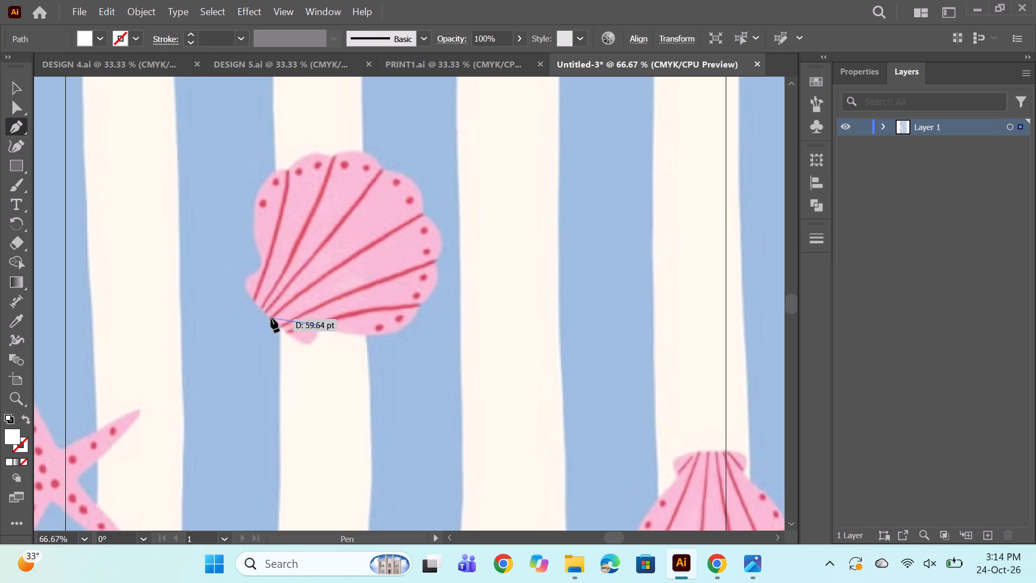
{"action": "left_click_drag", "start_coordinate": [271, 318], "coordinate": [221, 260]}
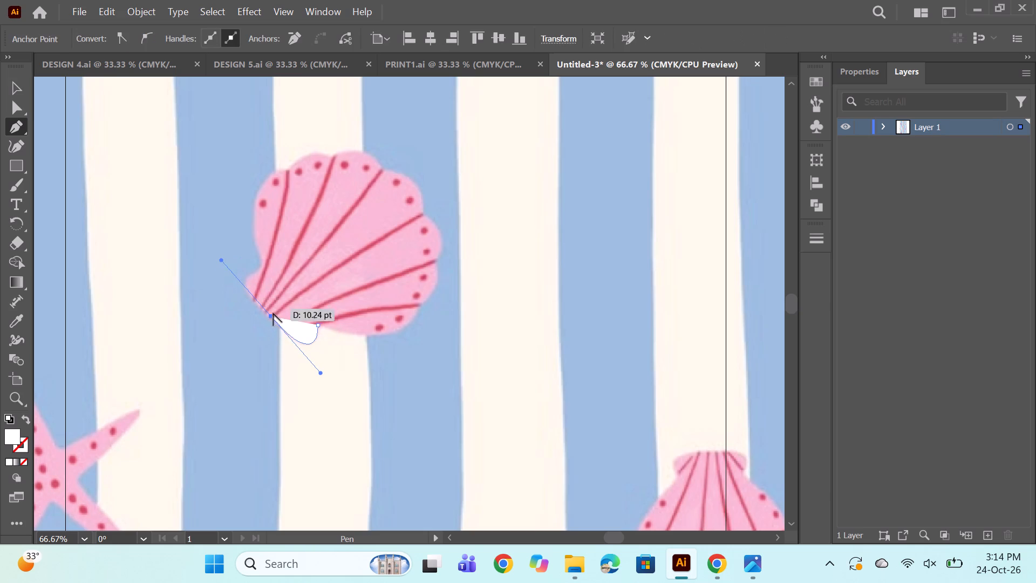
{"action": "left_click", "coordinate": [270, 316], "text": "alt"}
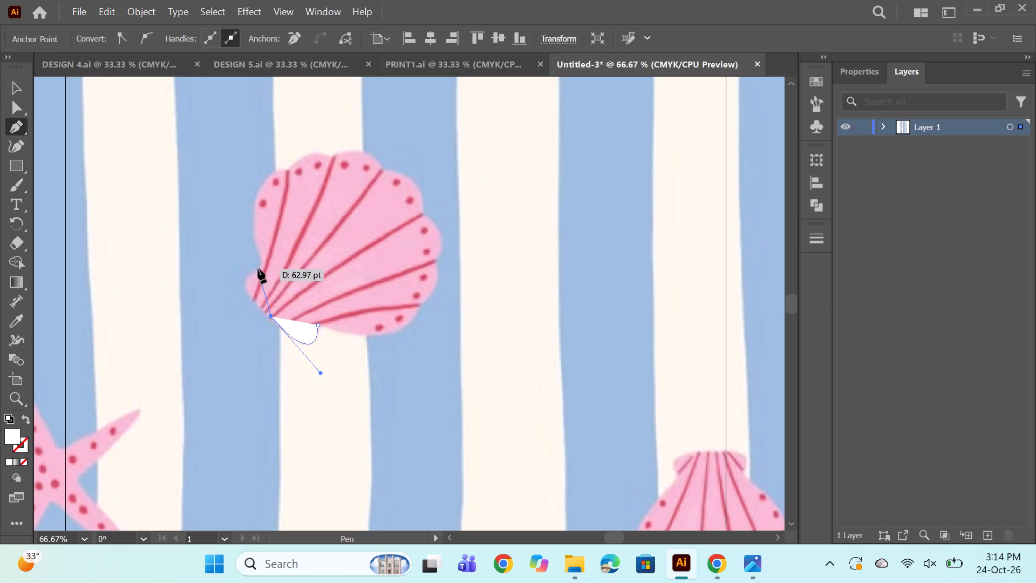
{"action": "left_click_drag", "start_coordinate": [259, 269], "coordinate": [295, 254]}
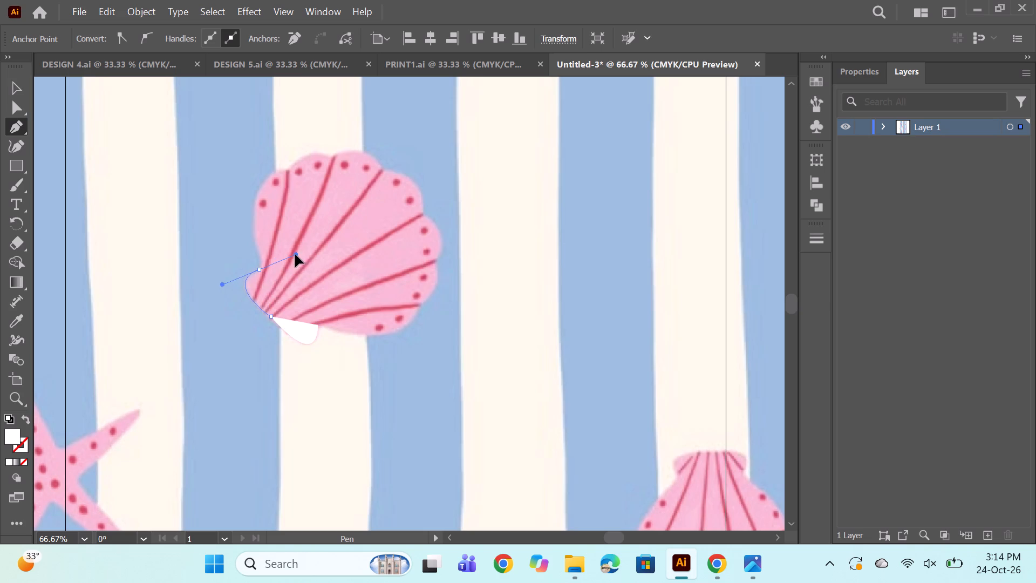
{"action": "left_click_drag", "start_coordinate": [295, 254], "coordinate": [295, 254]}
{"action": "left_click", "coordinate": [261, 269], "text": "alt"}
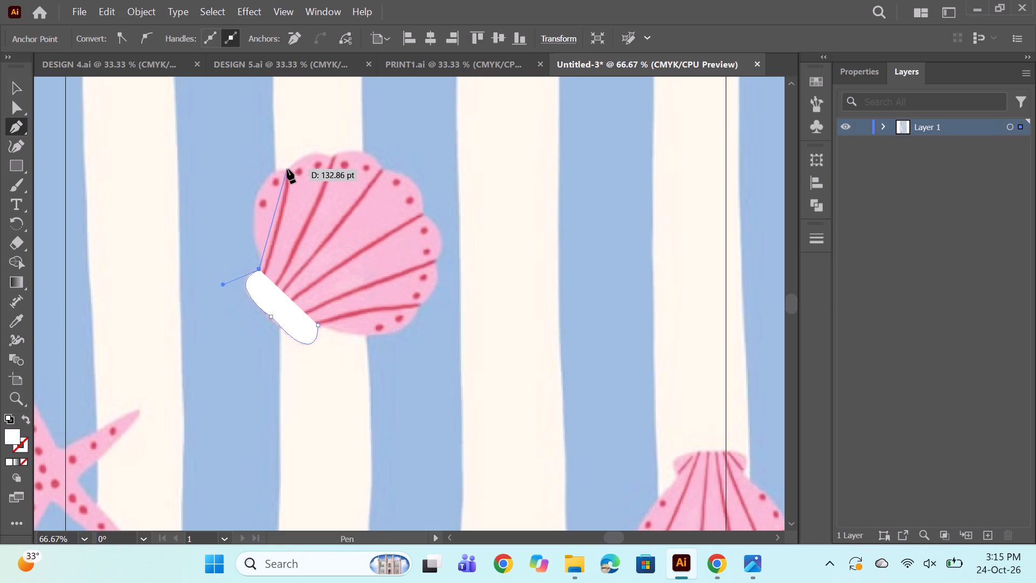
{"action": "left_click_drag", "start_coordinate": [287, 169], "coordinate": [340, 179]}
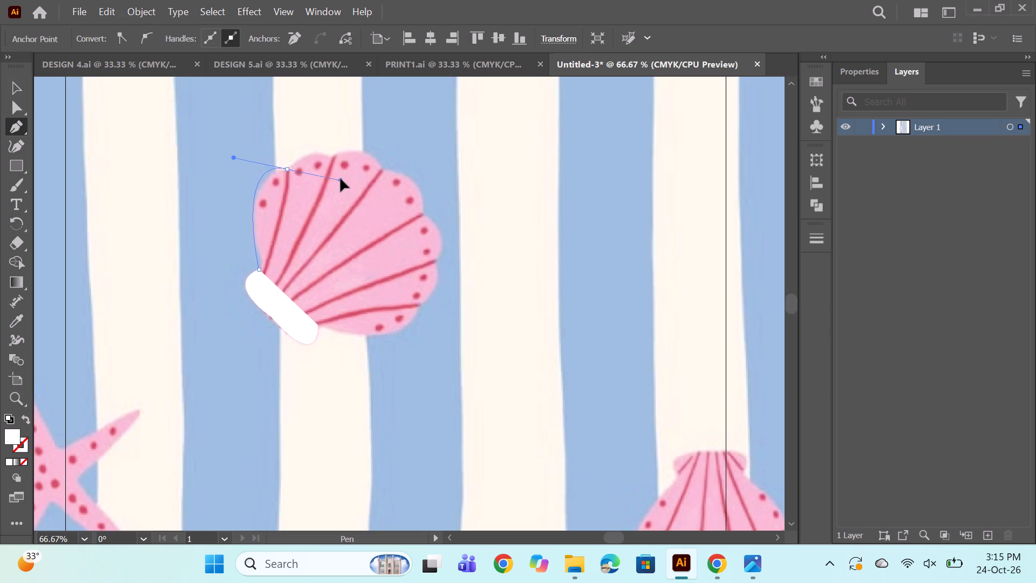
{"action": "left_click_drag", "start_coordinate": [340, 179], "coordinate": [339, 178]}
{"action": "left_click", "coordinate": [288, 170], "text": "alt"}
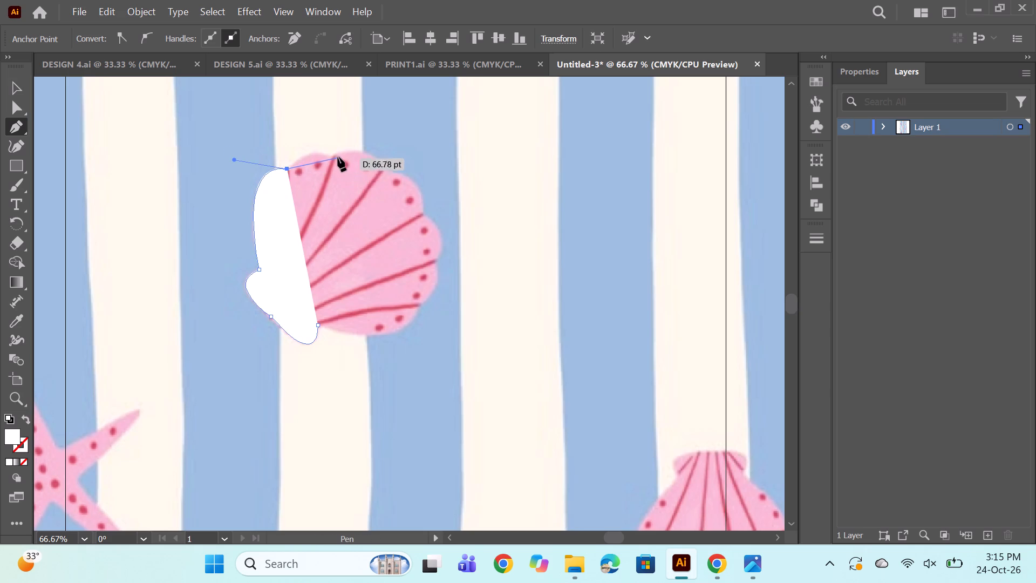
{"action": "left_click_drag", "start_coordinate": [332, 157], "coordinate": [367, 170]}
{"action": "left_click", "coordinate": [332, 157], "text": "alt"}
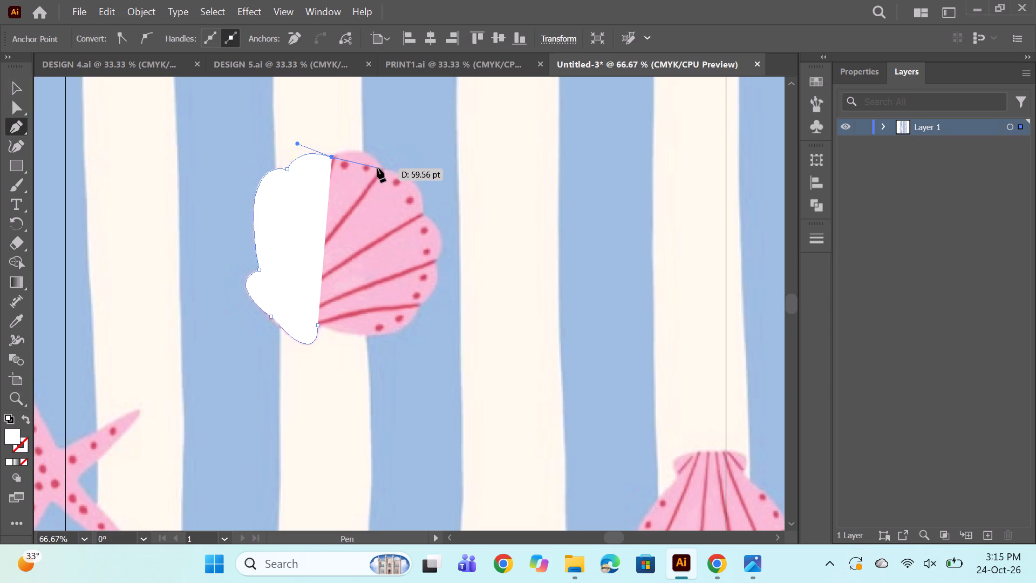
Continue the seashell outline around the remaining top and right scallops and close the path at its starting point.
{"action": "left_click_drag", "start_coordinate": [380, 168], "coordinate": [393, 198]}
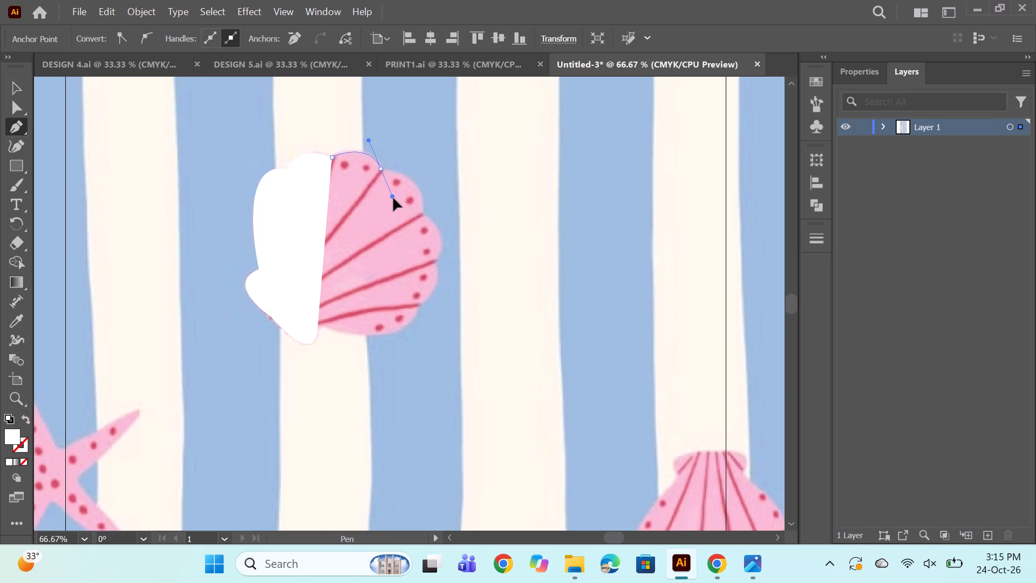
{"action": "left_click_drag", "start_coordinate": [393, 198], "coordinate": [394, 203]}
{"action": "left_click", "coordinate": [382, 168], "text": "alt"}
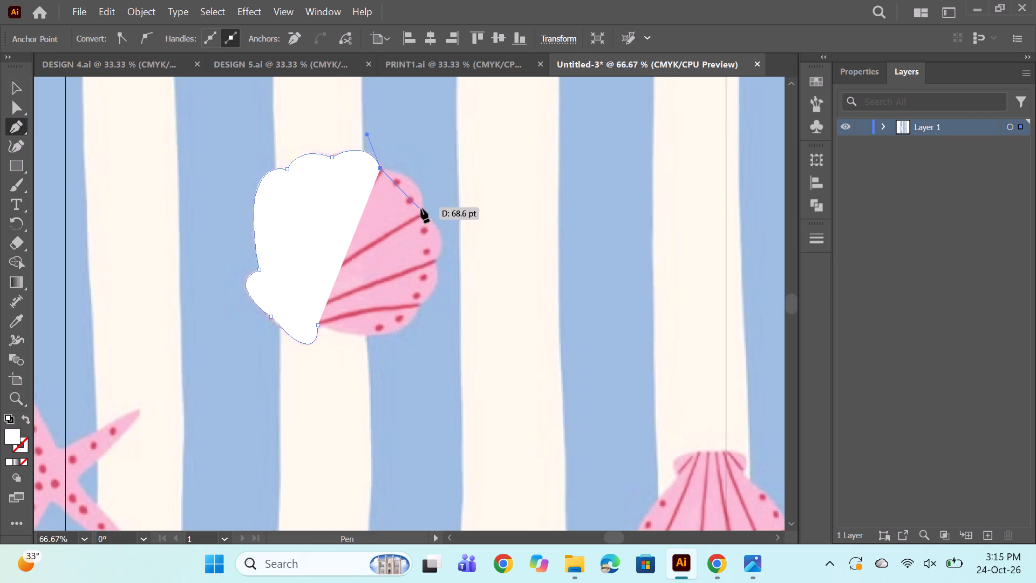
{"action": "left_click_drag", "start_coordinate": [421, 213], "coordinate": [417, 257]}
{"action": "left_click", "coordinate": [421, 211], "text": "alt"}
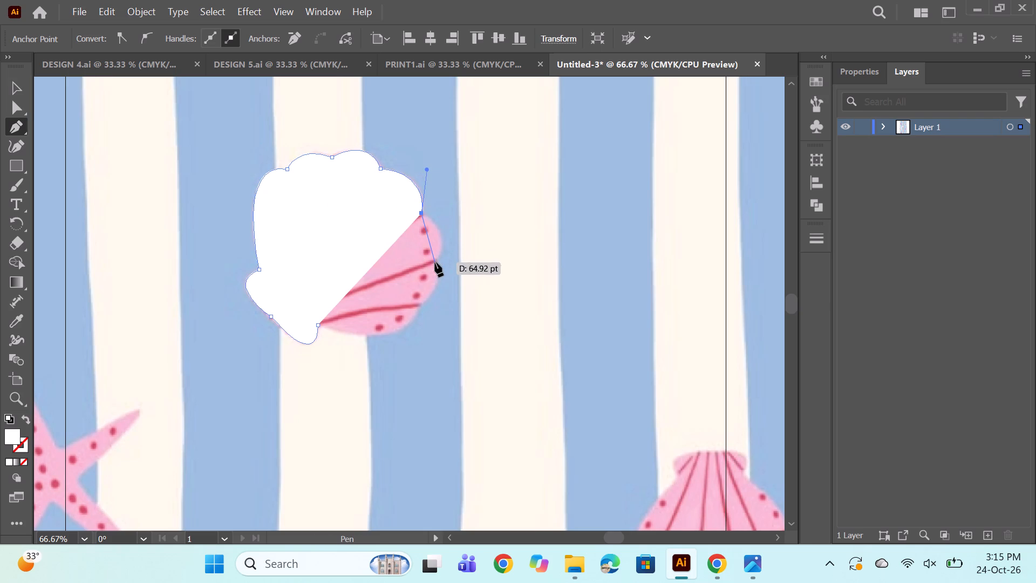
{"action": "left_click_drag", "start_coordinate": [435, 263], "coordinate": [410, 297]}
{"action": "left_click", "coordinate": [434, 262], "text": "alt"}
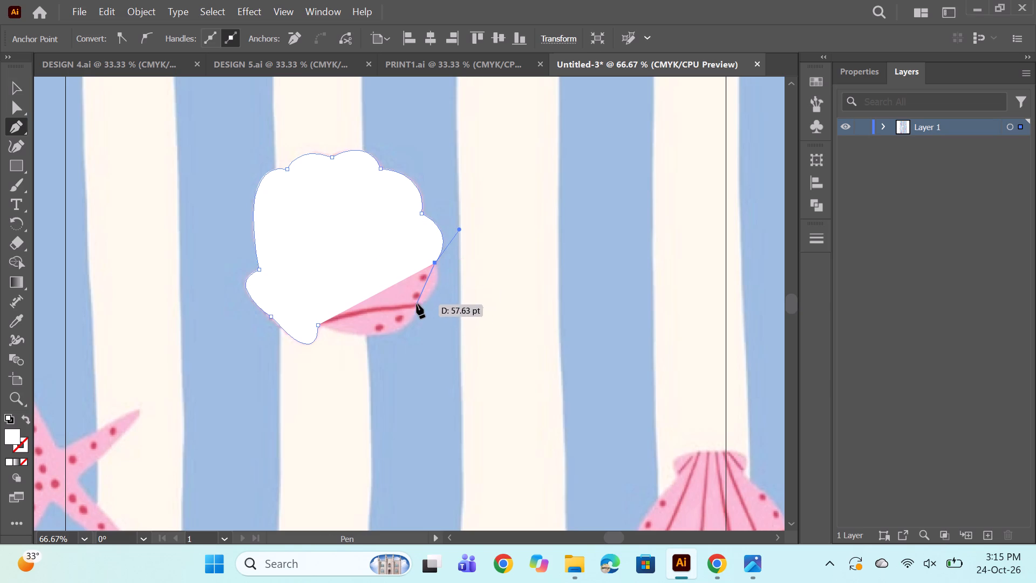
{"action": "left_click_drag", "start_coordinate": [417, 304], "coordinate": [387, 308]}
{"action": "left_click", "coordinate": [418, 303], "text": "alt"}
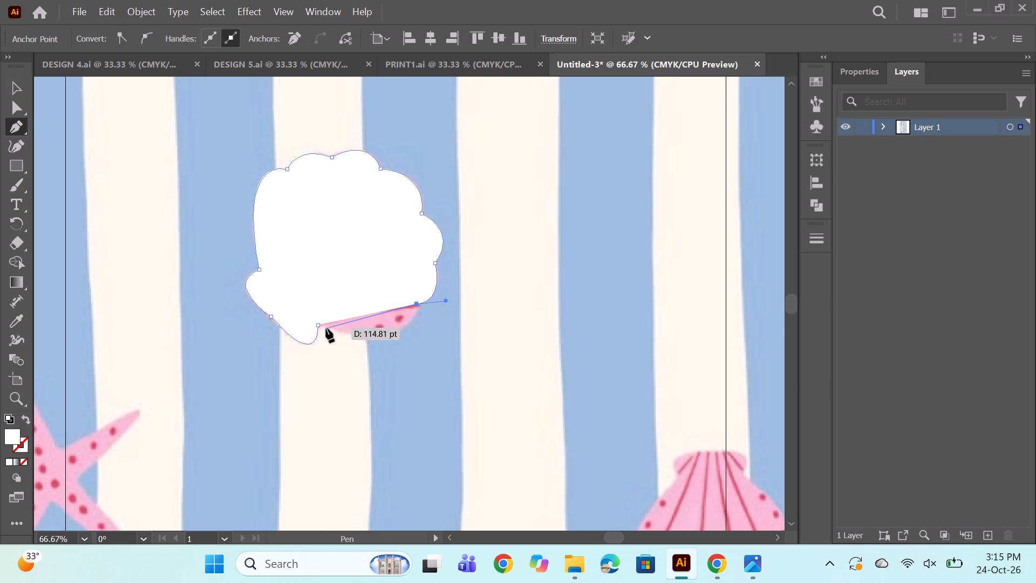
{"action": "left_click_drag", "start_coordinate": [316, 324], "coordinate": [241, 290]}
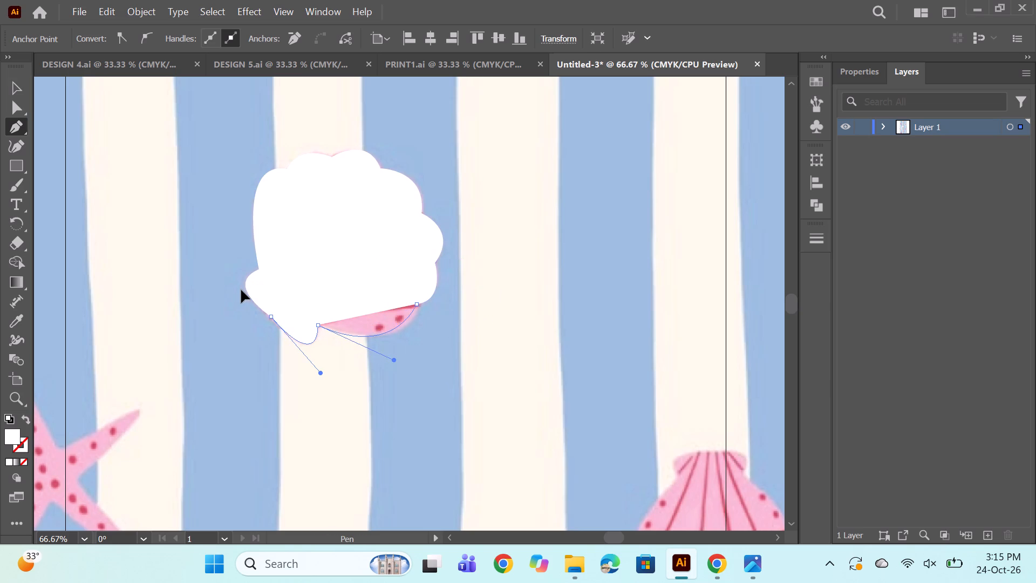
{"action": "left_click_drag", "start_coordinate": [241, 290], "coordinate": [219, 288]}
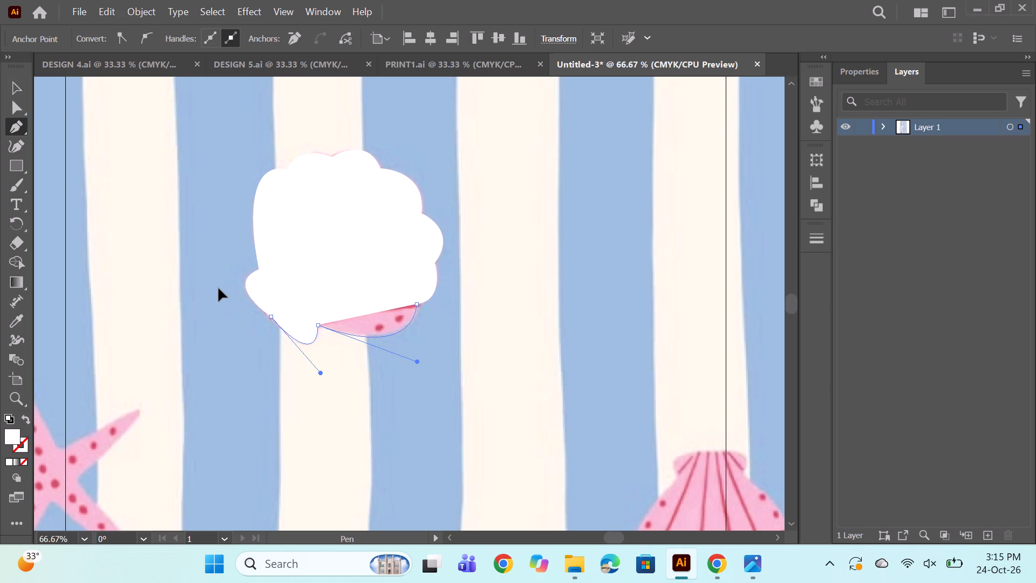
{"action": "left_click_drag", "start_coordinate": [219, 288], "coordinate": [214, 293]}
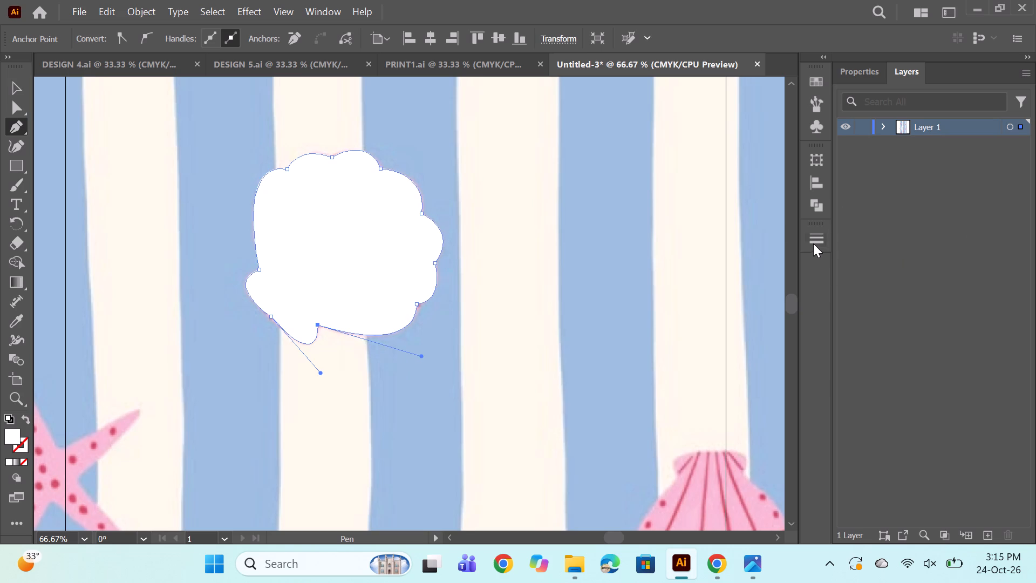
Fill the traced seashell shape with a light blue in the Color Picker and deselect it.
{"action": "double_click", "coordinate": [8, 437]}
{"action": "left_click", "coordinate": [760, 284]}
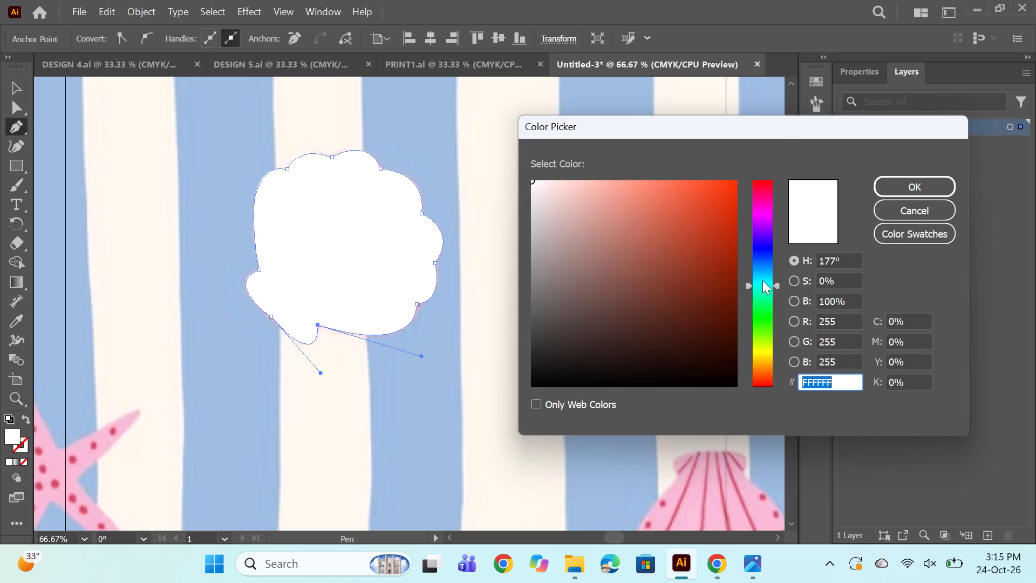
{"action": "left_click", "coordinate": [762, 275]}
{"action": "left_click", "coordinate": [762, 266]}
{"action": "left_click", "coordinate": [601, 189]}
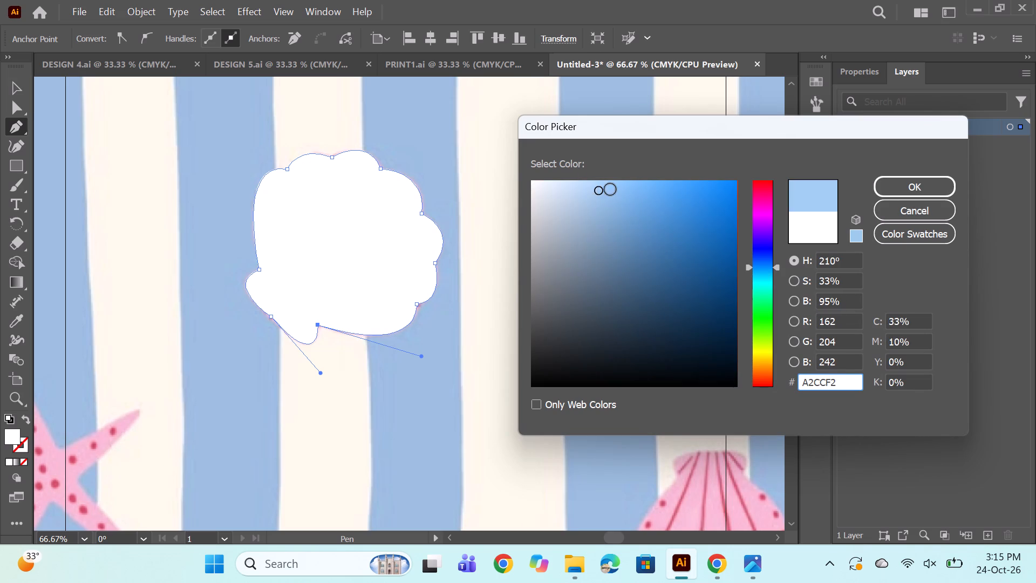
{"action": "left_click", "coordinate": [605, 186]}
{"action": "left_click", "coordinate": [611, 193]}
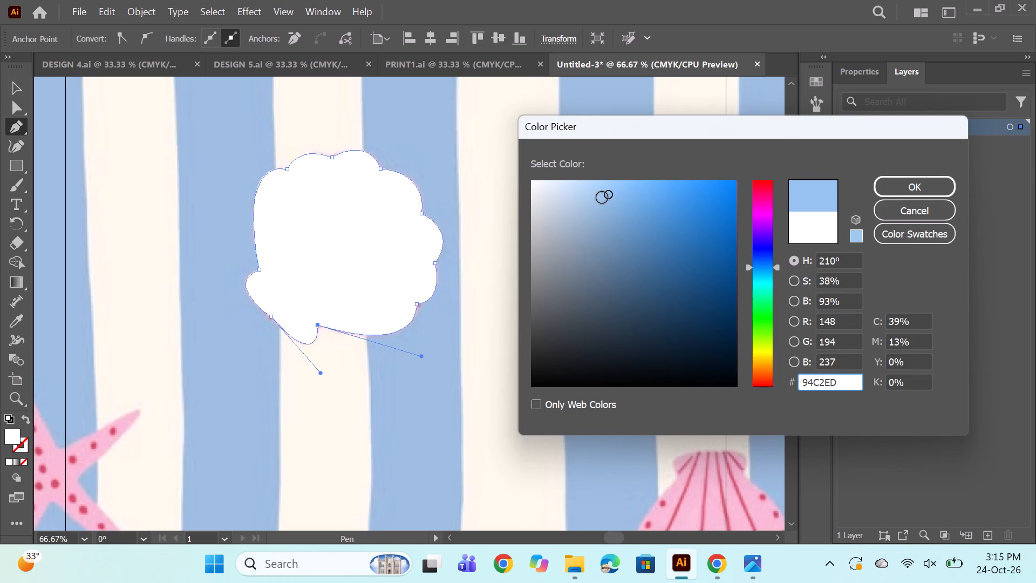
{"action": "left_click", "coordinate": [602, 195]}
{"action": "left_click", "coordinate": [612, 193]}
{"action": "left_click", "coordinate": [897, 184]}
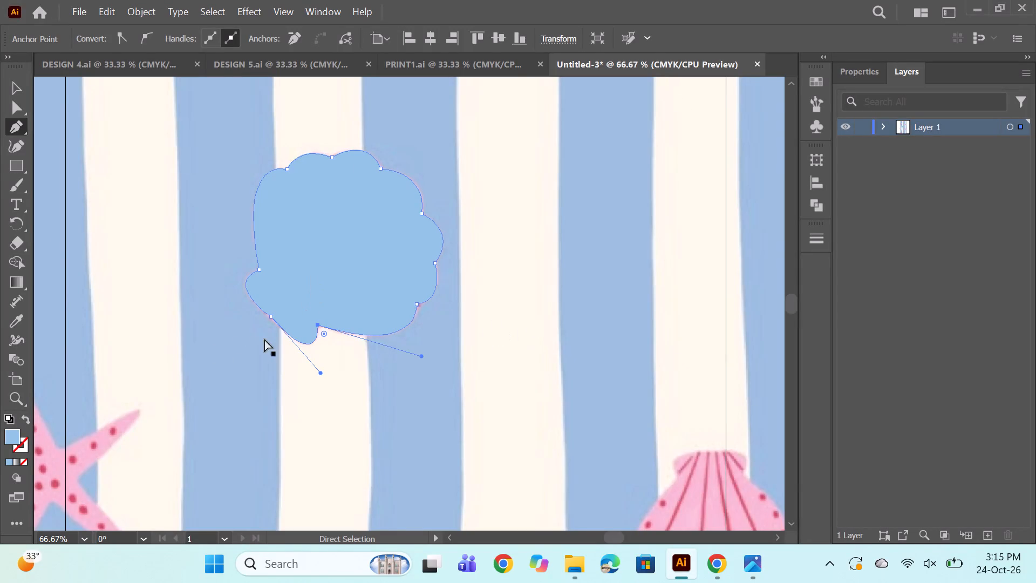
{"action": "left_click", "coordinate": [217, 326], "text": "ctrl"}
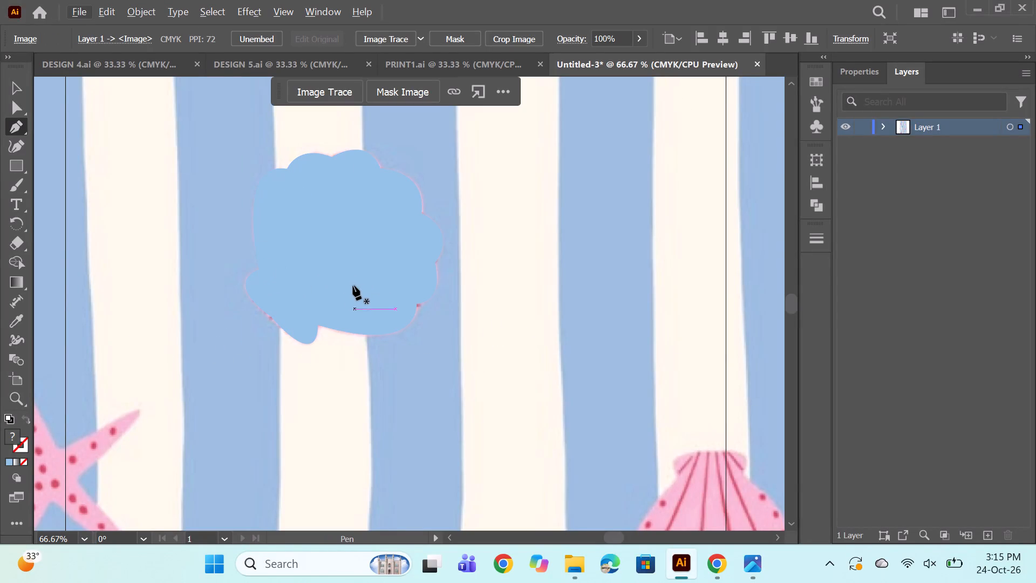
Draw a curved rib line with the Pen tool from the shell's upper-left scallop notch down to its base.
{"action": "scroll", "coordinate": [355, 280], "scroll_direction": "down", "scroll_amount": 3}
{"action": "scroll", "coordinate": [359, 265], "scroll_direction": "up", "scroll_amount": 3}
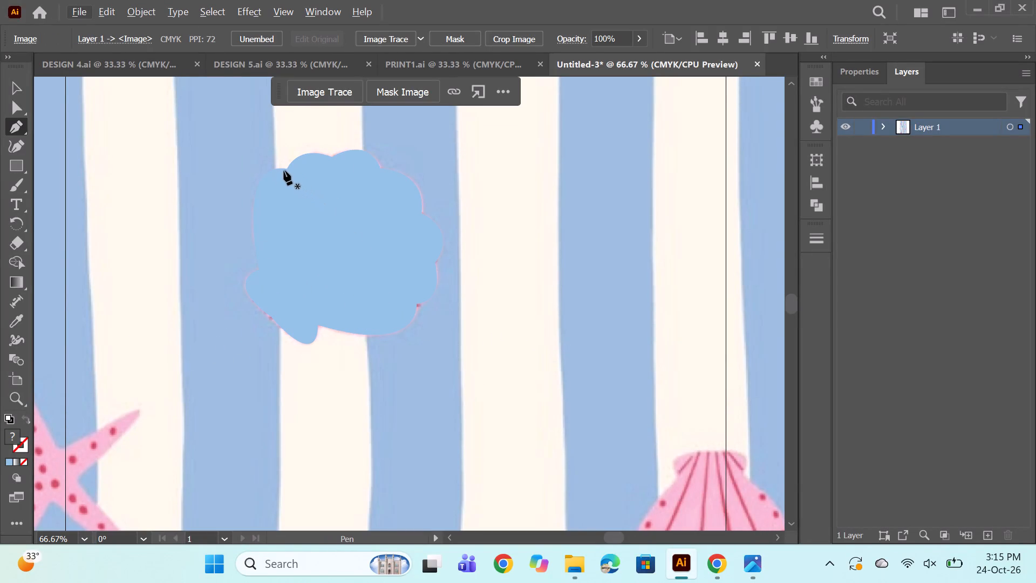
{"action": "left_click", "coordinate": [285, 170]}
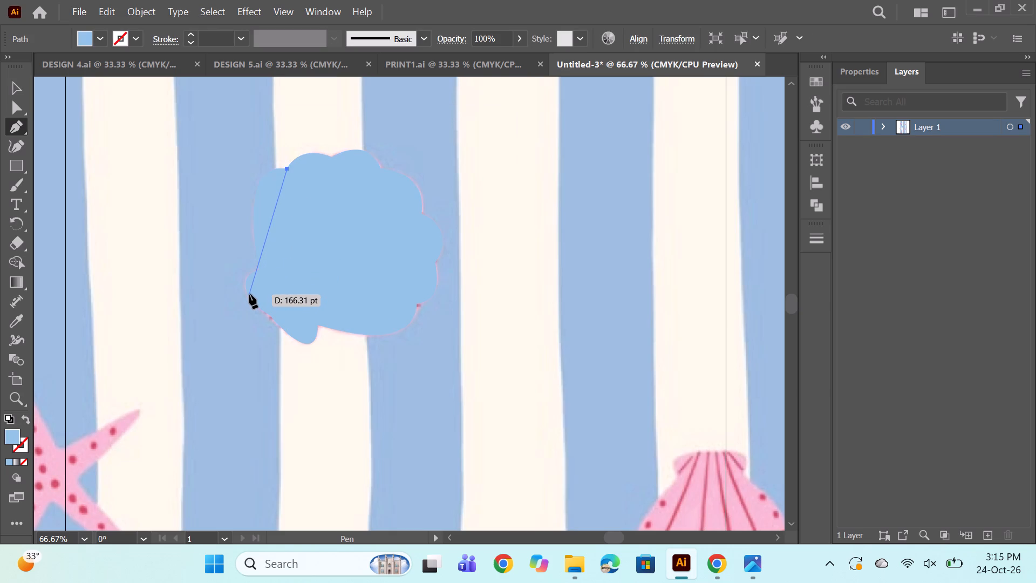
{"action": "scroll", "coordinate": [475, 284], "scroll_direction": "down", "scroll_amount": 1, "text": "alt"}
{"action": "scroll", "coordinate": [478, 263], "scroll_direction": "down", "scroll_amount": 2}
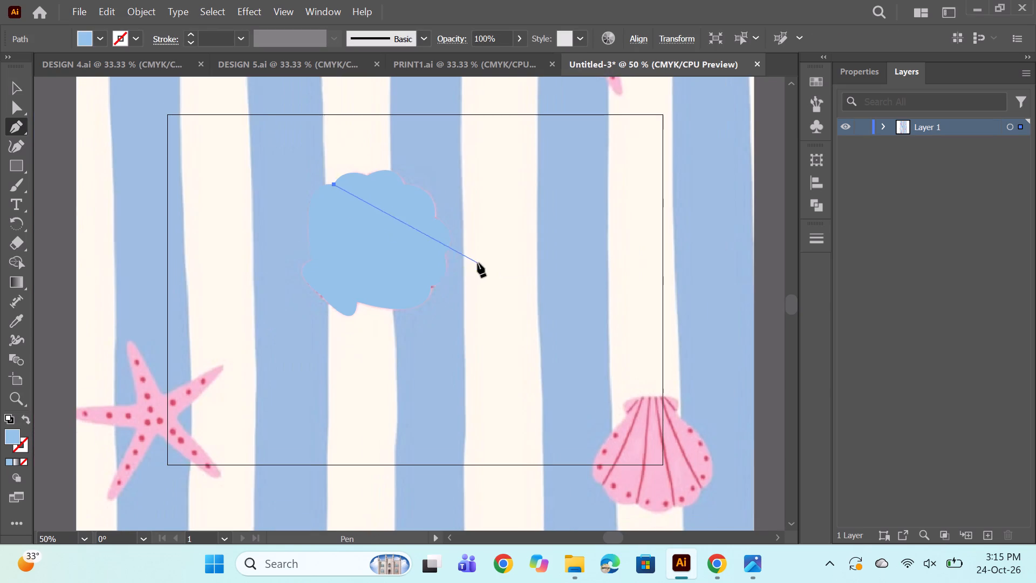
{"action": "scroll", "coordinate": [376, 207], "scroll_direction": "up", "scroll_amount": 1}
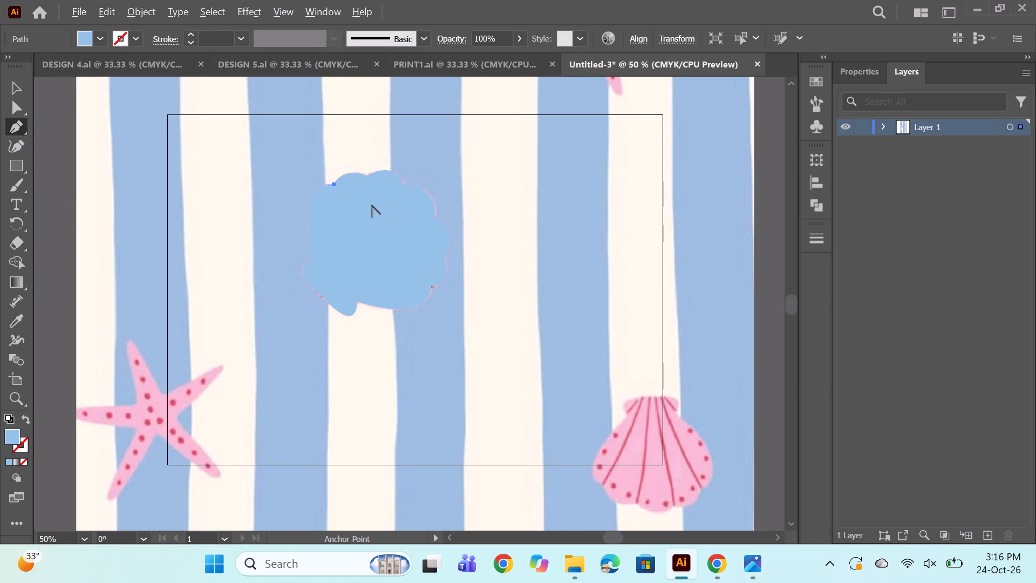
{"action": "scroll", "coordinate": [372, 205], "scroll_direction": "up", "scroll_amount": 1, "text": "alt"}
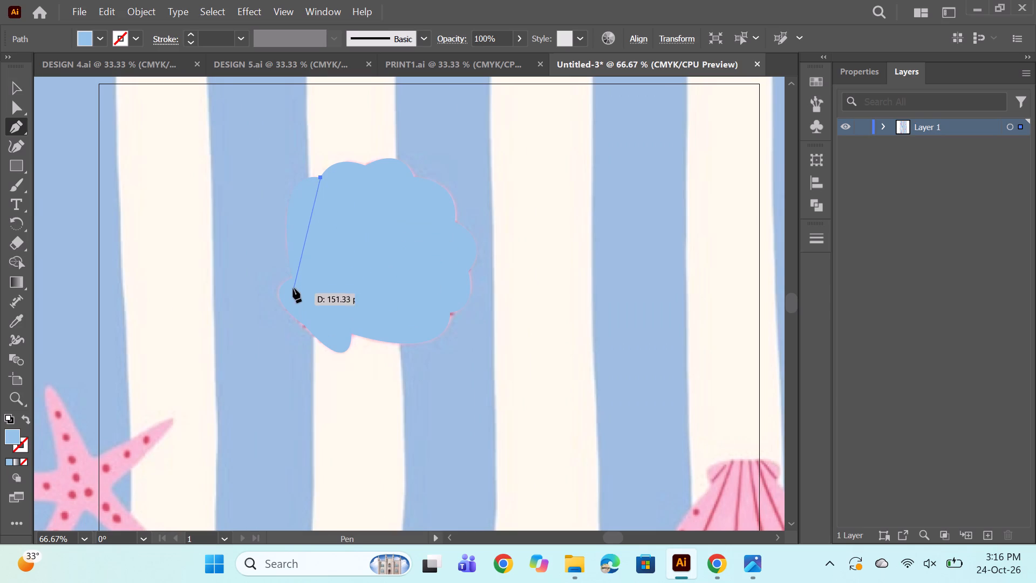
{"action": "scroll", "coordinate": [312, 279], "scroll_direction": "down", "scroll_amount": 2, "text": "alt"}
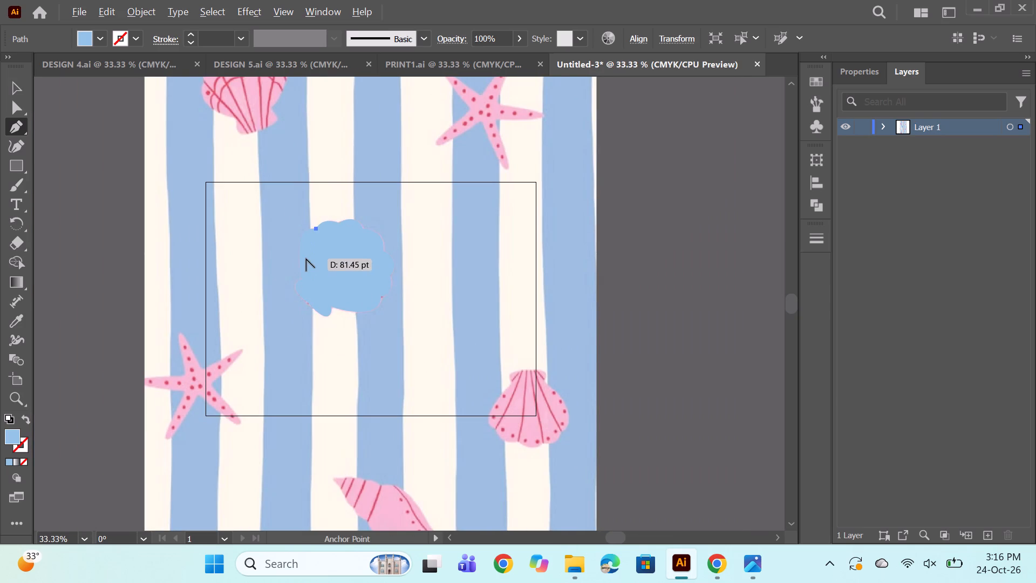
{"action": "scroll", "coordinate": [306, 259], "scroll_direction": "up", "scroll_amount": 2, "text": "alt"}
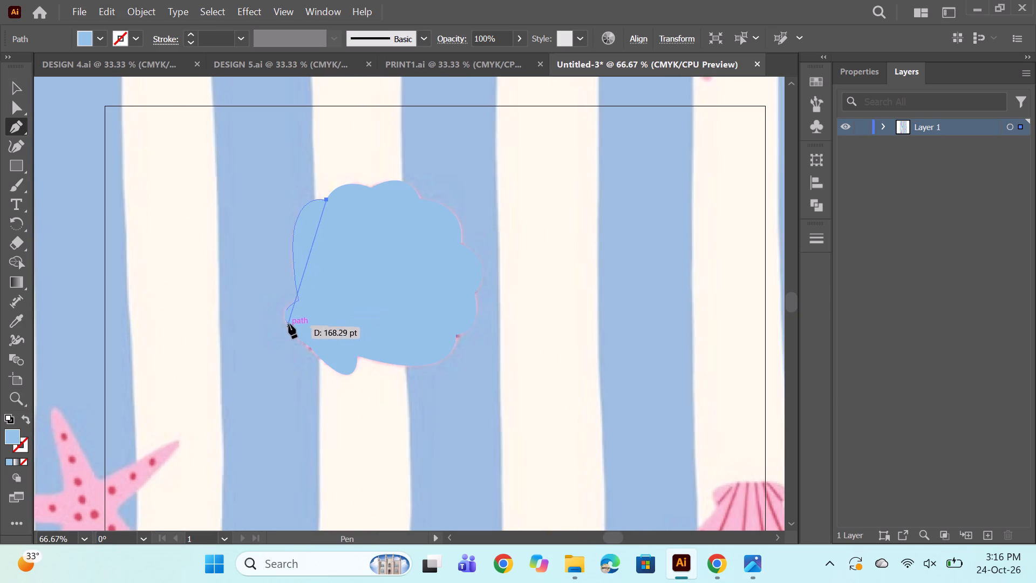
{"action": "left_click_drag", "start_coordinate": [288, 321], "coordinate": [260, 340]}
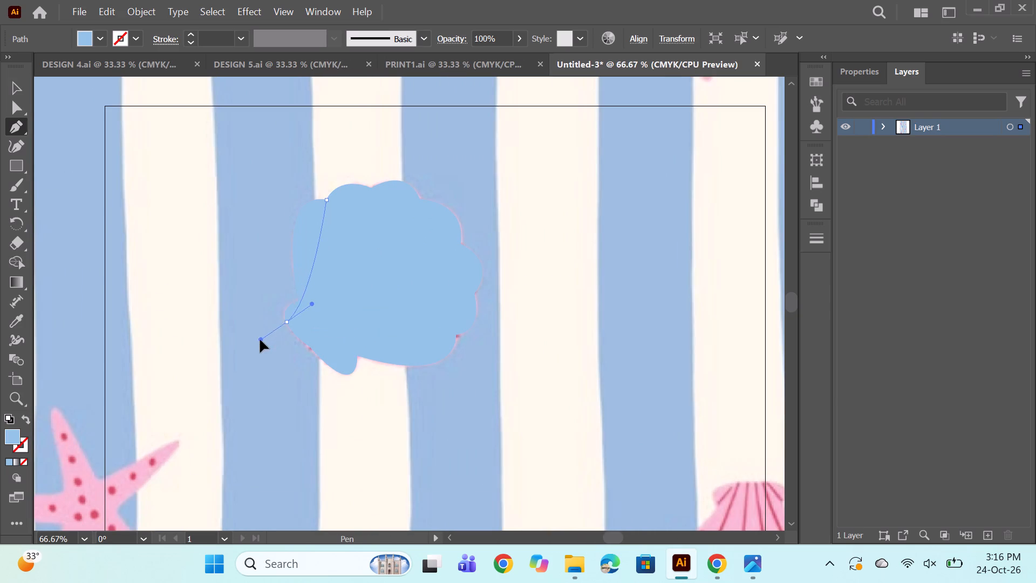
{"action": "left_click_drag", "start_coordinate": [260, 340], "coordinate": [243, 354]}
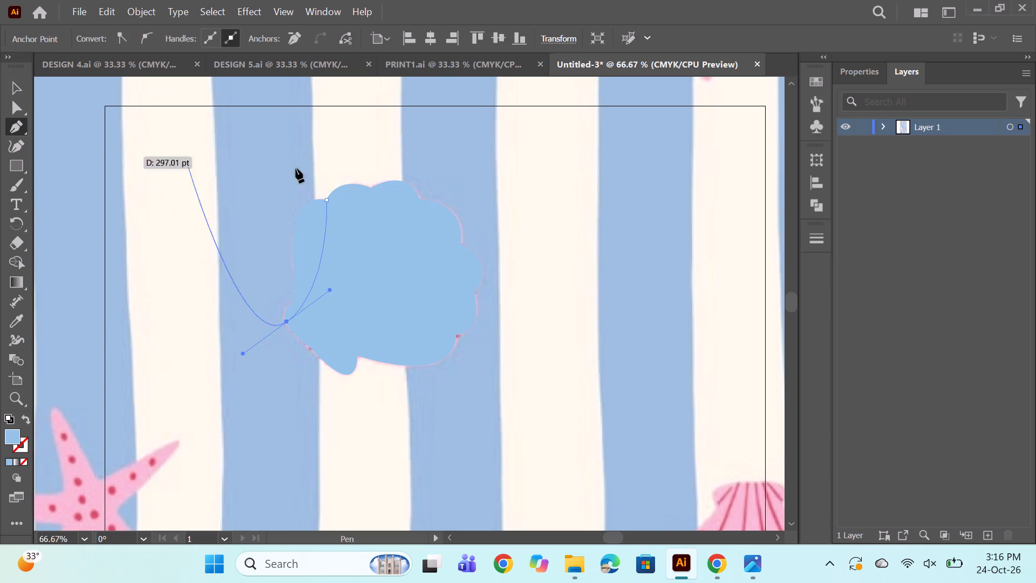
Give the first rib line no fill and a 2 pt blue stroke, and deselect it.
{"action": "left_click", "coordinate": [12, 89]}
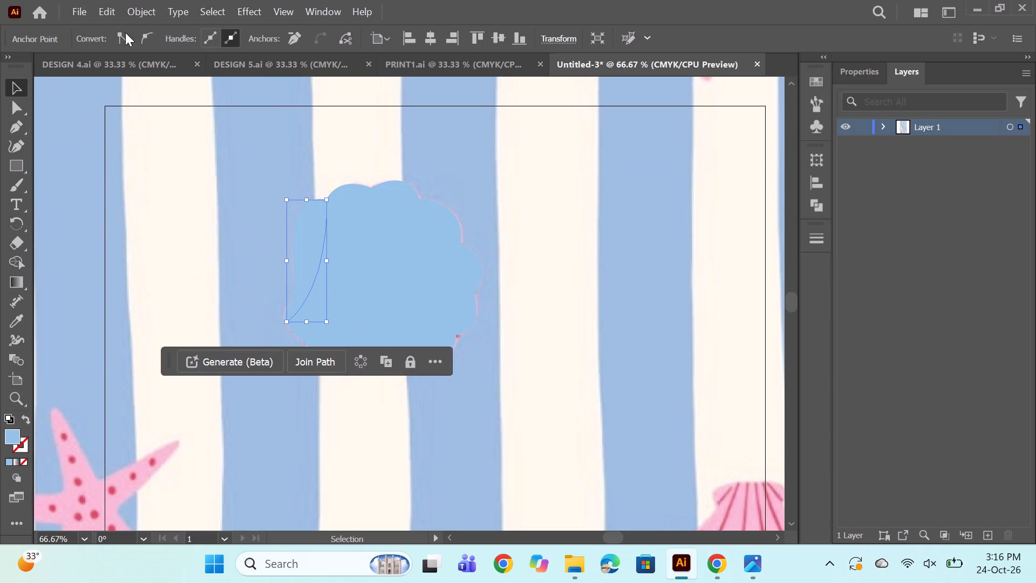
{"action": "left_click", "coordinate": [316, 282]}
{"action": "left_click", "coordinate": [99, 38]}
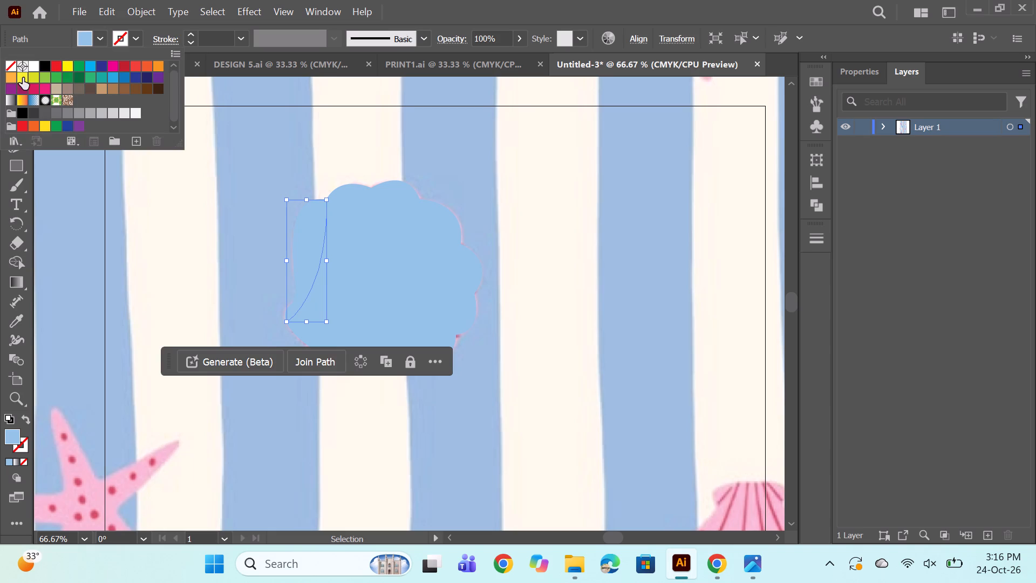
{"action": "left_click", "coordinate": [13, 68]}
{"action": "left_click", "coordinate": [139, 35]}
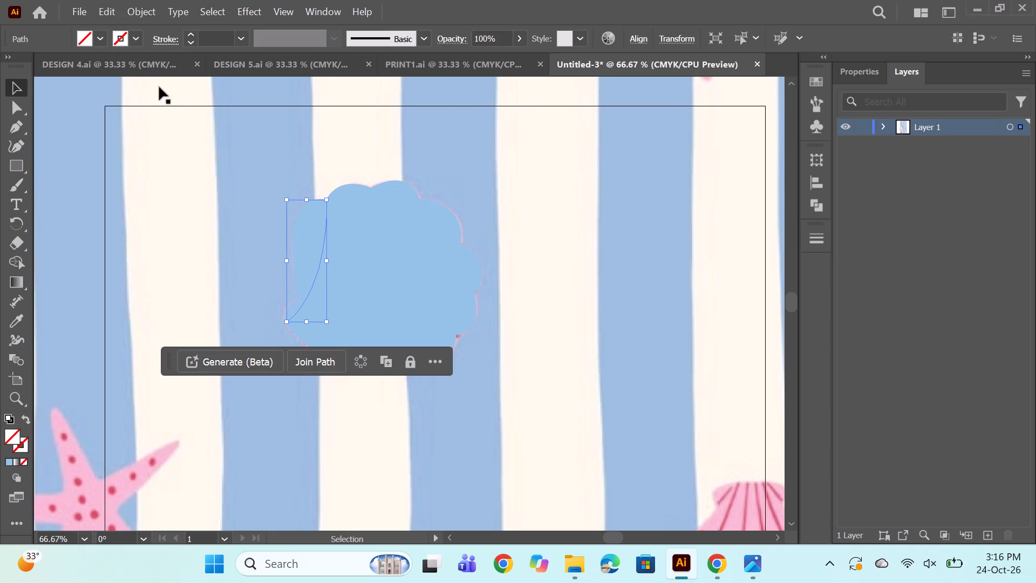
{"action": "left_click", "coordinate": [136, 37]}
{"action": "left_click", "coordinate": [121, 79]}
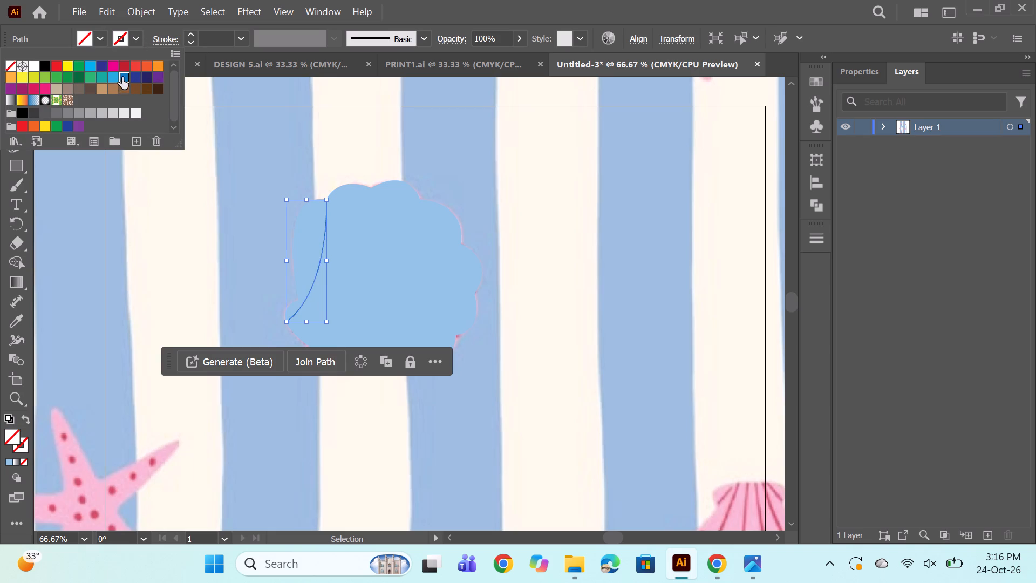
{"action": "double_click", "coordinate": [188, 31]}
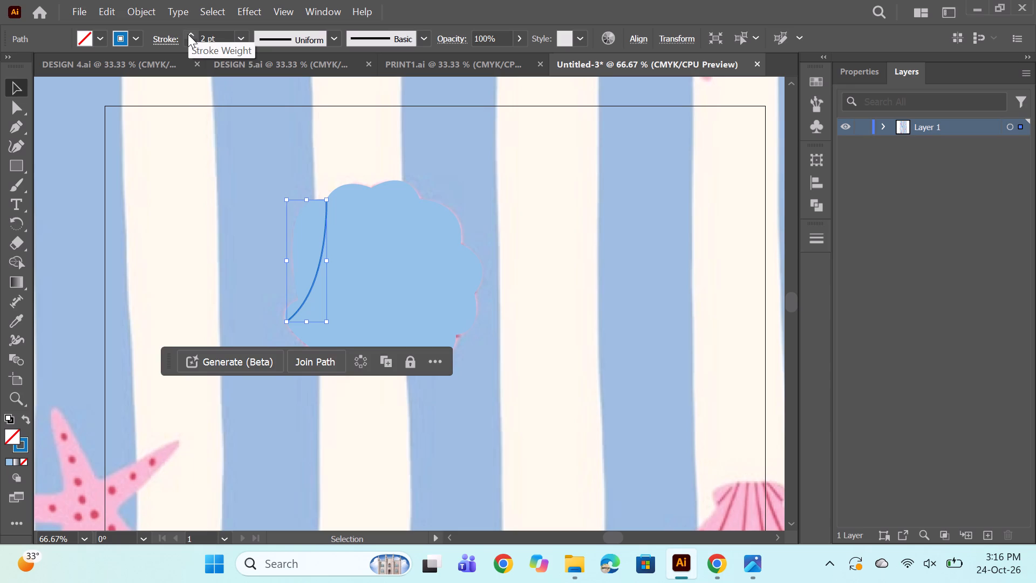
{"action": "left_click", "coordinate": [166, 147], "text": "ctrl"}
Draw a second curved rib from the notch between the two top scallops to the base, and match the first rib's stroke with the Eyedropper.
{"action": "left_click", "coordinate": [17, 124]}
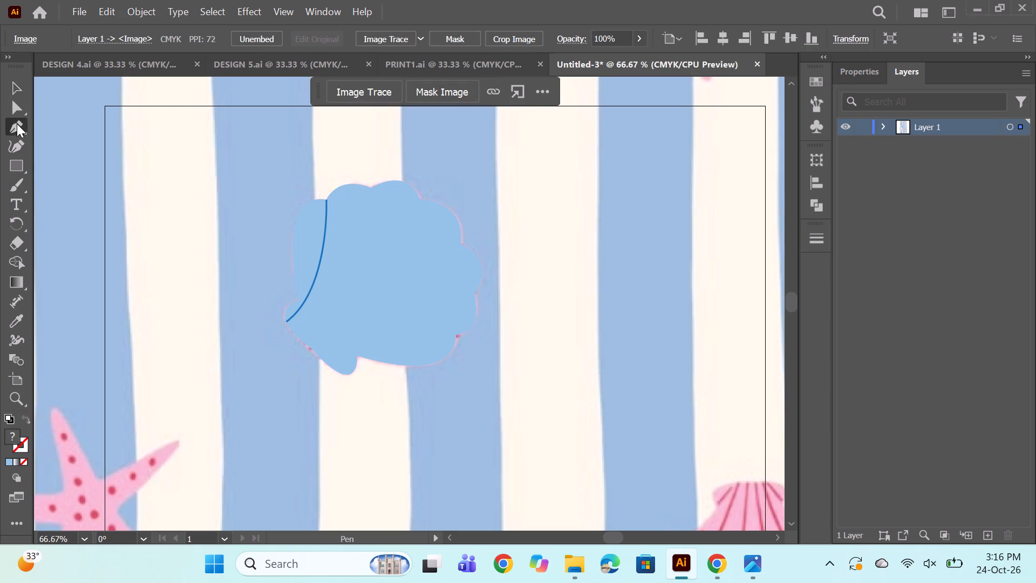
{"action": "left_click", "coordinate": [371, 188]}
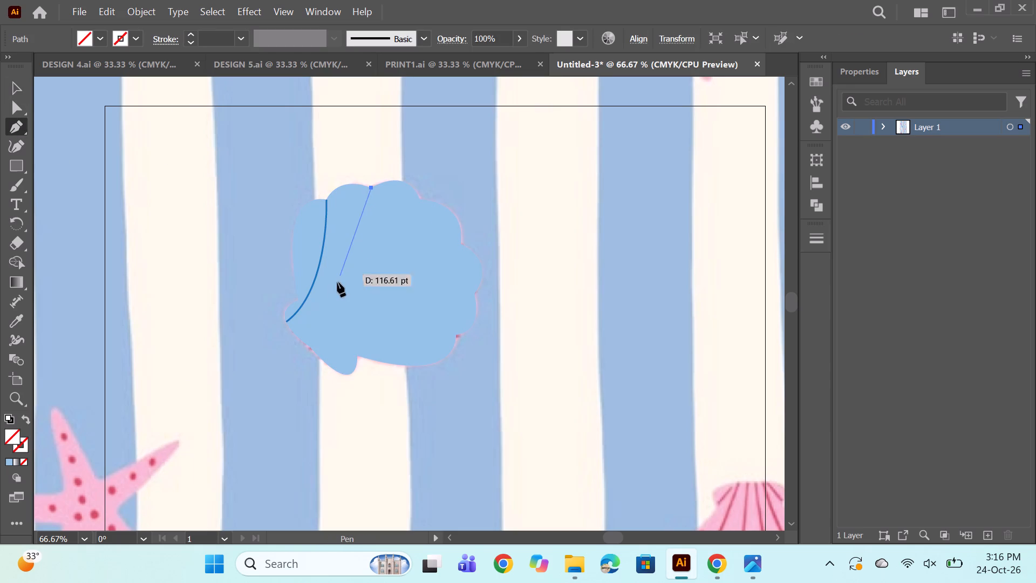
{"action": "left_click_drag", "start_coordinate": [297, 333], "coordinate": [261, 379]}
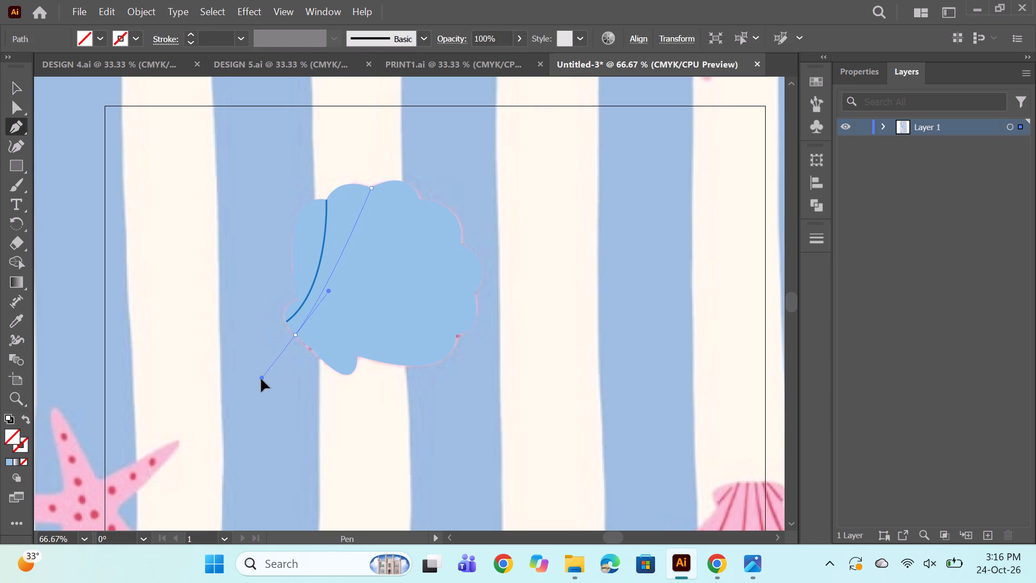
{"action": "left_click_drag", "start_coordinate": [261, 379], "coordinate": [242, 392]}
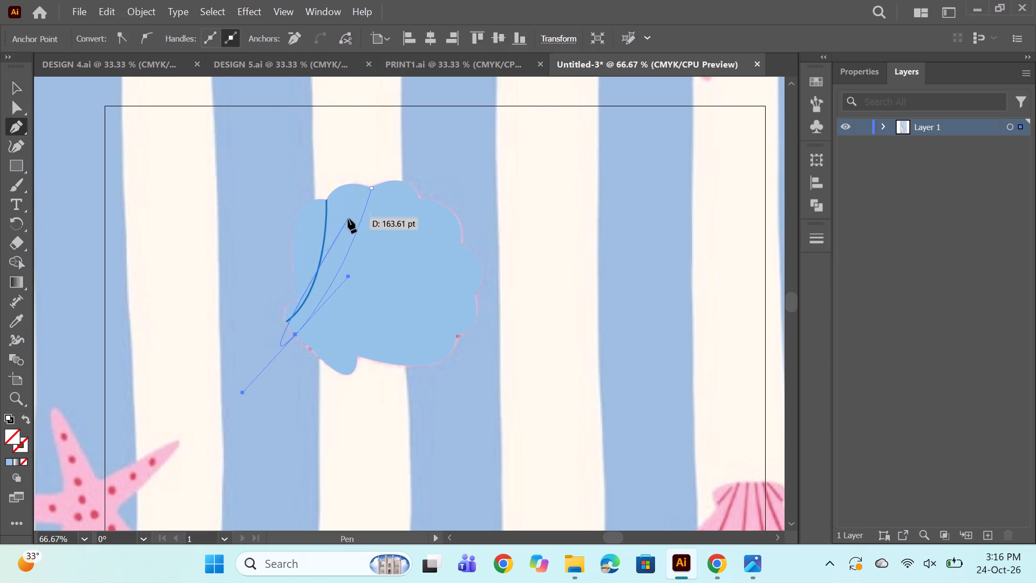
{"action": "left_click", "coordinate": [276, 199], "text": "ctrl"}
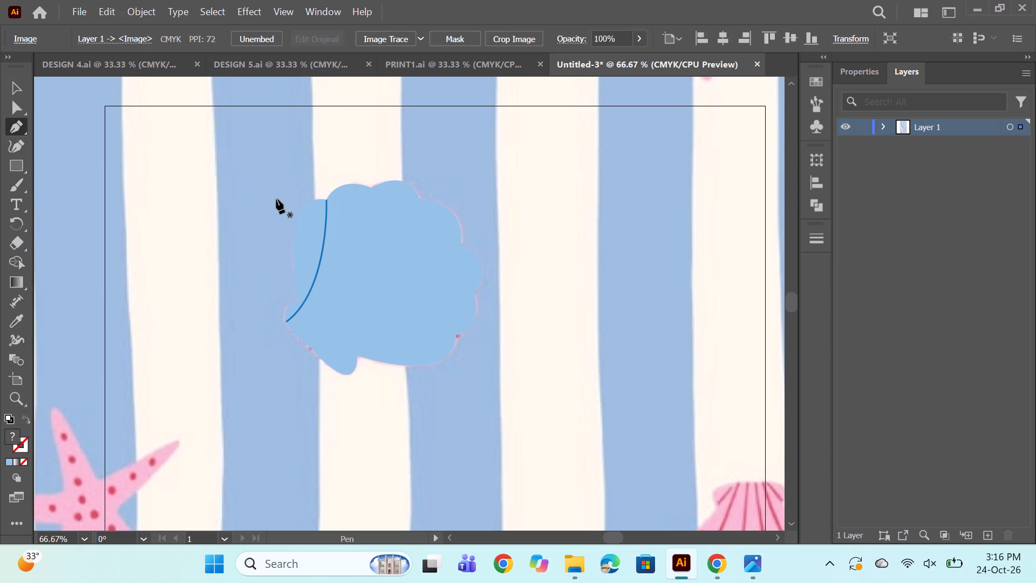
{"action": "left_click", "coordinate": [881, 126]}
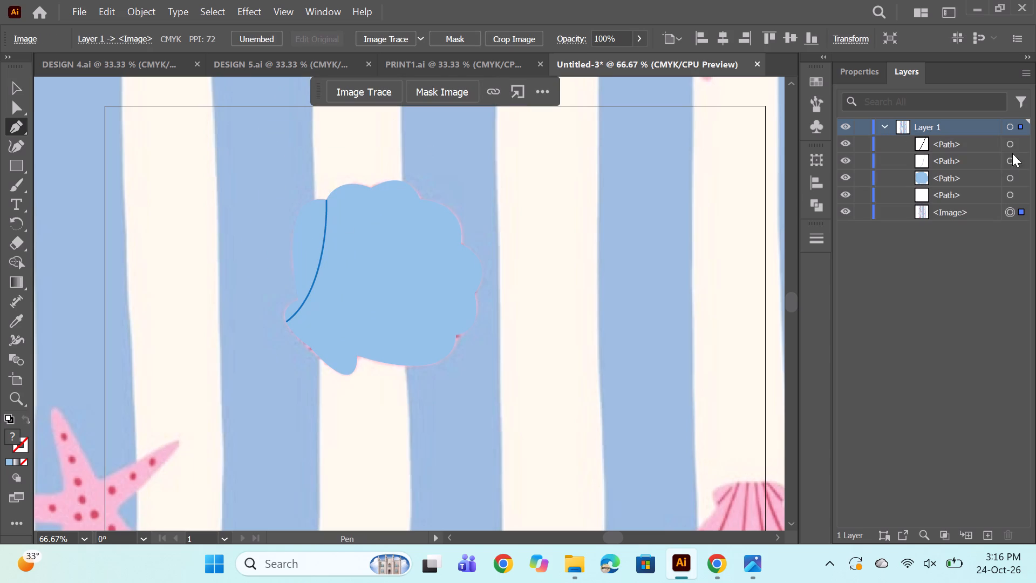
{"action": "left_click", "coordinate": [1011, 145]}
{"action": "left_click", "coordinate": [13, 314]}
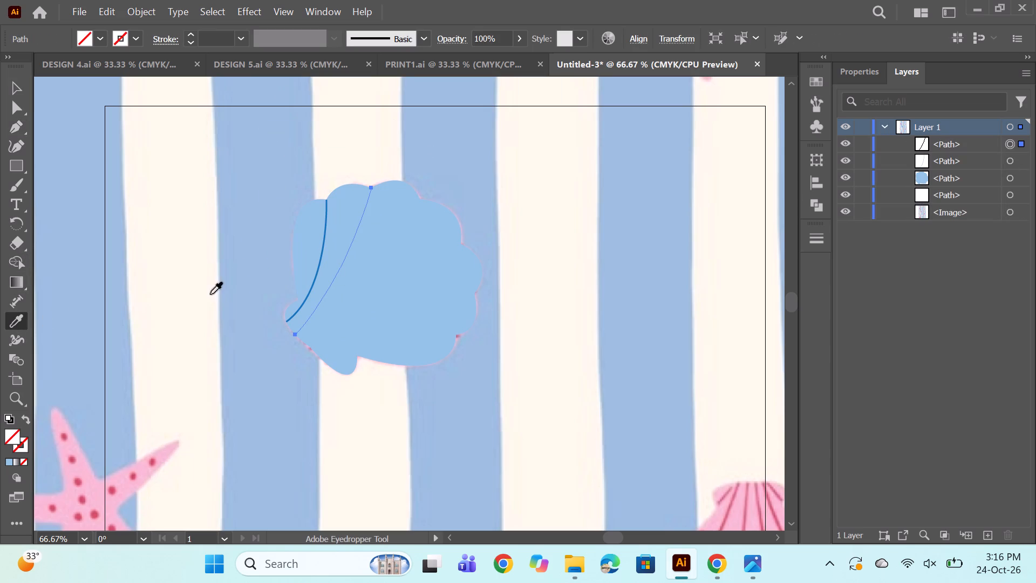
{"action": "left_click", "coordinate": [324, 226]}
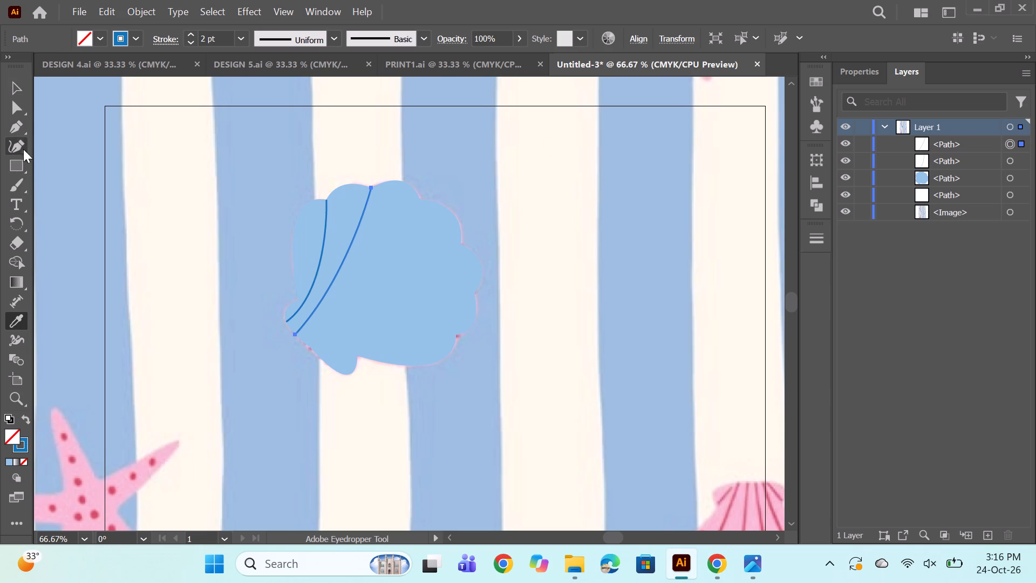
Draw a third rib line with the Pen tool from the upper-right scallop notch down to the shell's base.
{"action": "left_click", "coordinate": [20, 130]}
{"action": "left_click", "coordinate": [420, 199]}
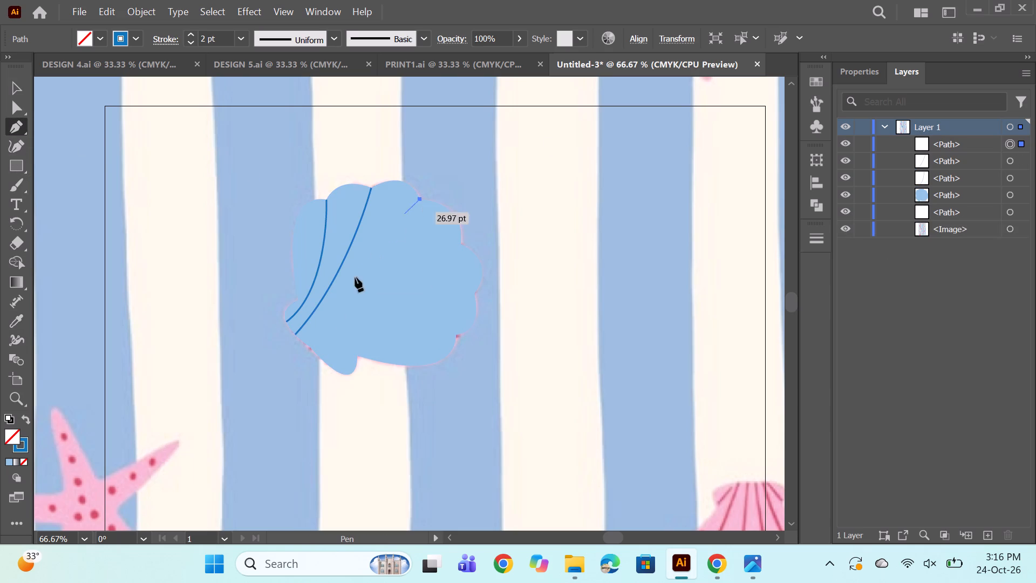
{"action": "left_click_drag", "start_coordinate": [302, 341], "coordinate": [271, 369]}
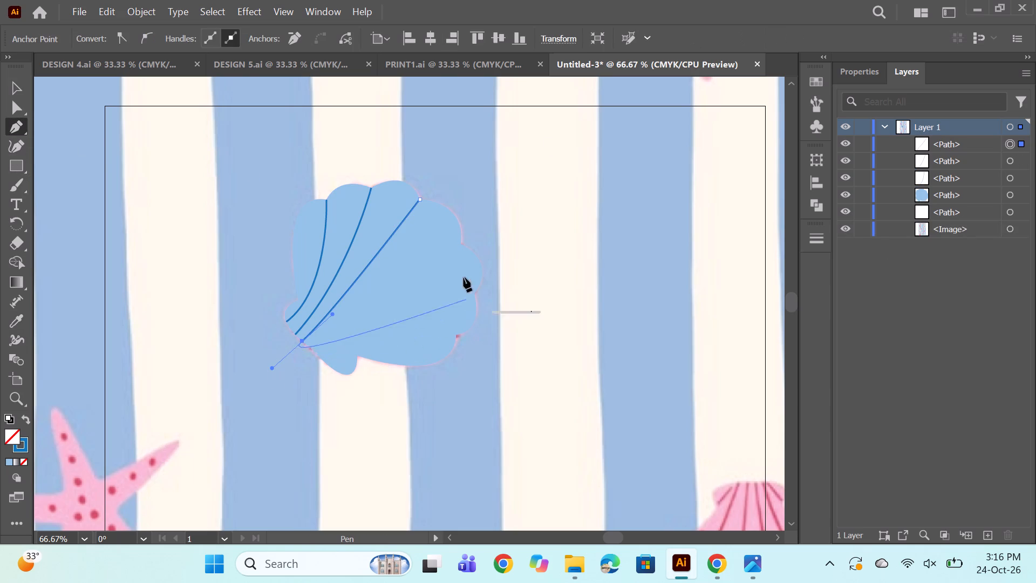
{"action": "left_click", "coordinate": [606, 243], "text": "ctrl"}
Draw a fourth curved rib from the next notch on the shell's right side to the base, and copy the third rib's stroke onto it.
{"action": "left_click", "coordinate": [459, 244]}
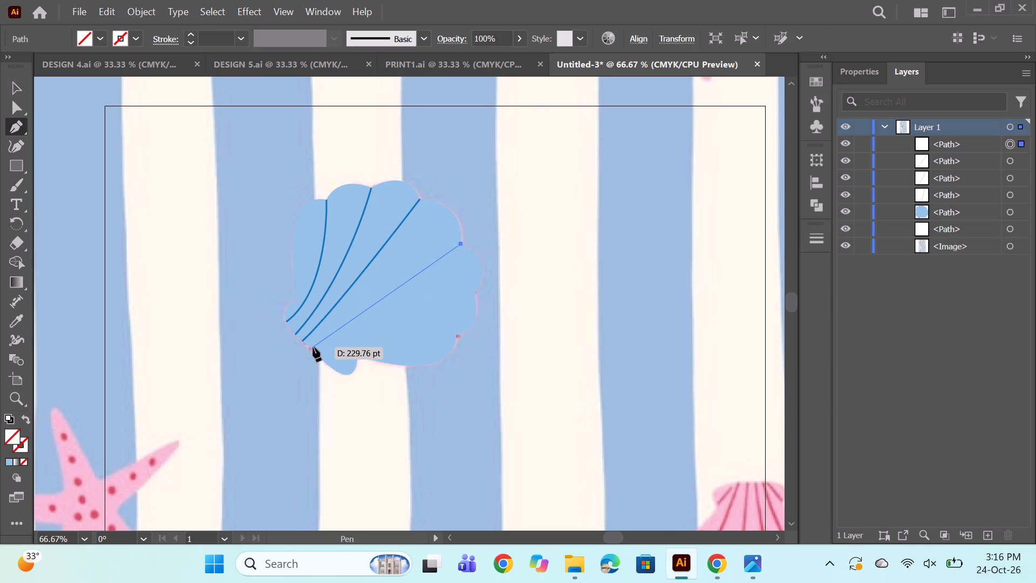
{"action": "left_click_drag", "start_coordinate": [314, 350], "coordinate": [243, 424]}
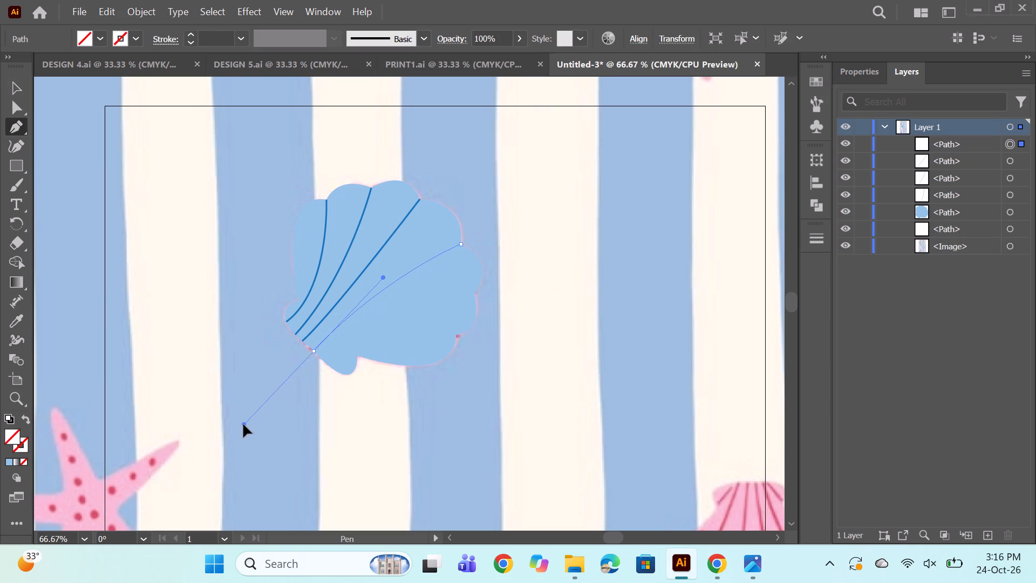
{"action": "left_click_drag", "start_coordinate": [243, 424], "coordinate": [241, 424]}
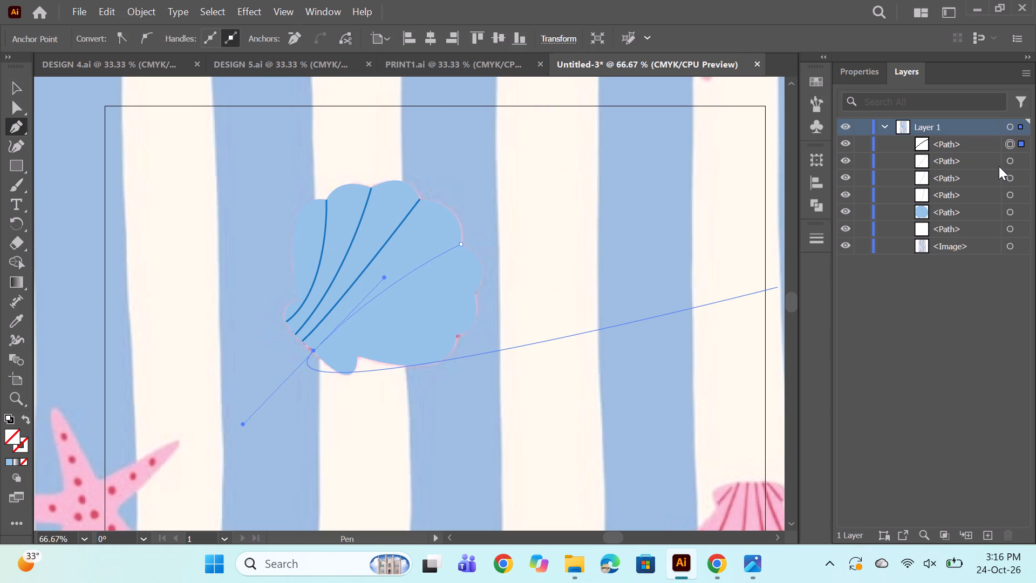
{"action": "left_click", "coordinate": [12, 324]}
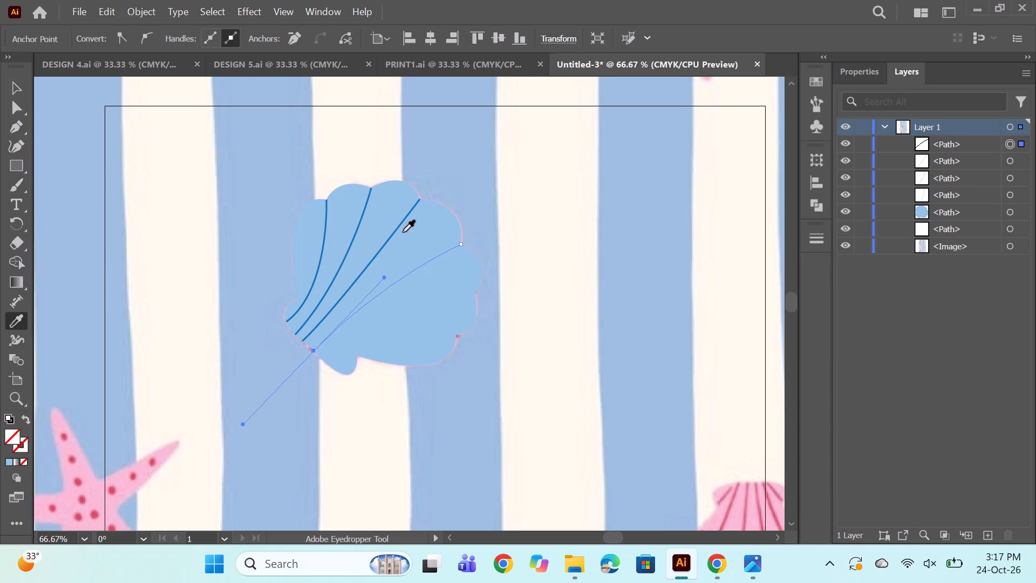
{"action": "left_click", "coordinate": [399, 223]}
{"action": "left_click", "coordinate": [502, 212], "text": "ctrl"}
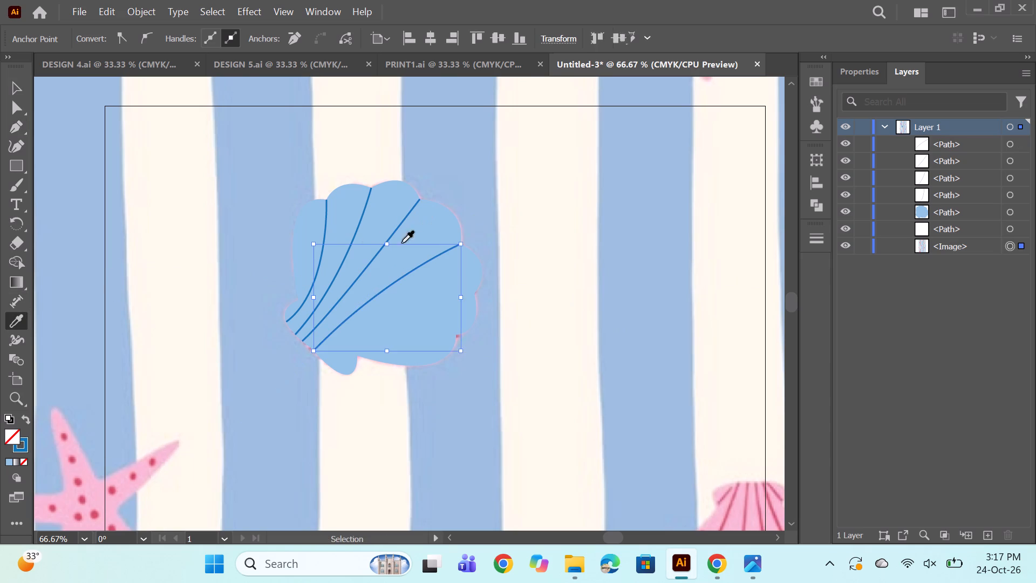
Draw a fifth curved rib from the notch below the right scallop to the base, and copy the fourth rib's stroke onto it.
{"action": "left_click", "coordinate": [23, 133]}
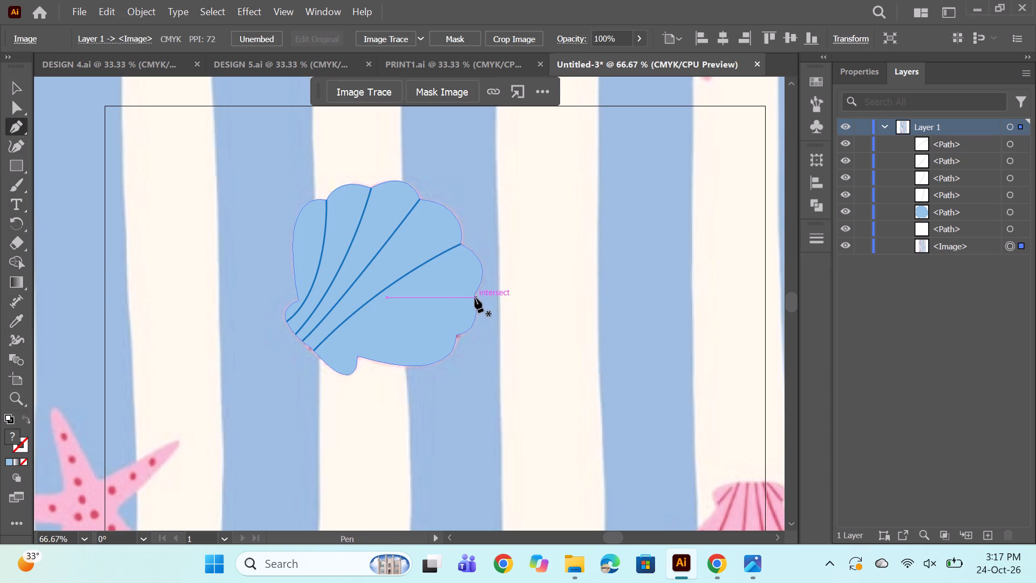
{"action": "left_click", "coordinate": [475, 293]}
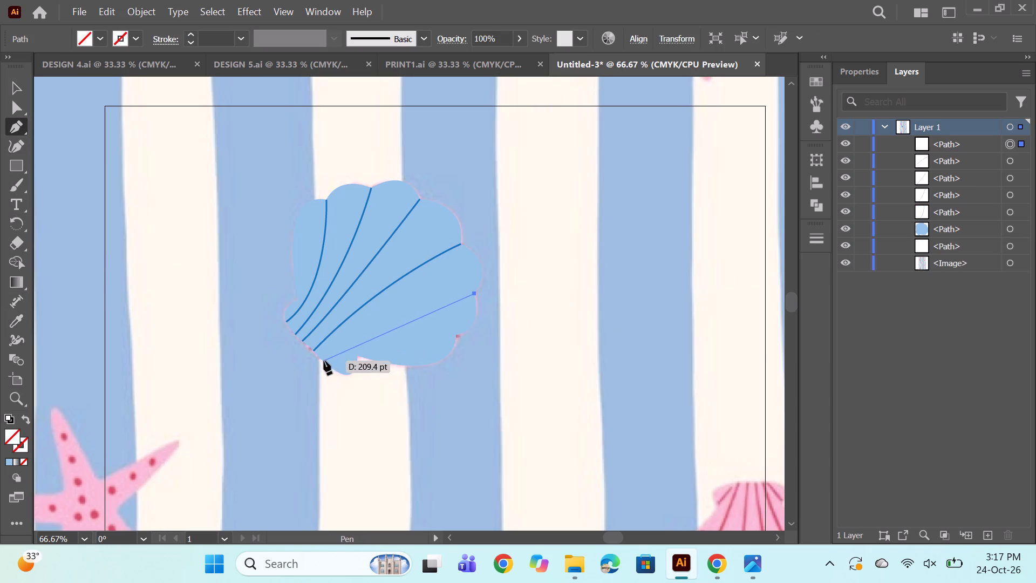
{"action": "left_click_drag", "start_coordinate": [324, 361], "coordinate": [213, 420]}
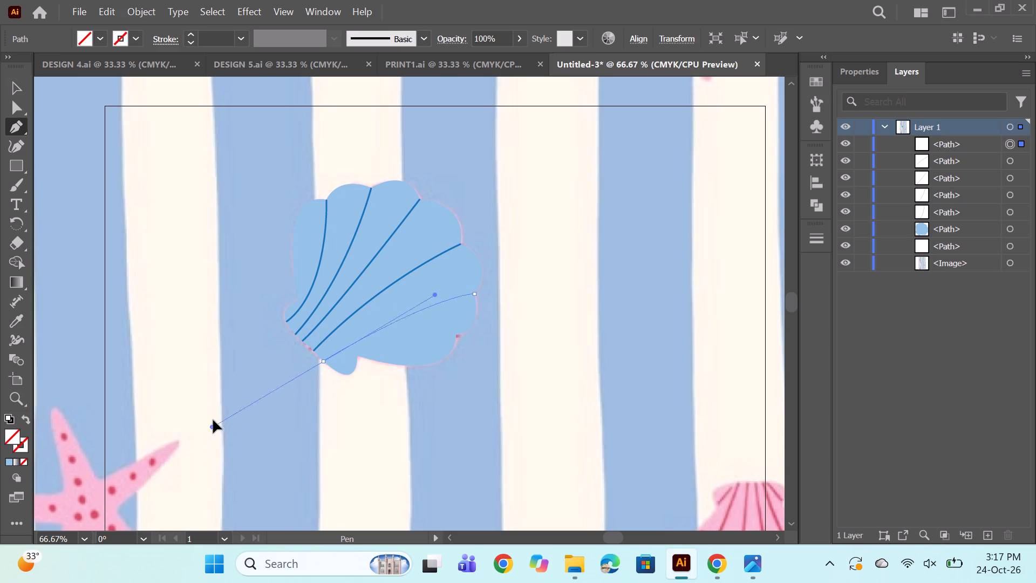
{"action": "left_click_drag", "start_coordinate": [213, 420], "coordinate": [236, 432]}
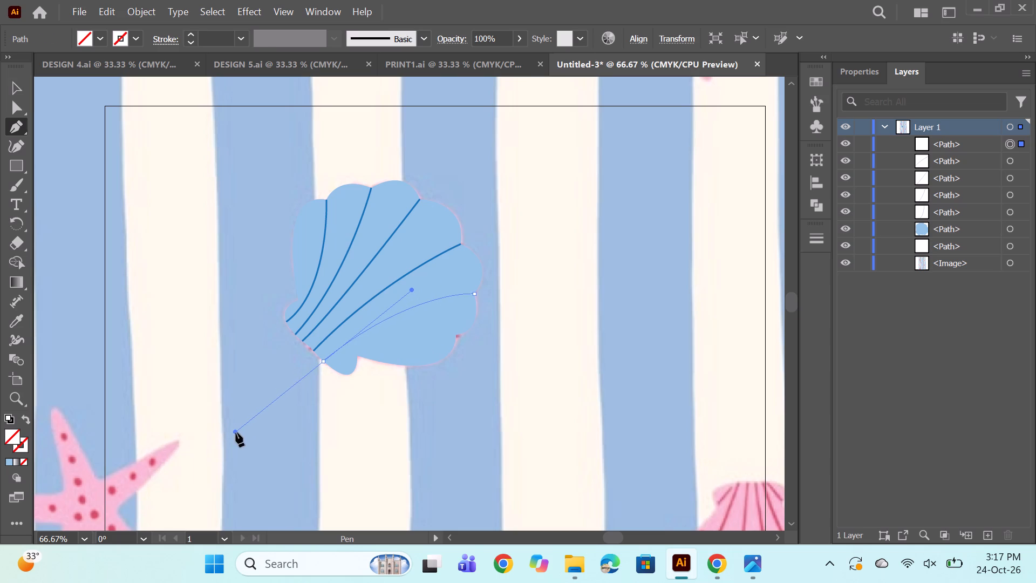
{"action": "left_click", "coordinate": [18, 316]}
{"action": "left_click", "coordinate": [434, 257]}
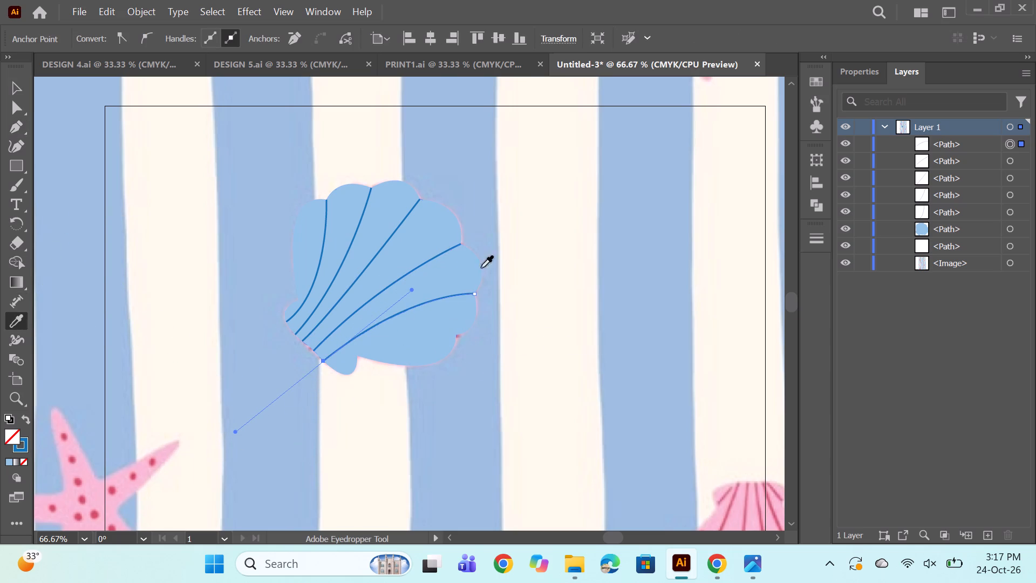
{"action": "left_click", "coordinate": [40, 102], "text": "ctrl"}
Draw the lowest curved rib from the lower-right notch to the shell's base, and match it to the other ribs with the Eyedropper.
{"action": "left_click", "coordinate": [12, 91]}
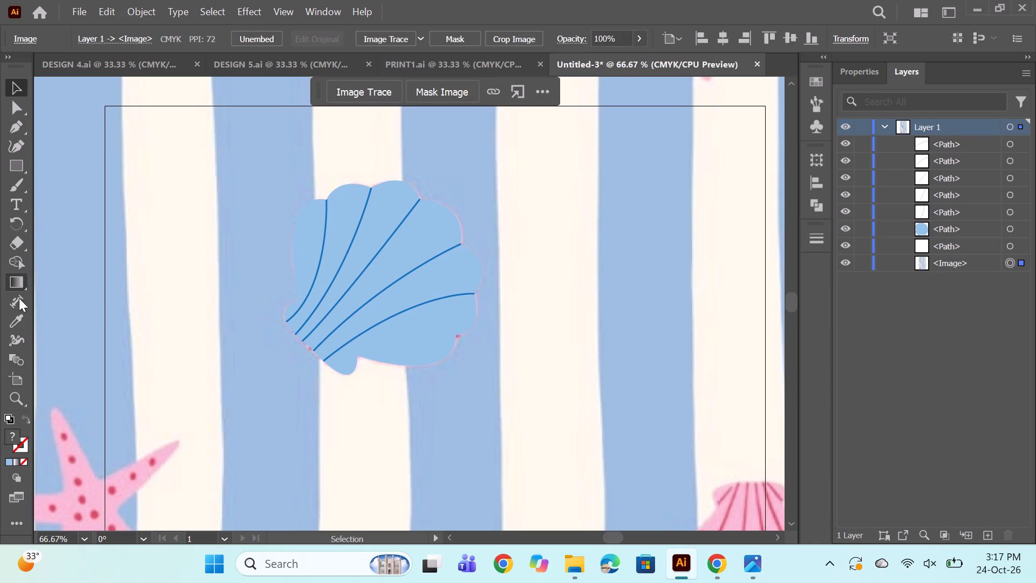
{"action": "left_click", "coordinate": [18, 312]}
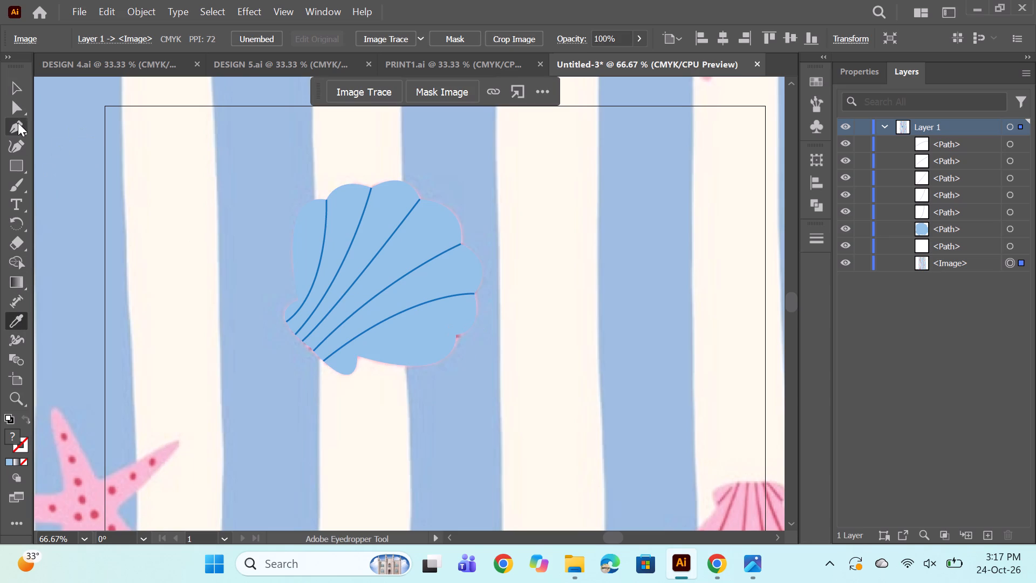
{"action": "left_click", "coordinate": [18, 123]}
{"action": "left_click", "coordinate": [455, 334]}
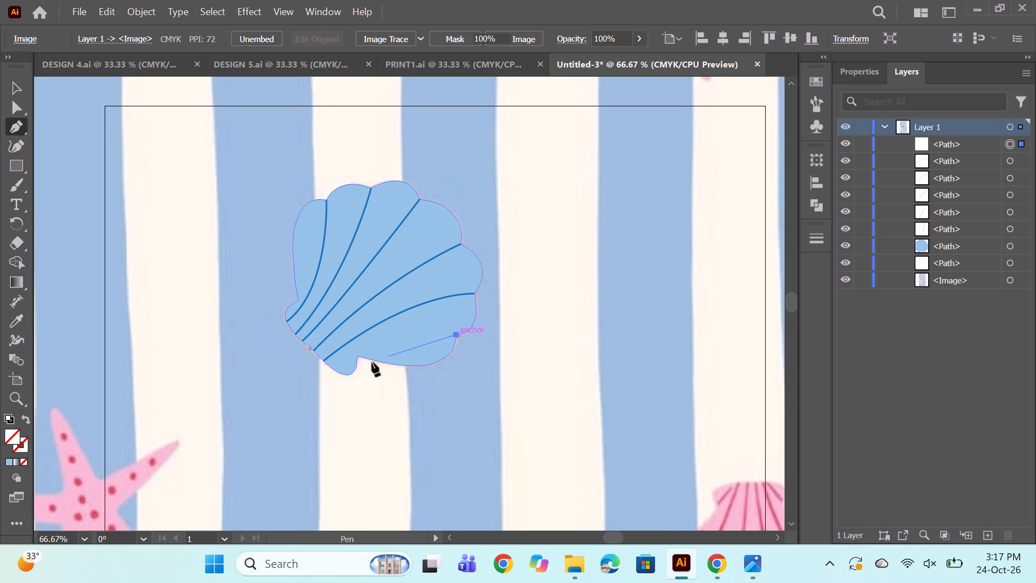
{"action": "left_click_drag", "start_coordinate": [333, 369], "coordinate": [282, 417]}
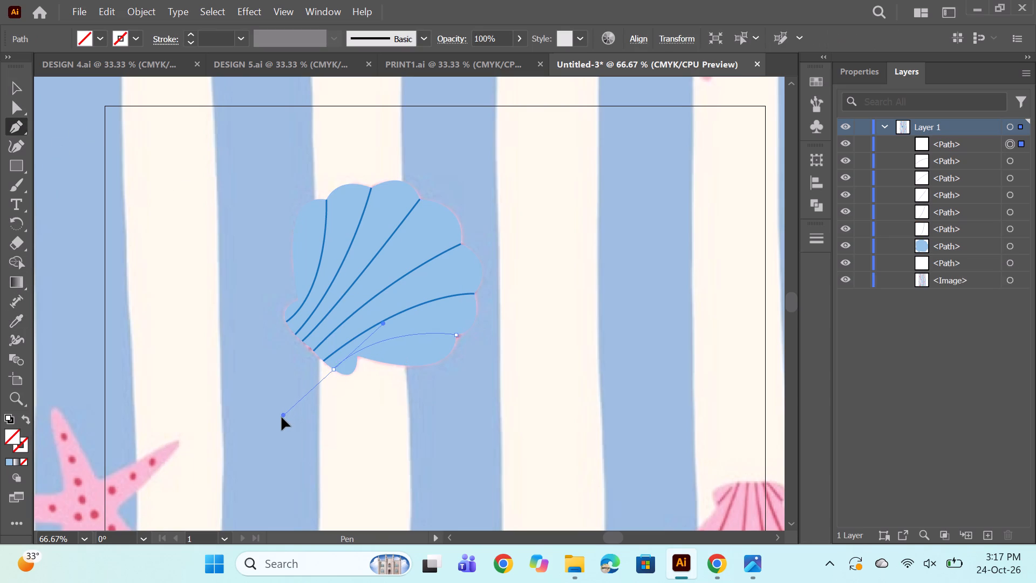
{"action": "left_click_drag", "start_coordinate": [282, 417], "coordinate": [282, 421]}
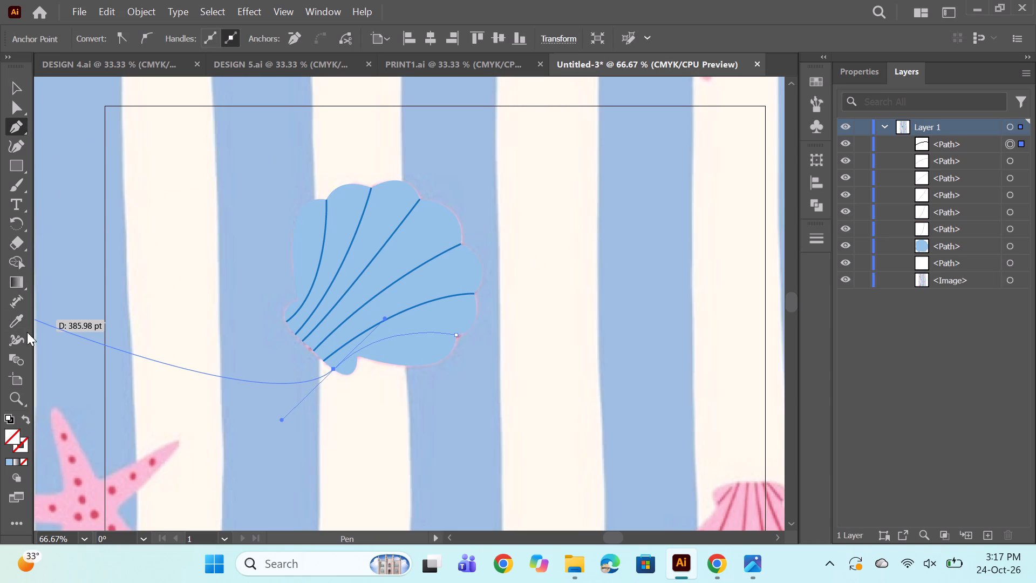
{"action": "left_click", "coordinate": [21, 317]}
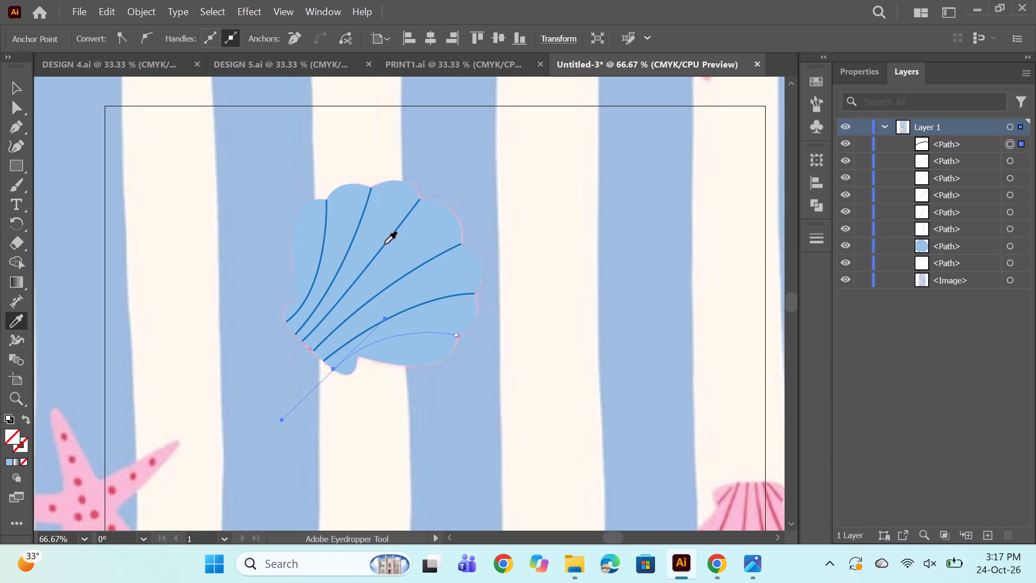
{"action": "left_click", "coordinate": [384, 244]}
{"action": "left_click", "coordinate": [542, 175], "text": "ctrl"}
Outline the light blue shell body with a 2 pt dark blue stroke, swatch C=100 M=95 Y=5 K=0.
{"action": "left_click", "coordinate": [16, 81]}
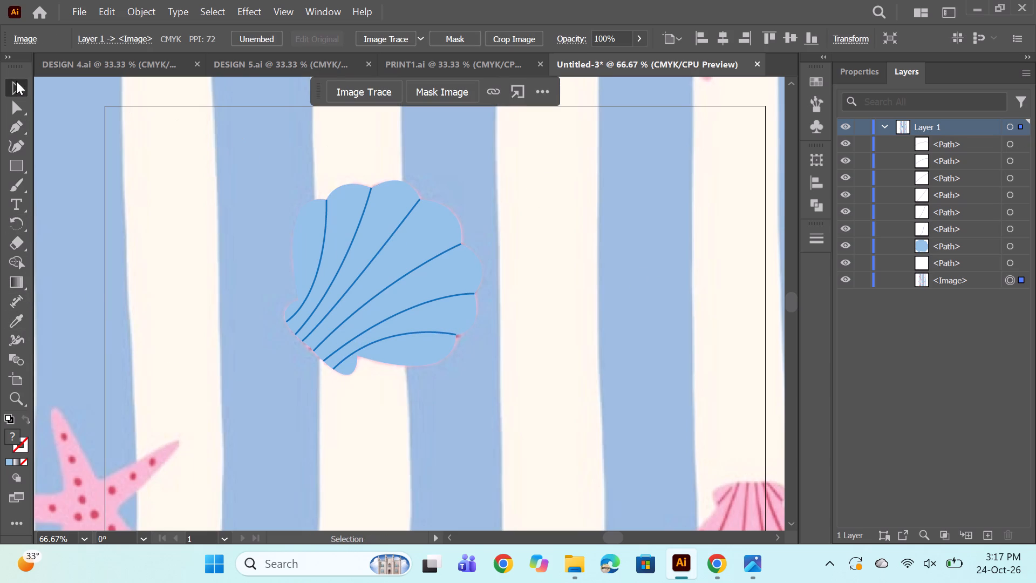
{"action": "left_click", "coordinate": [1009, 243]}
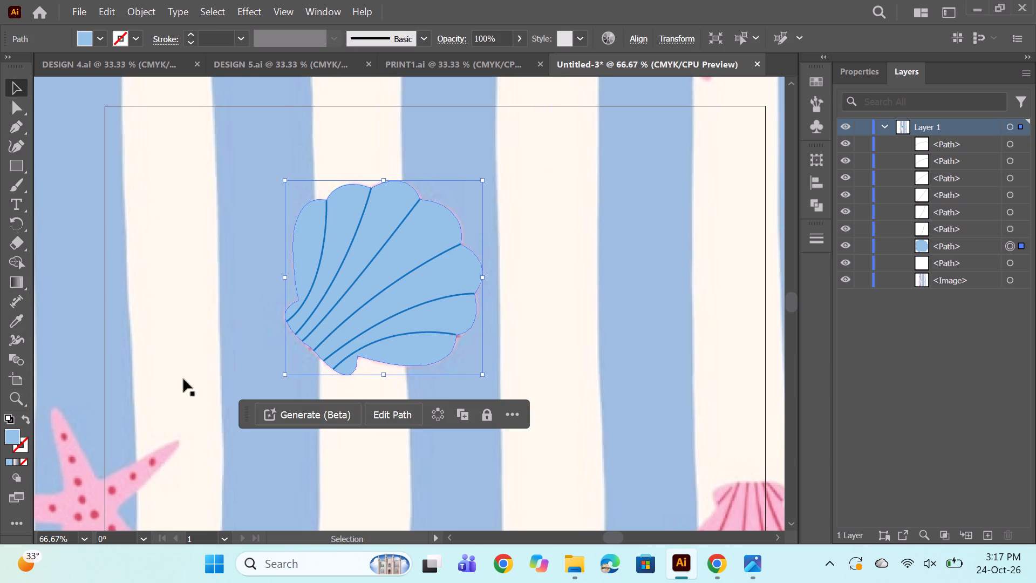
{"action": "left_click", "coordinate": [11, 437]}
{"action": "left_click", "coordinate": [124, 37]}
{"action": "left_click", "coordinate": [137, 39]}
{"action": "left_click", "coordinate": [136, 39]}
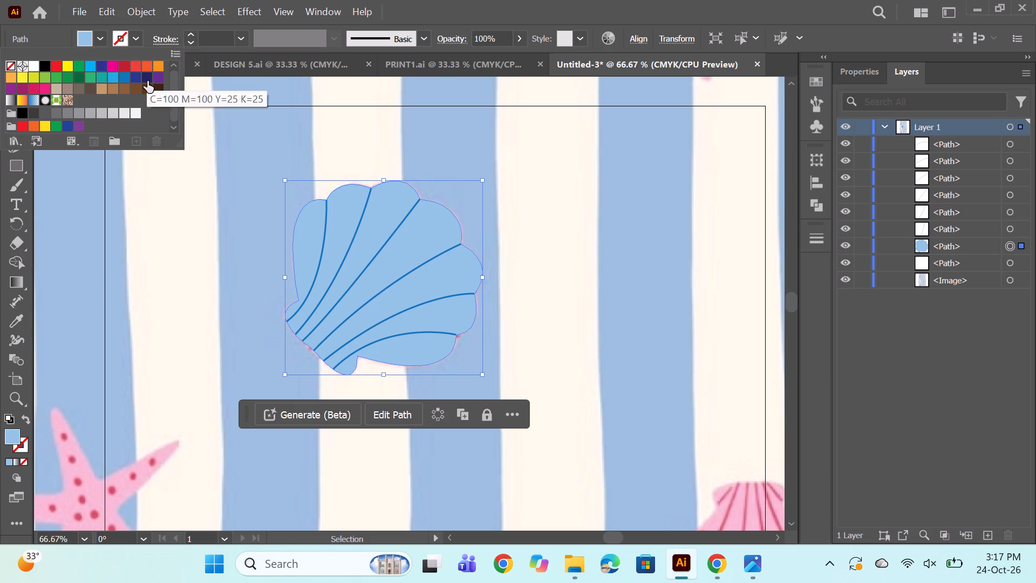
{"action": "left_click", "coordinate": [133, 77]}
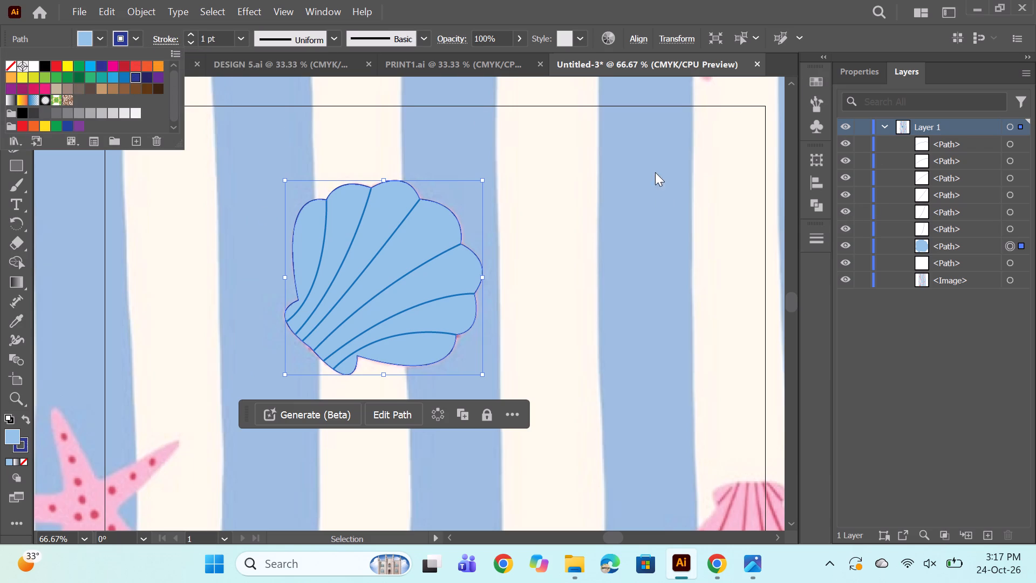
{"action": "left_click", "coordinate": [189, 34]}
{"action": "left_click", "coordinate": [189, 34]}
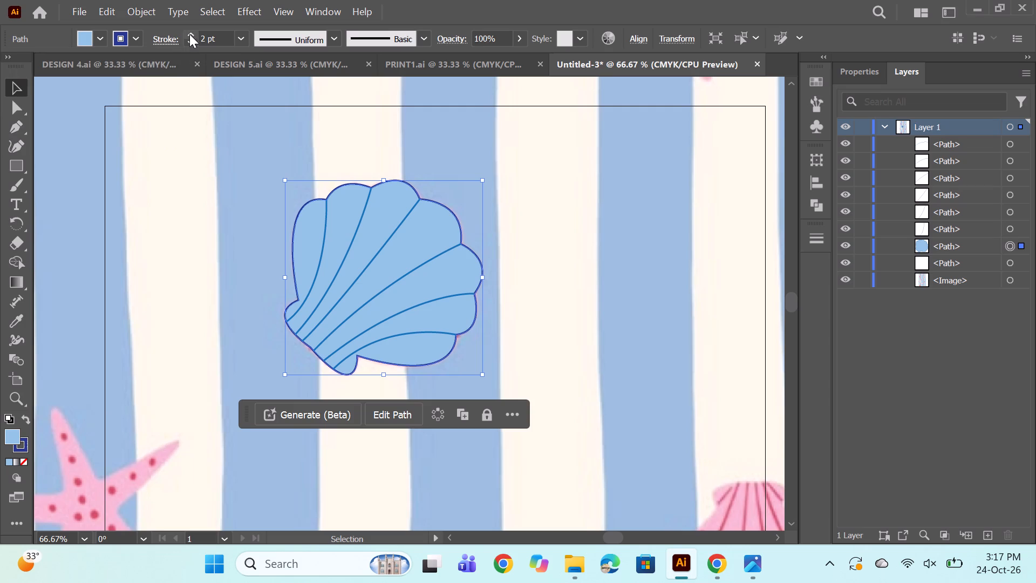
{"action": "left_click", "coordinate": [140, 38]}
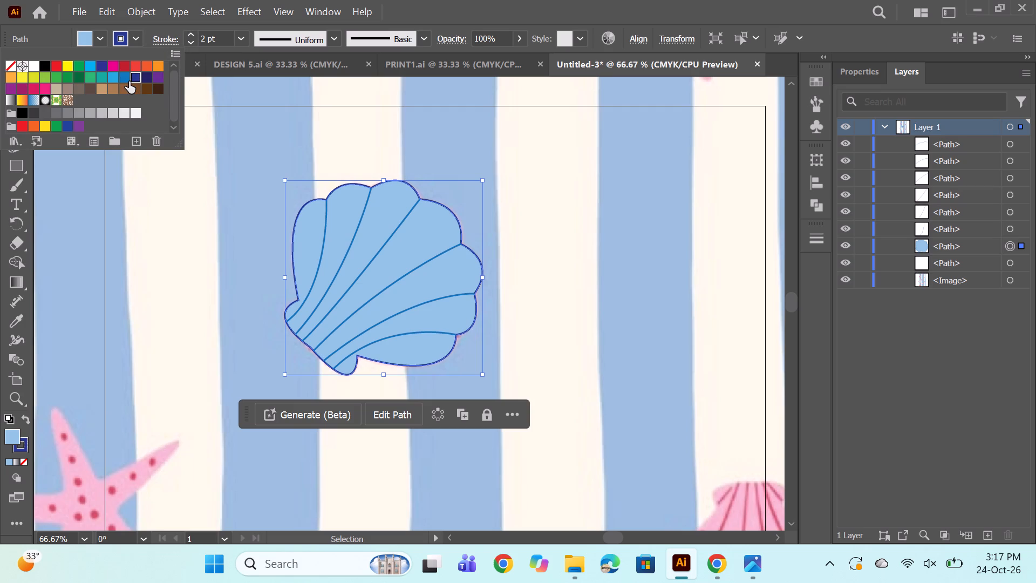
{"action": "left_click", "coordinate": [102, 66]}
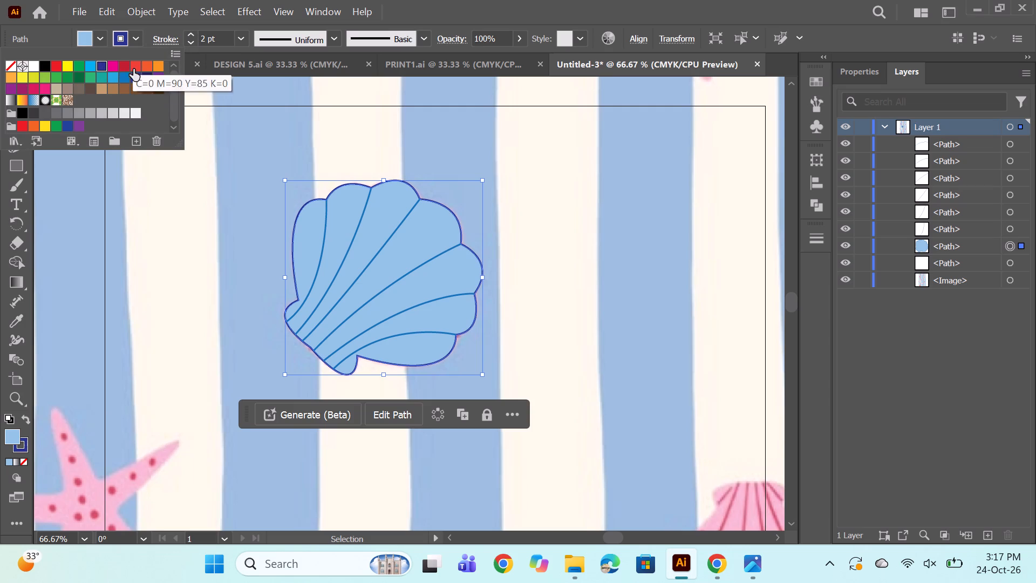
{"action": "left_click", "coordinate": [137, 81]}
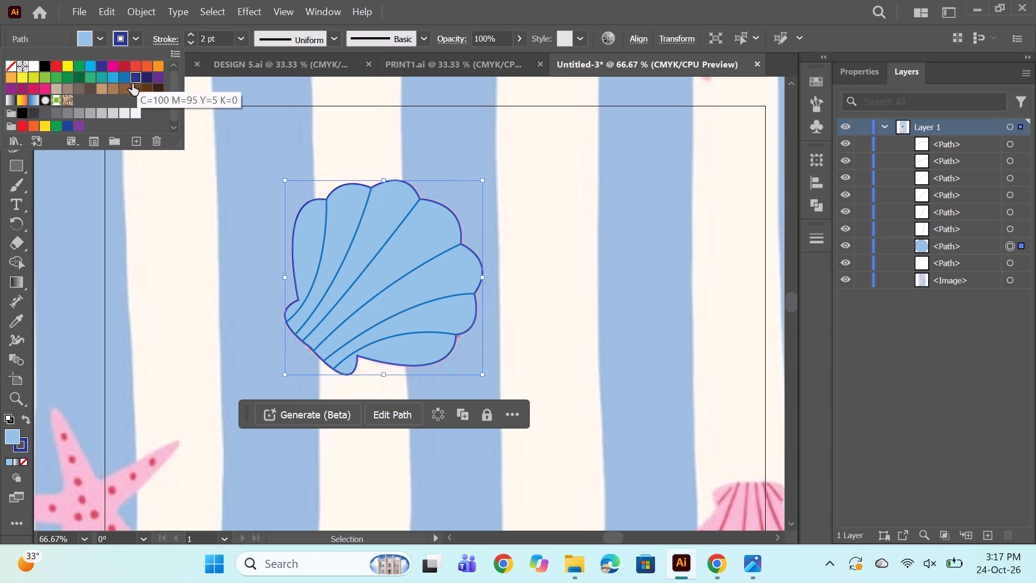
{"action": "left_click", "coordinate": [344, 128], "text": "ctrl"}
Add an anchor point on the left edge of the shell outline with the Pen tool, and deselect the outline.
{"action": "scroll", "coordinate": [465, 186], "scroll_direction": "down", "scroll_amount": 1, "text": "alt"}
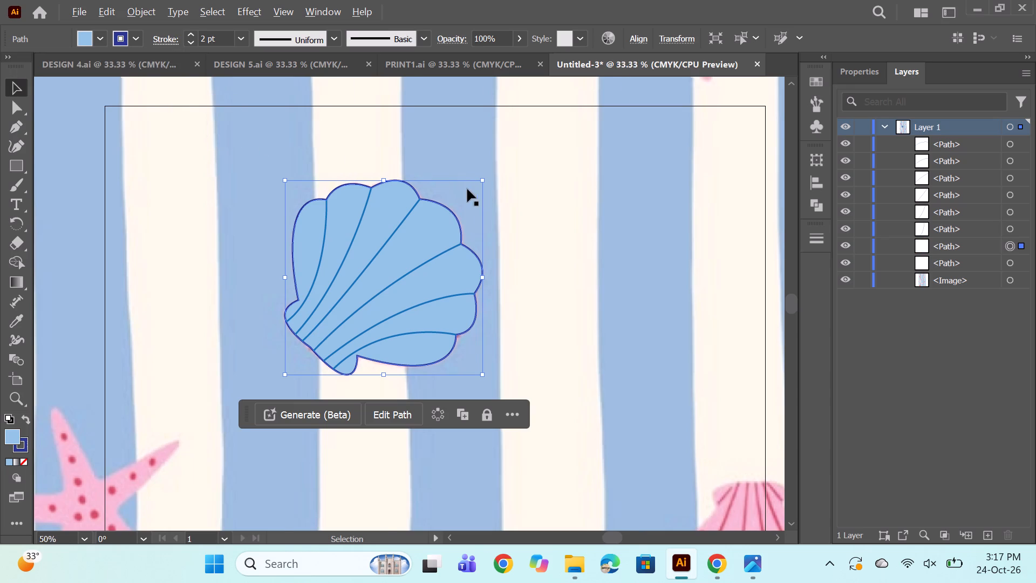
{"action": "scroll", "coordinate": [467, 189], "scroll_direction": "down", "scroll_amount": 2, "text": "alt"}
{"action": "scroll", "coordinate": [542, 212], "scroll_direction": "up", "scroll_amount": 2}
{"action": "scroll", "coordinate": [499, 225], "scroll_direction": "up", "scroll_amount": 1, "text": "alt"}
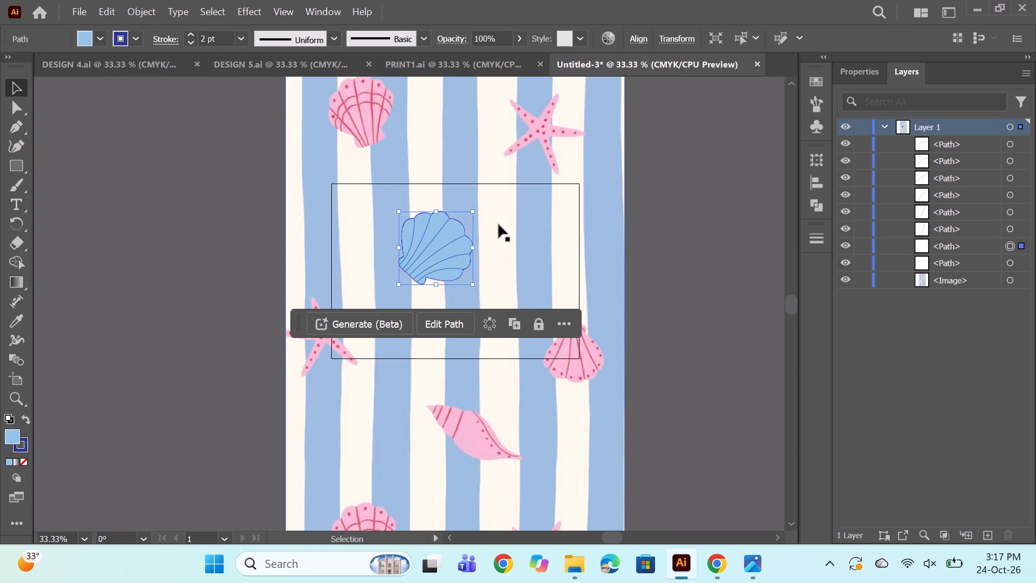
{"action": "scroll", "coordinate": [465, 209], "scroll_direction": "up", "scroll_amount": 3}
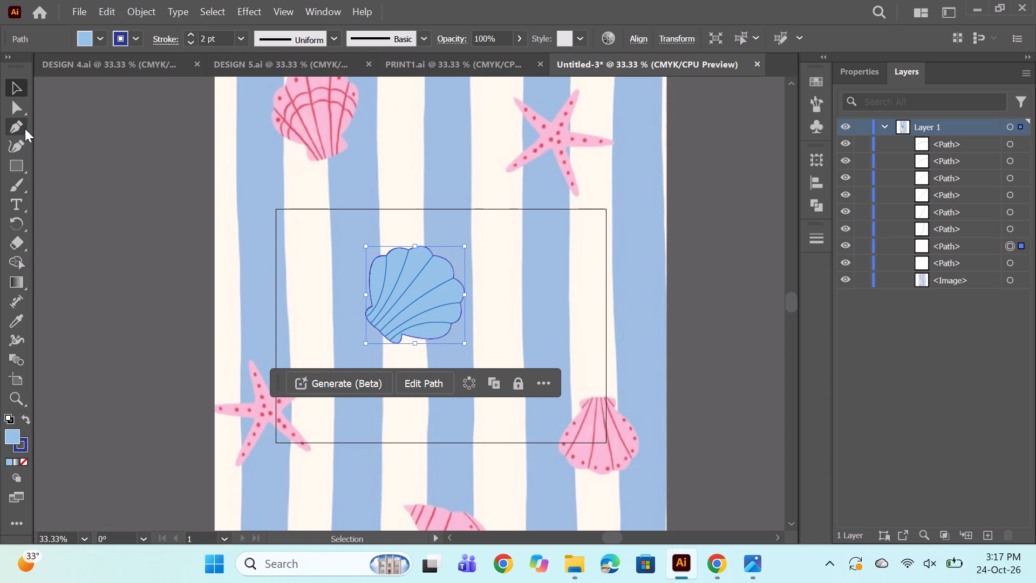
{"action": "left_click", "coordinate": [25, 128]}
{"action": "scroll", "coordinate": [432, 286], "scroll_direction": "up", "scroll_amount": 1, "text": "alt"}
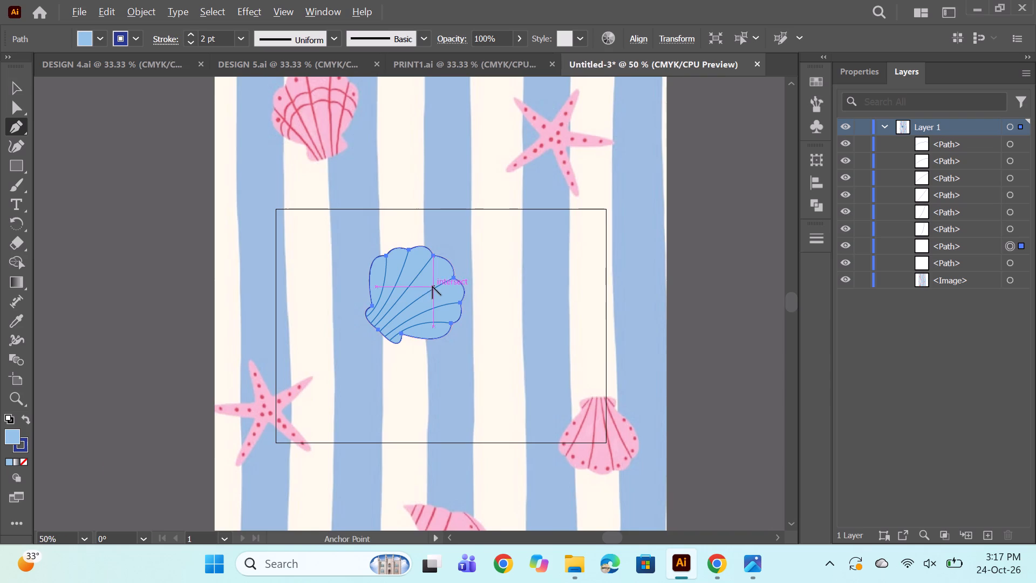
{"action": "scroll", "coordinate": [432, 286], "scroll_direction": "up", "scroll_amount": 1, "text": "alt"}
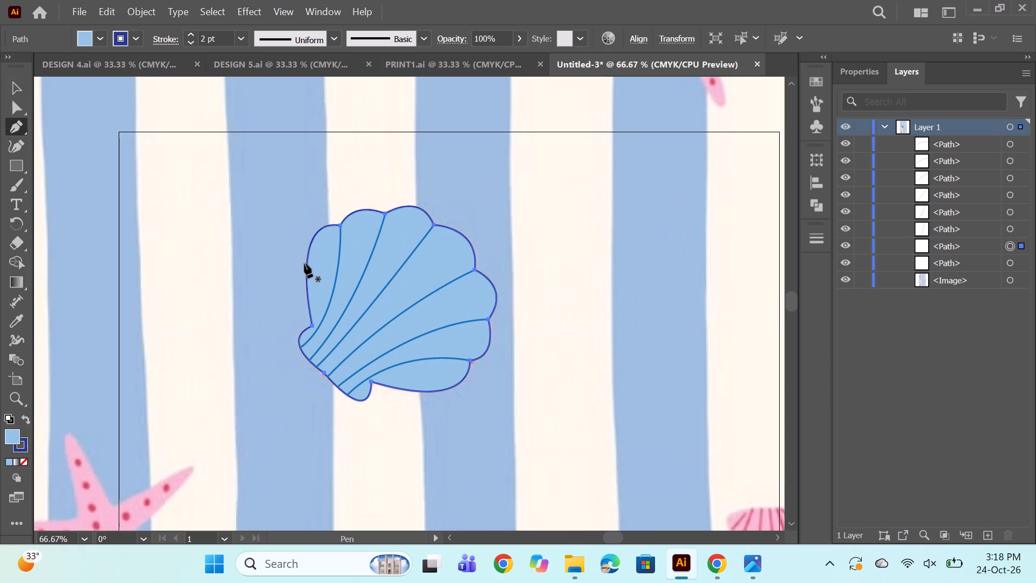
{"action": "left_click", "coordinate": [305, 263]}
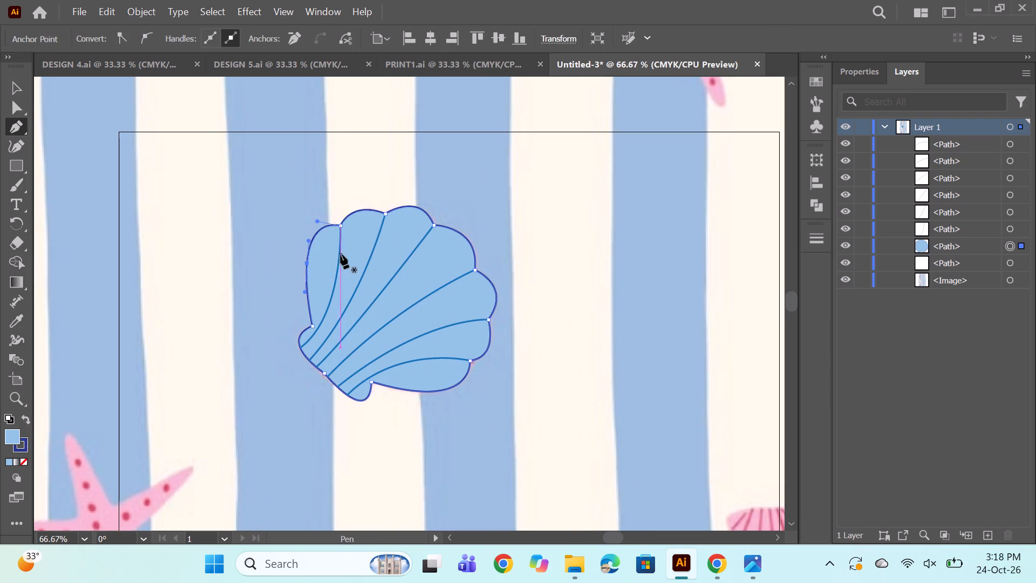
{"action": "left_click", "coordinate": [214, 243], "text": "ctrl"}
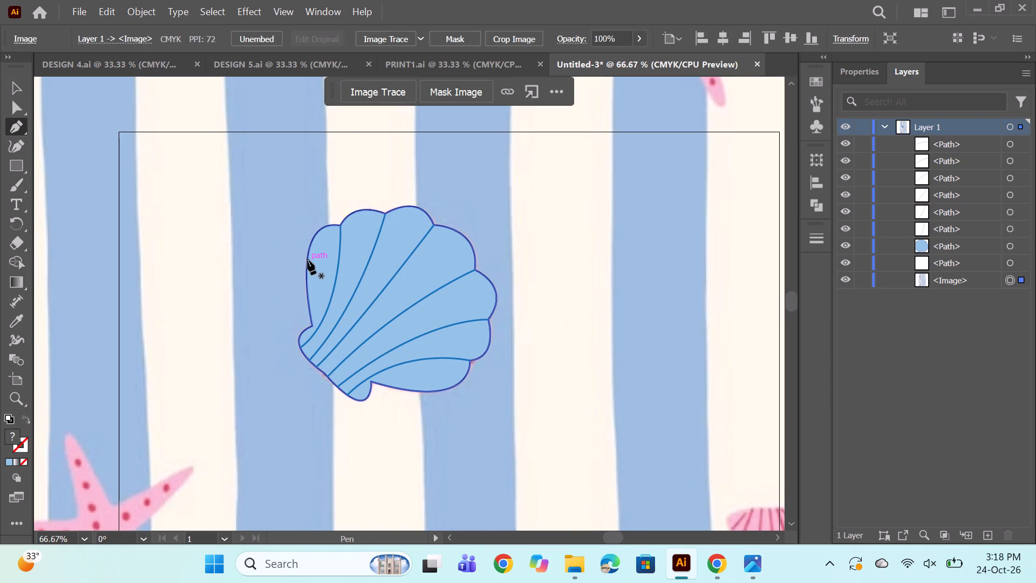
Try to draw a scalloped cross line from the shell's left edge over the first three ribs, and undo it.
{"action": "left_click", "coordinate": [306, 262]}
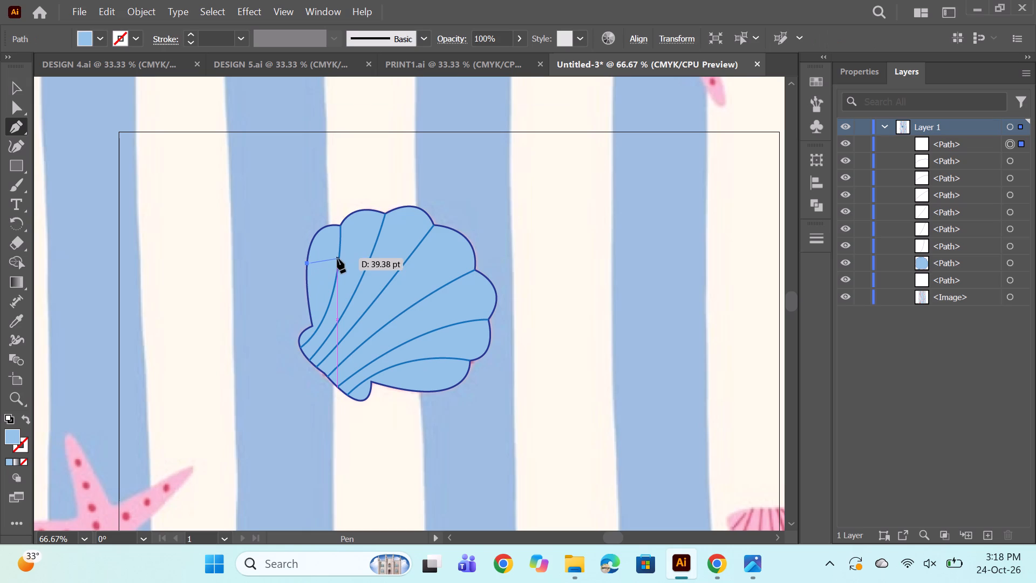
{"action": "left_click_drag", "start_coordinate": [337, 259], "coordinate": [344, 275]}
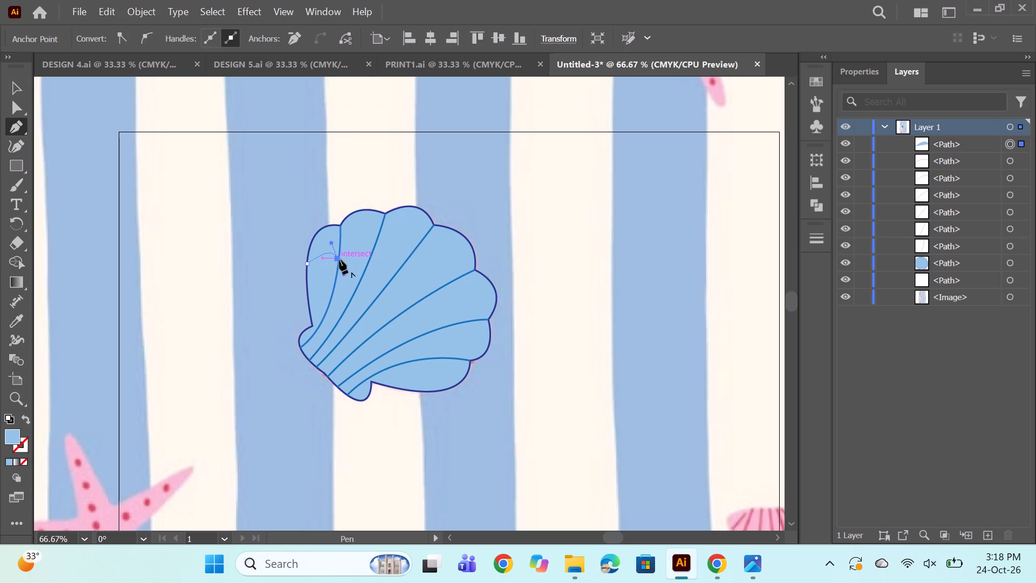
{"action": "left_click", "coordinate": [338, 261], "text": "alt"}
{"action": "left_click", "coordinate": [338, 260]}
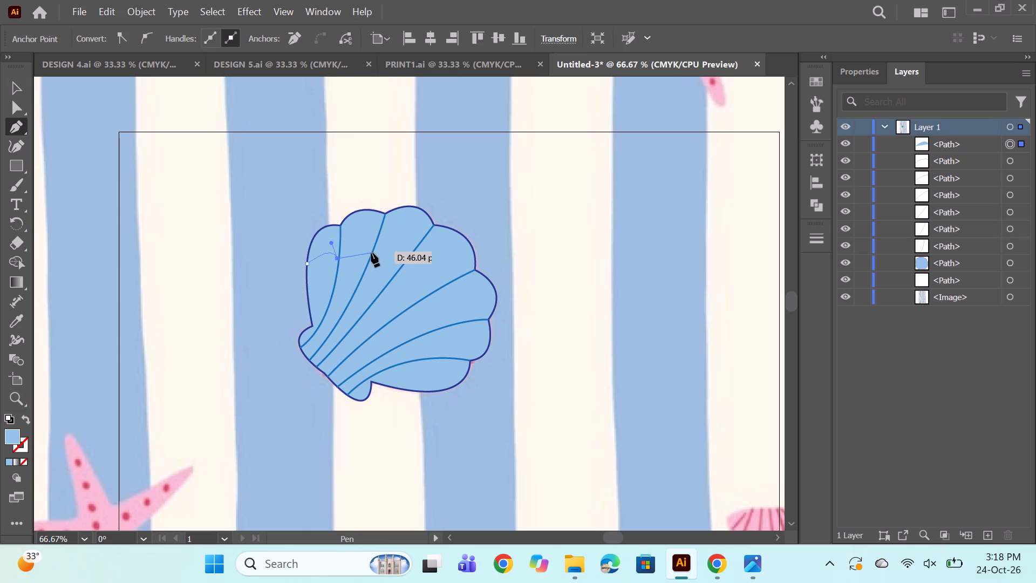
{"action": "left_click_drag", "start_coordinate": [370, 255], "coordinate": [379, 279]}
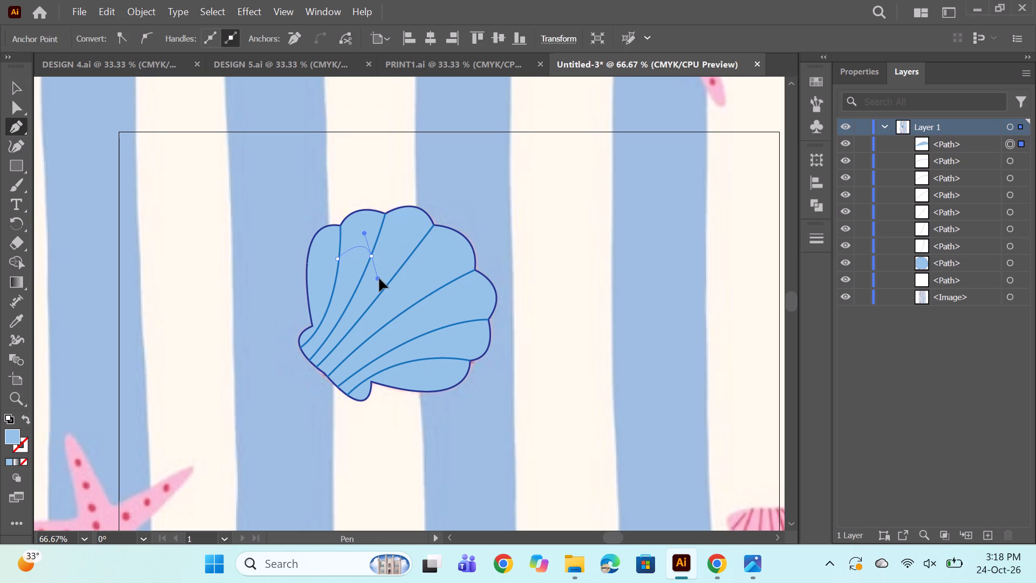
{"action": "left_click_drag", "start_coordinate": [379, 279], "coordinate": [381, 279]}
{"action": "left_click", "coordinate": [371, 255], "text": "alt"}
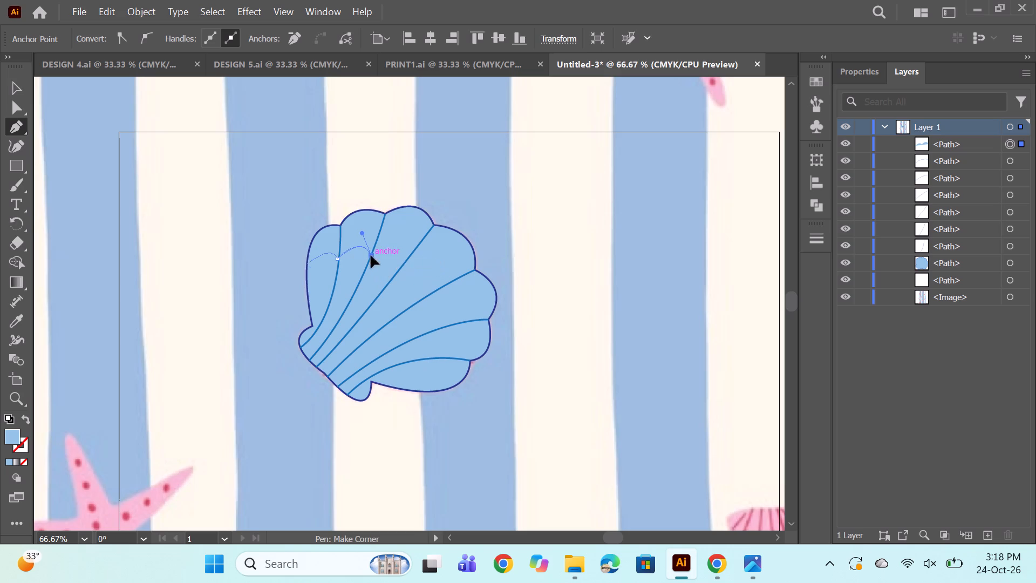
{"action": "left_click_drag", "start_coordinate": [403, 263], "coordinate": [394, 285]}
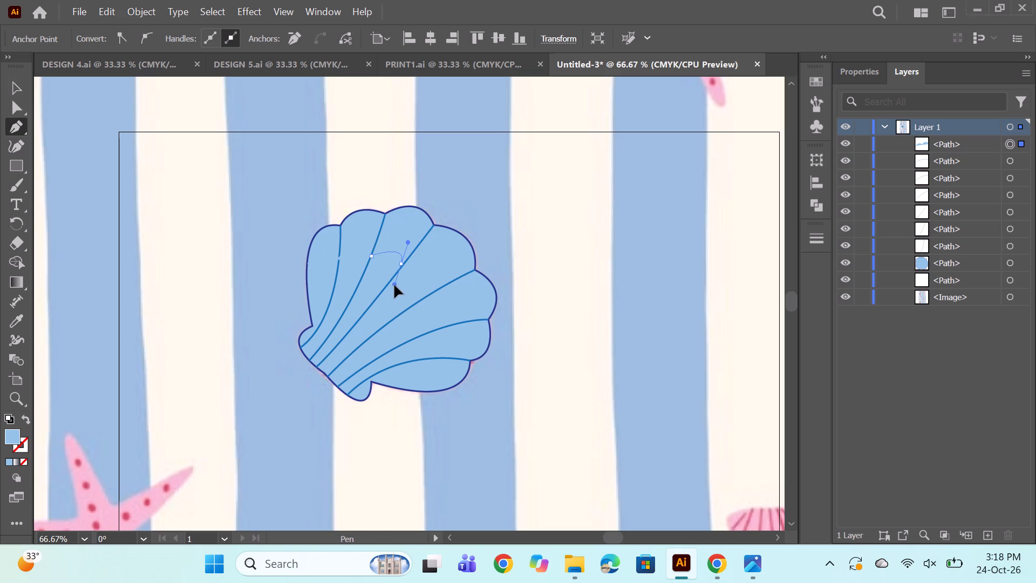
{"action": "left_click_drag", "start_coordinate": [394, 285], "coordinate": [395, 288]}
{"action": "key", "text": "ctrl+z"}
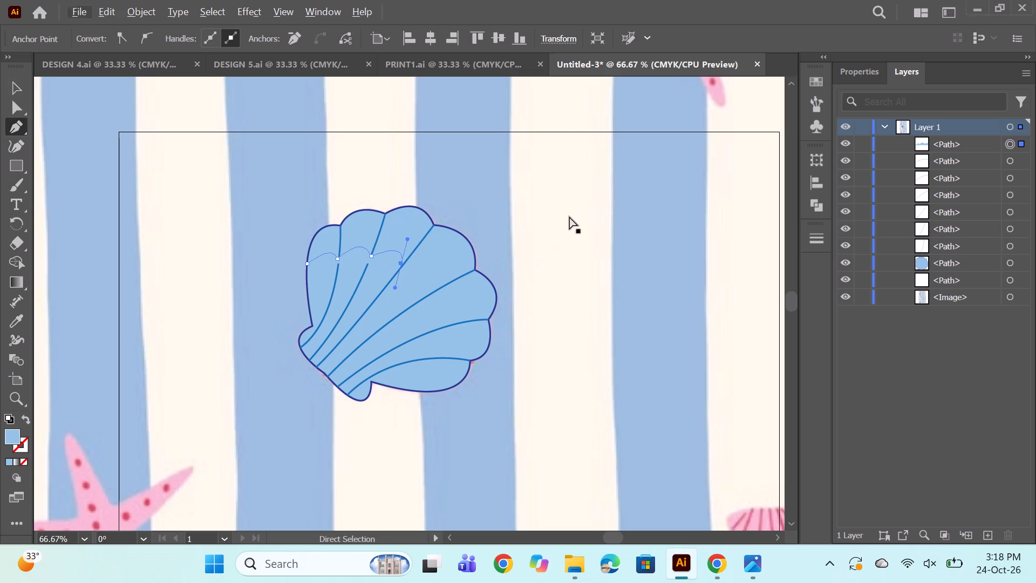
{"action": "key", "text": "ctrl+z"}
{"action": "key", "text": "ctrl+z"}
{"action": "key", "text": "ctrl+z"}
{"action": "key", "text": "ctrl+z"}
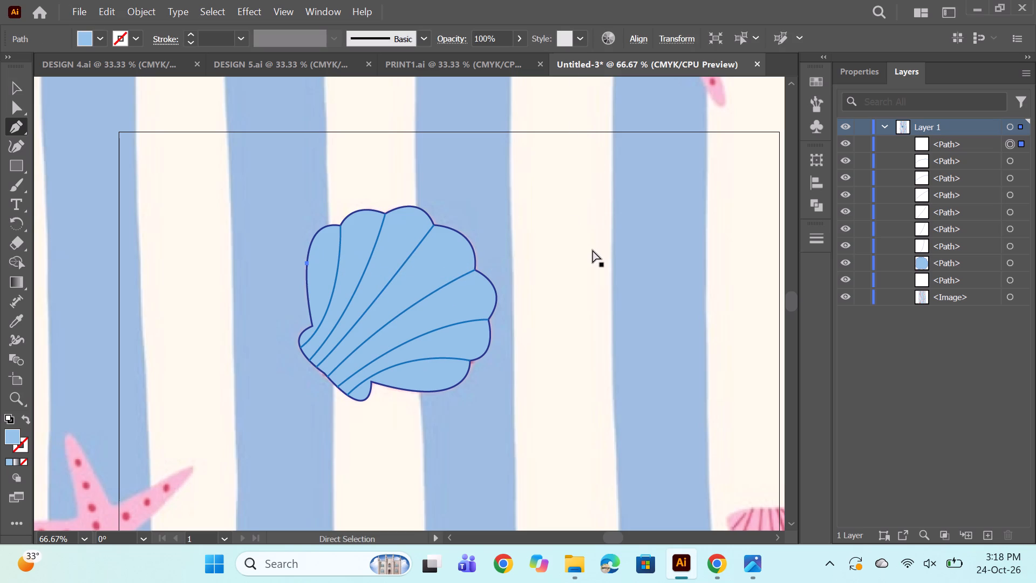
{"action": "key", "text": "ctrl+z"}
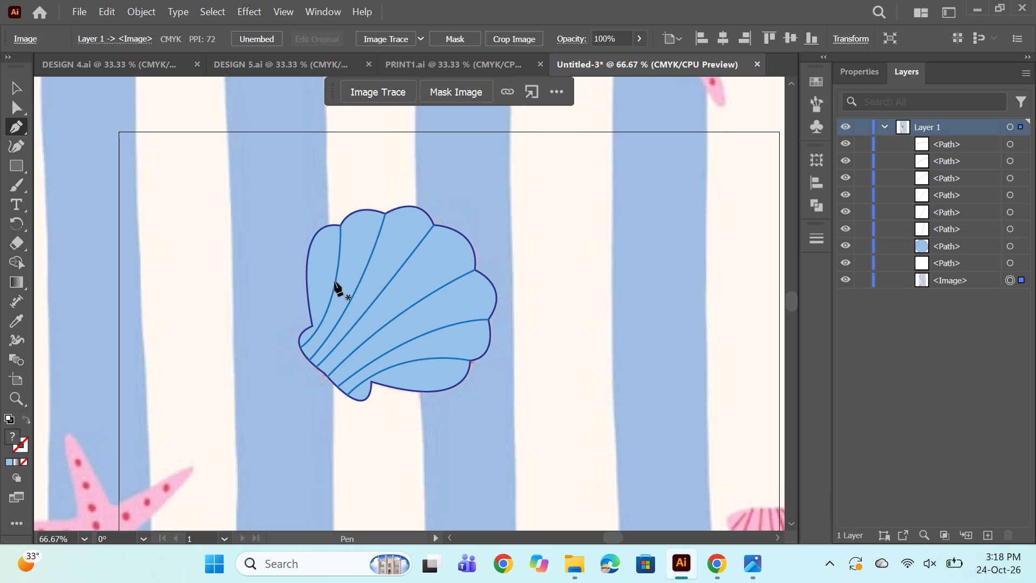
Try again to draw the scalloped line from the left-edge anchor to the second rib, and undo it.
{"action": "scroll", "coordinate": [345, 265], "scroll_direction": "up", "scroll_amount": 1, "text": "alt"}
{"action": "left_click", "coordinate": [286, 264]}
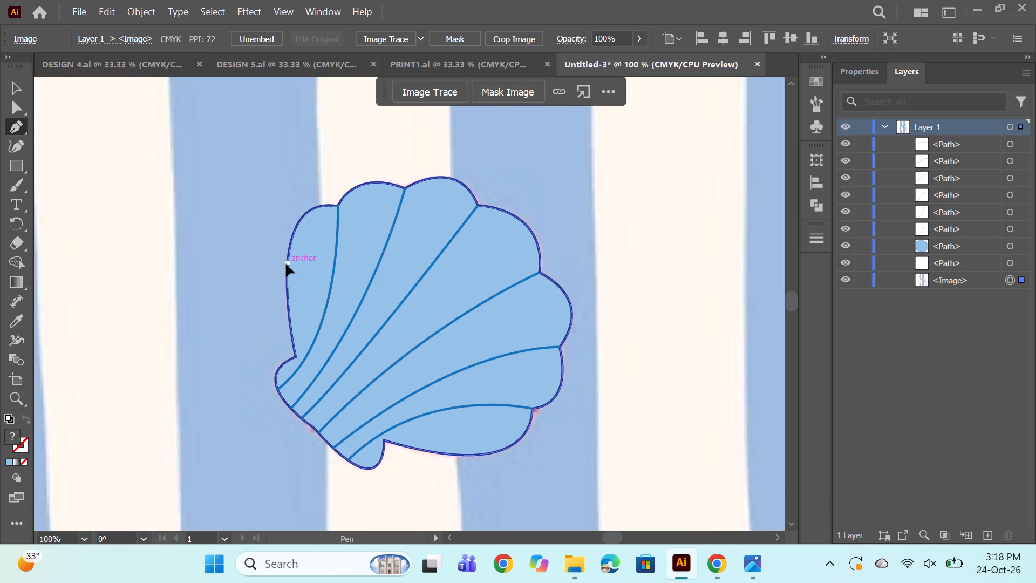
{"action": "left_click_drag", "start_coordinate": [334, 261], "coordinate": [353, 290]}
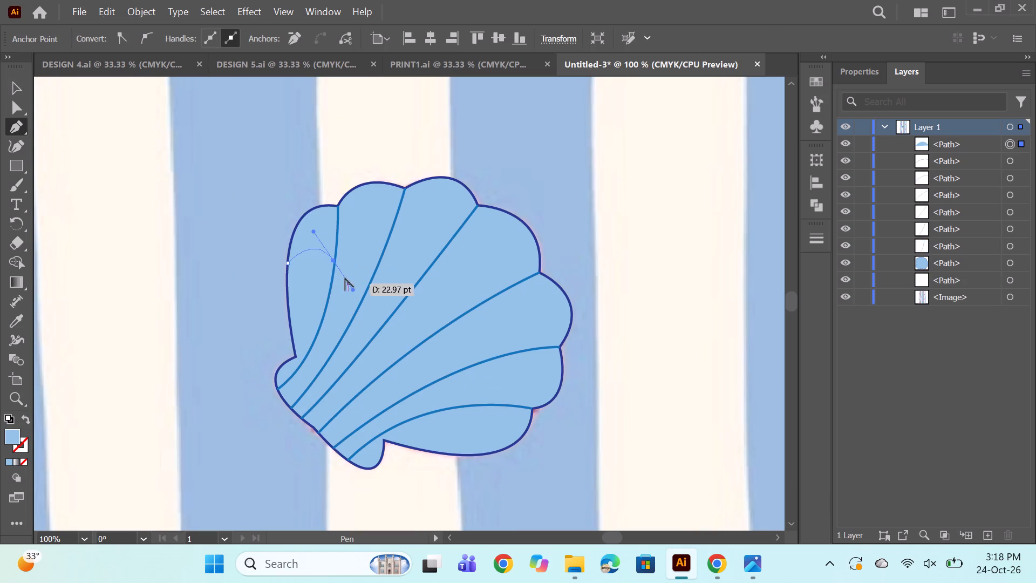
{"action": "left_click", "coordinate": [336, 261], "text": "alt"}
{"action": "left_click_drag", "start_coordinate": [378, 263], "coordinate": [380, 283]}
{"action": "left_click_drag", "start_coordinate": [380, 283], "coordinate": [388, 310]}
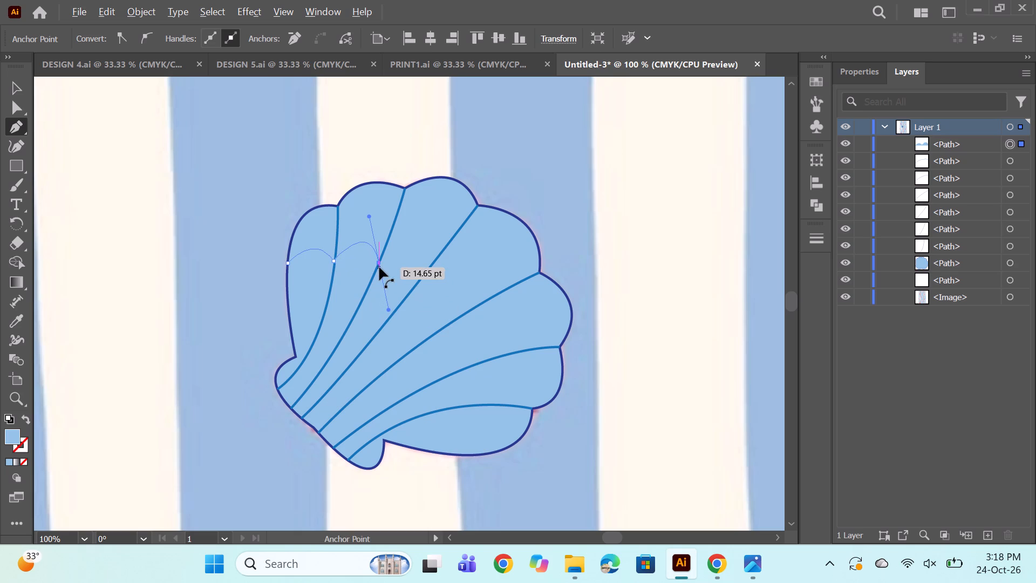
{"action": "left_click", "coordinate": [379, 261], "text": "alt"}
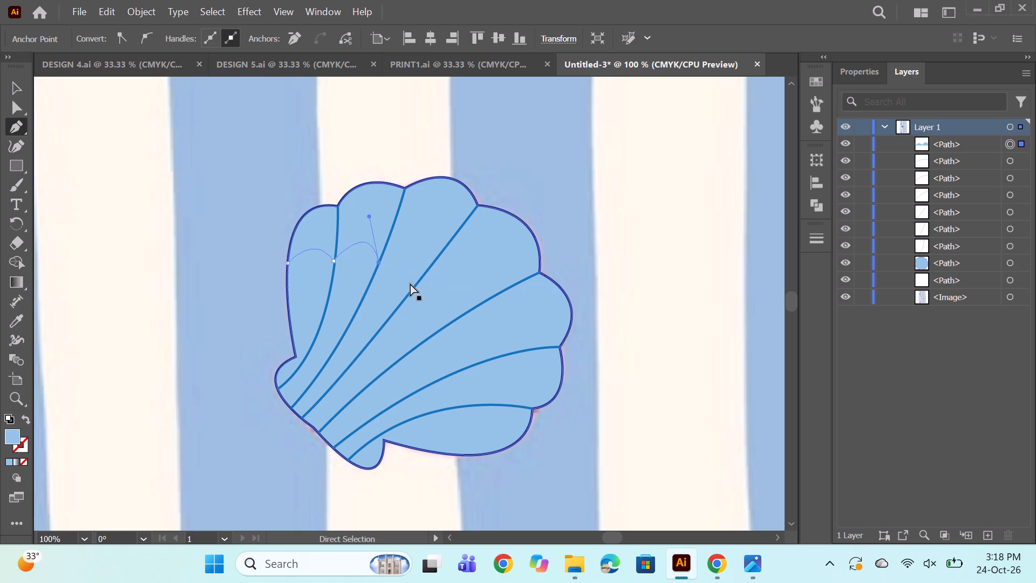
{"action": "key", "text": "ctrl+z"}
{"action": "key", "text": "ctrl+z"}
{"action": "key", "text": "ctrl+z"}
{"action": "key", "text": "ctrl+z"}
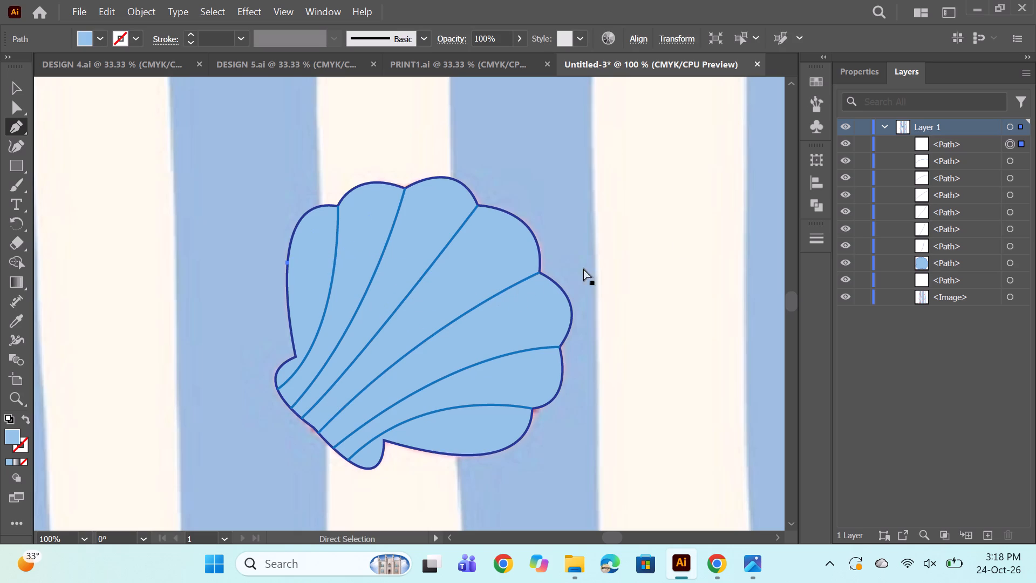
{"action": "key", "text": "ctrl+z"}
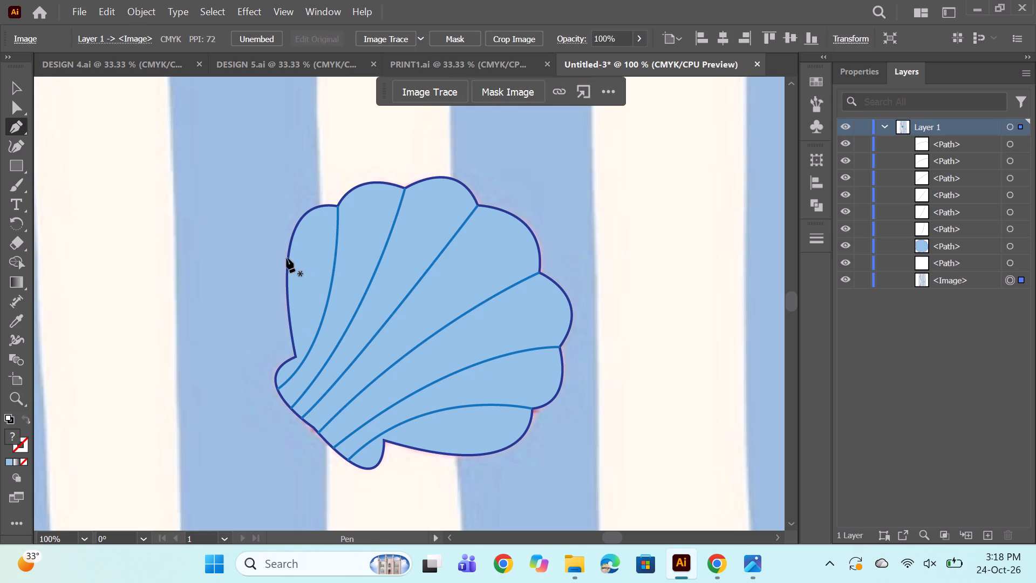
Draw a curved arch with the Pen tool from the shell's left-edge anchor to the first rib.
{"action": "left_click", "coordinate": [287, 258]}
{"action": "left_click_drag", "start_coordinate": [334, 258], "coordinate": [354, 282]}
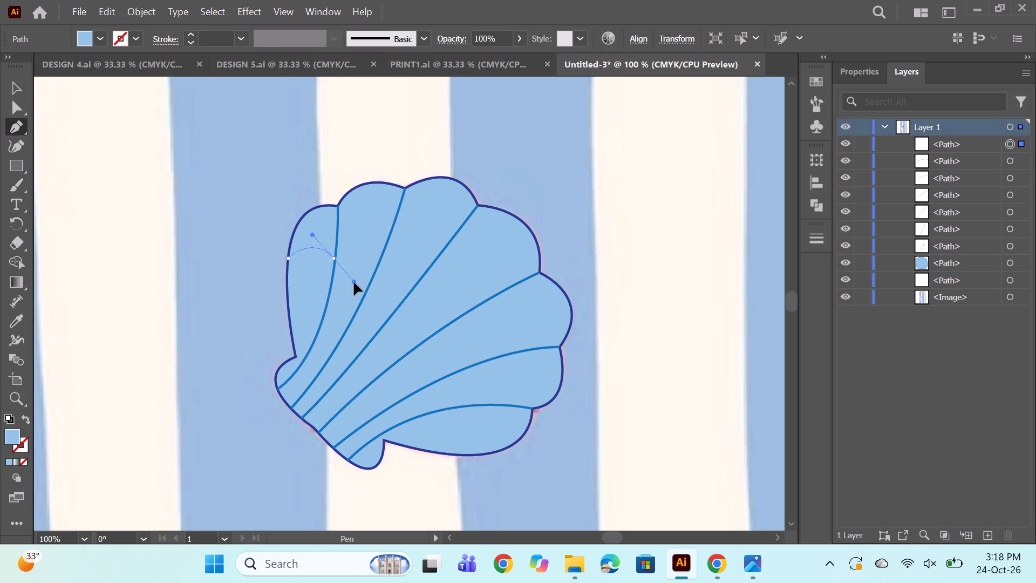
{"action": "left_click_drag", "start_coordinate": [354, 282], "coordinate": [355, 282]}
{"action": "left_click", "coordinate": [334, 258], "text": "alt"}
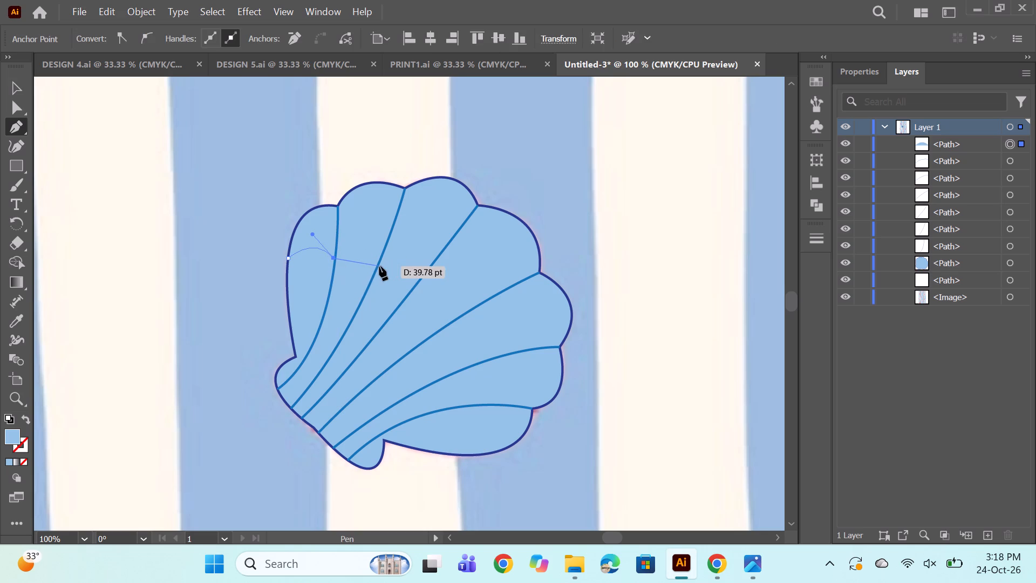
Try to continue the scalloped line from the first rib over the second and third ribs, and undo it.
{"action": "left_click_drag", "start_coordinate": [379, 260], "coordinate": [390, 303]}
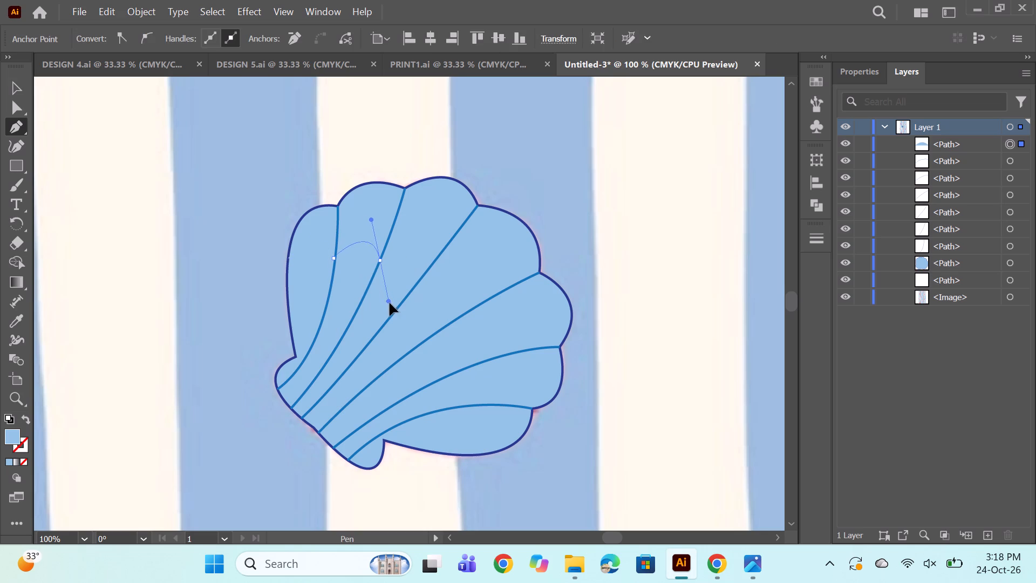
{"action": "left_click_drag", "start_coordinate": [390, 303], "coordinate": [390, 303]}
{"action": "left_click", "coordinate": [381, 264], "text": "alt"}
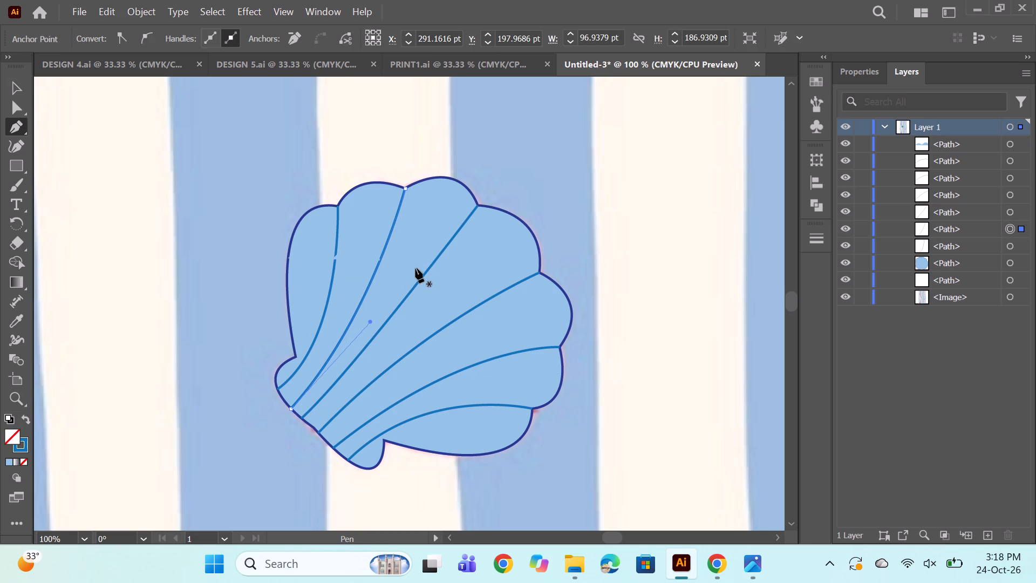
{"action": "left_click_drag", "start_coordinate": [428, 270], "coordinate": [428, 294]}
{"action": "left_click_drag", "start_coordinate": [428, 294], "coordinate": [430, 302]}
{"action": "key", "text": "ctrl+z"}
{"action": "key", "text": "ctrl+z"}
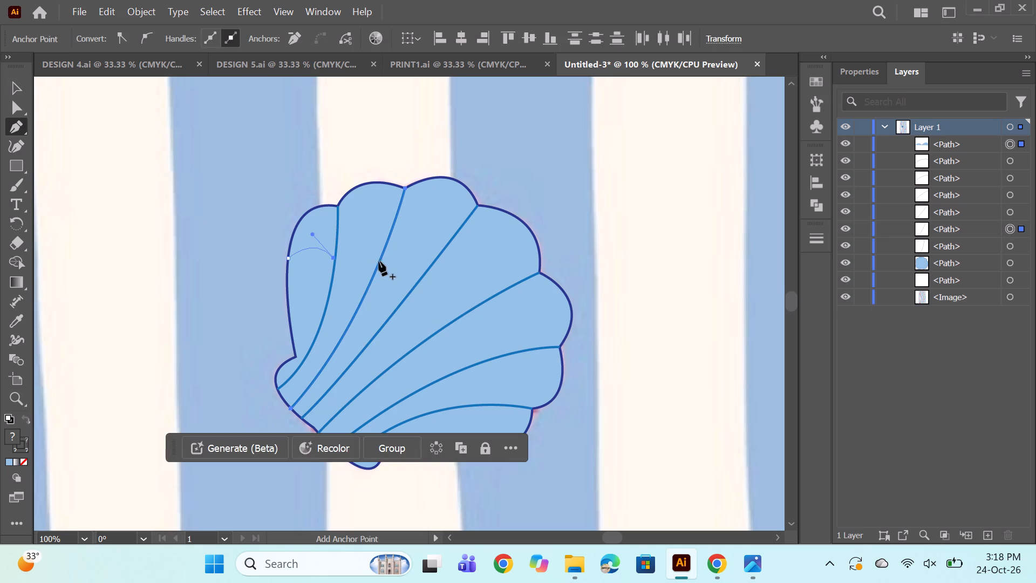
Give the first arch no fill and a 2 pt stroke in the same medium blue as the ribs.
{"action": "left_click", "coordinate": [7, 82]}
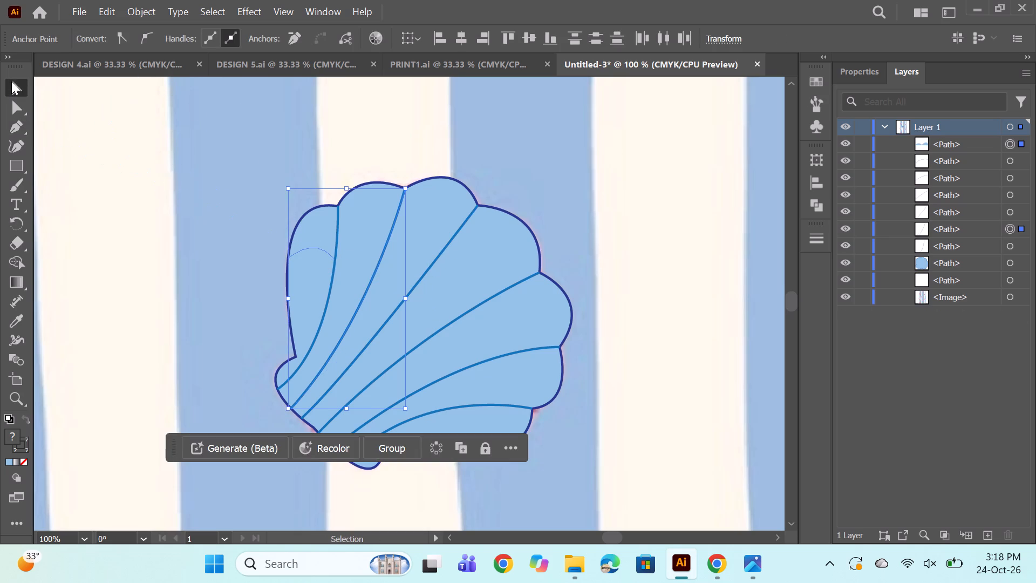
{"action": "left_click", "coordinate": [316, 247]}
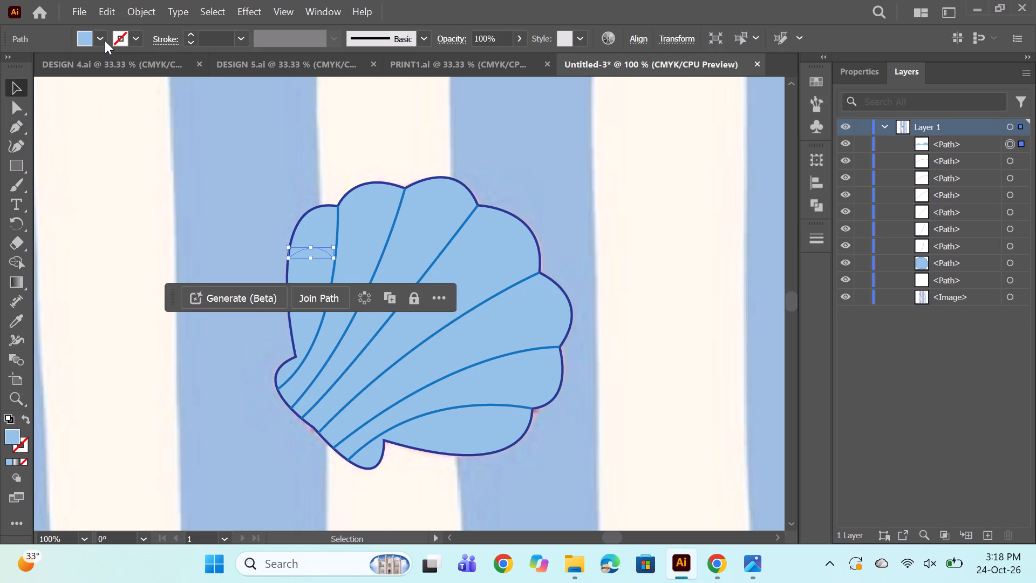
{"action": "left_click", "coordinate": [105, 40]}
{"action": "left_click", "coordinate": [9, 66]}
{"action": "left_click", "coordinate": [137, 41]}
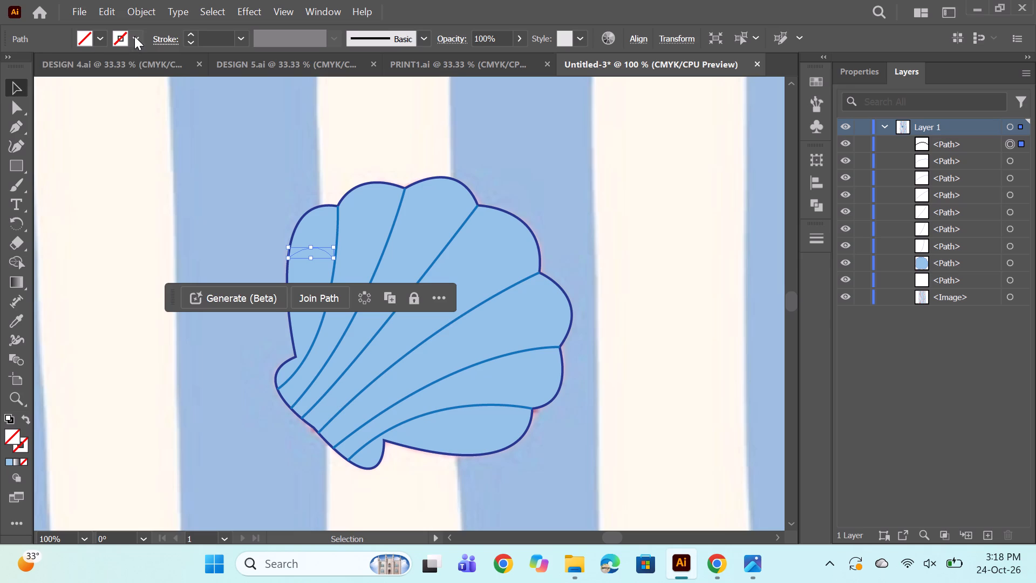
{"action": "left_click", "coordinate": [134, 36]}
{"action": "left_click", "coordinate": [126, 78]}
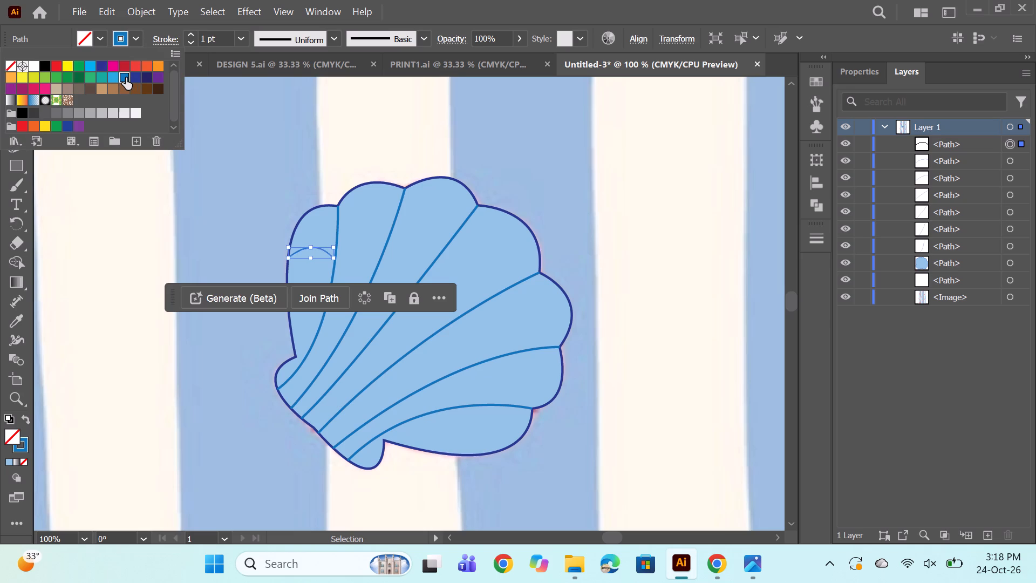
{"action": "left_click", "coordinate": [193, 31]}
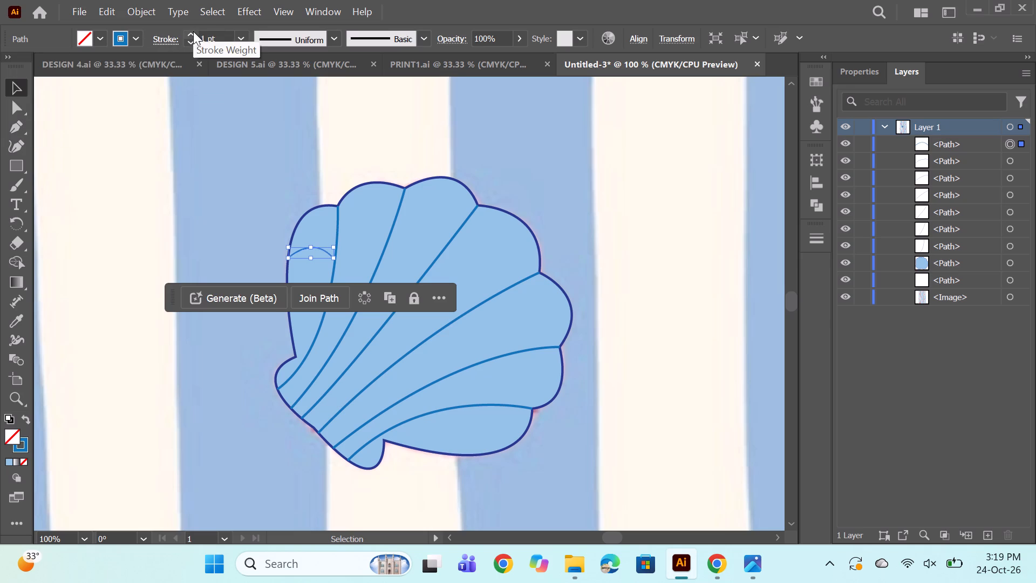
{"action": "left_click", "coordinate": [192, 36]}
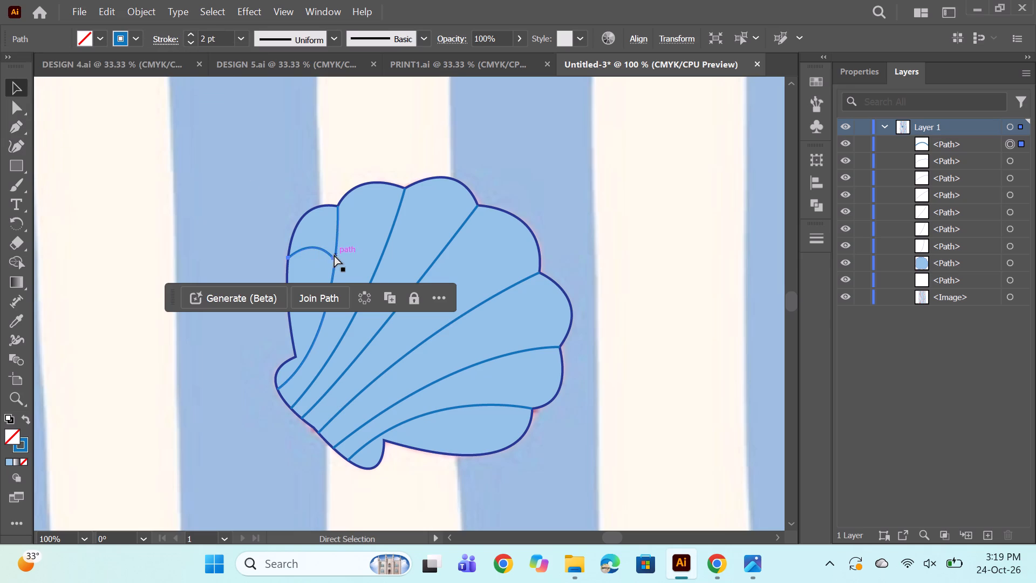
Continue the scalloped line from the arch's end at the first rib, with one curve each to the second, third and fourth ribs.
{"action": "left_click", "coordinate": [20, 122]}
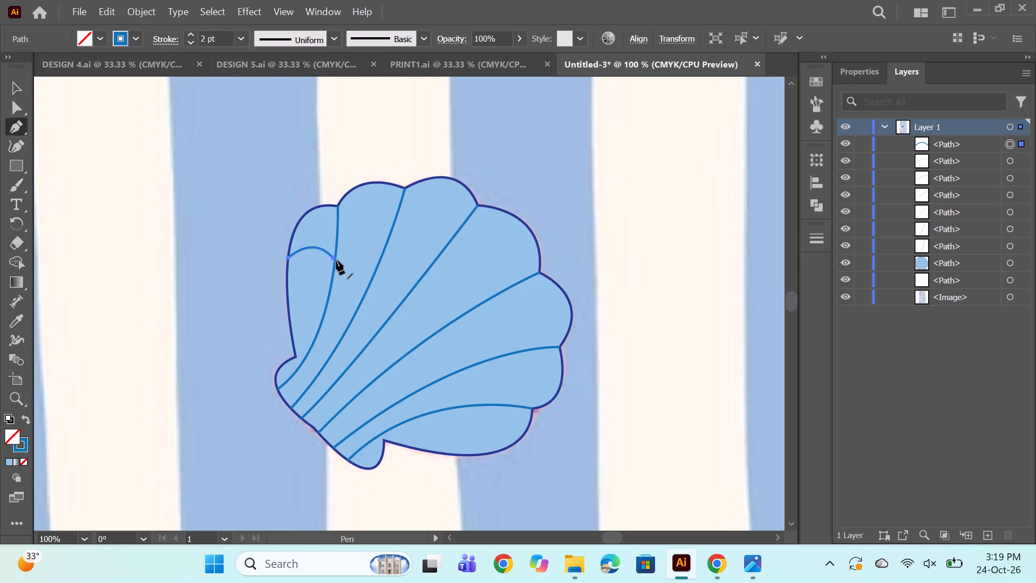
{"action": "left_click", "coordinate": [336, 260]}
{"action": "left_click_drag", "start_coordinate": [380, 260], "coordinate": [397, 298]}
{"action": "left_click", "coordinate": [380, 259], "text": "alt"}
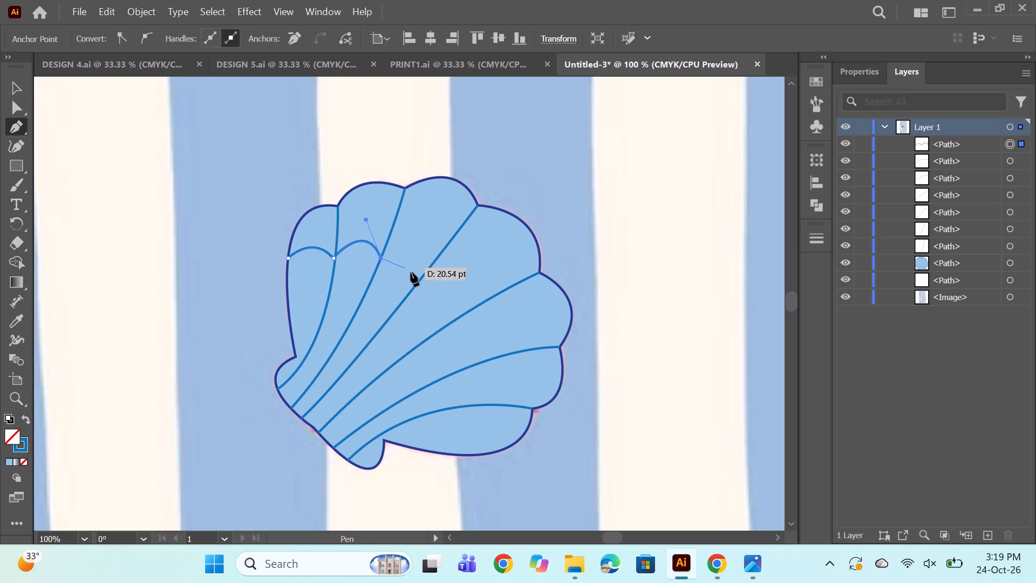
{"action": "left_click_drag", "start_coordinate": [424, 273], "coordinate": [417, 317]}
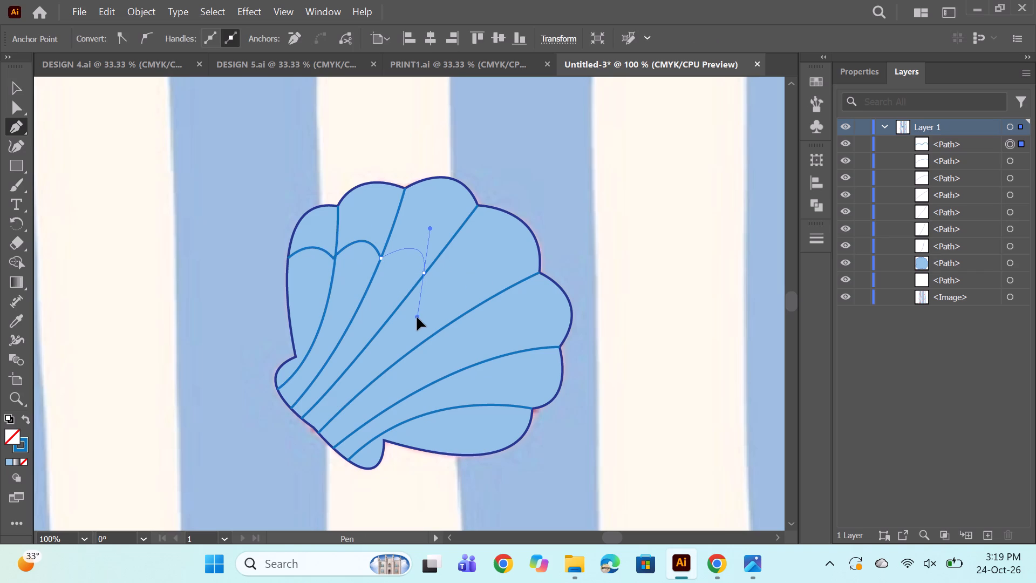
{"action": "left_click_drag", "start_coordinate": [417, 317], "coordinate": [418, 324]}
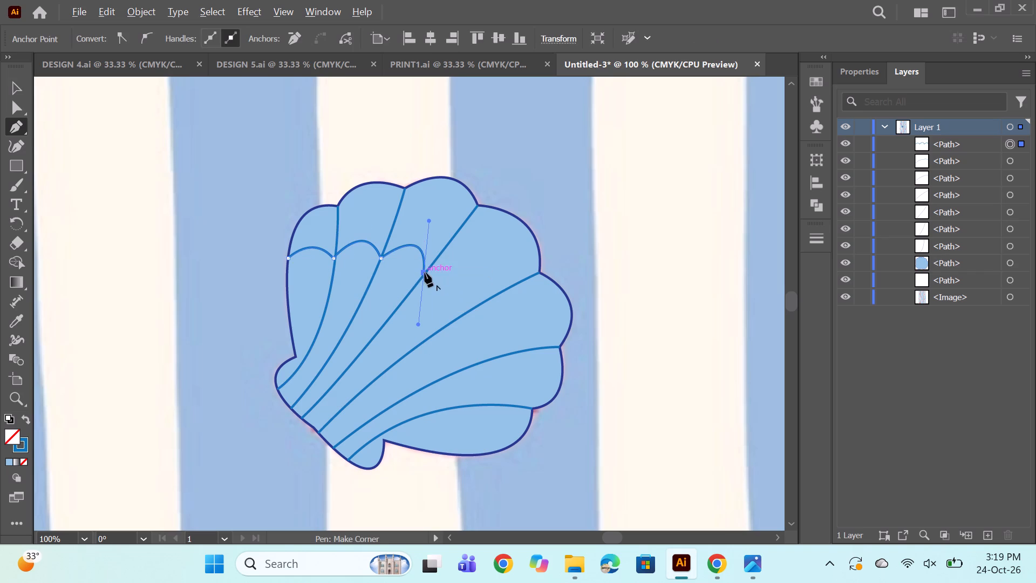
{"action": "left_click", "coordinate": [425, 273], "text": "alt"}
{"action": "left_click_drag", "start_coordinate": [467, 313], "coordinate": [461, 352]}
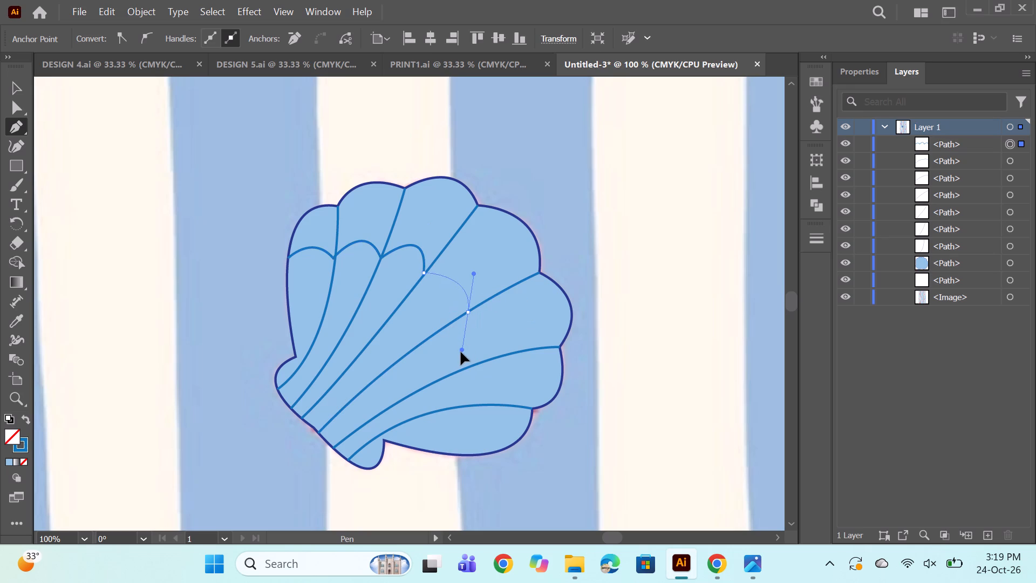
{"action": "left_click_drag", "start_coordinate": [461, 352], "coordinate": [460, 368]}
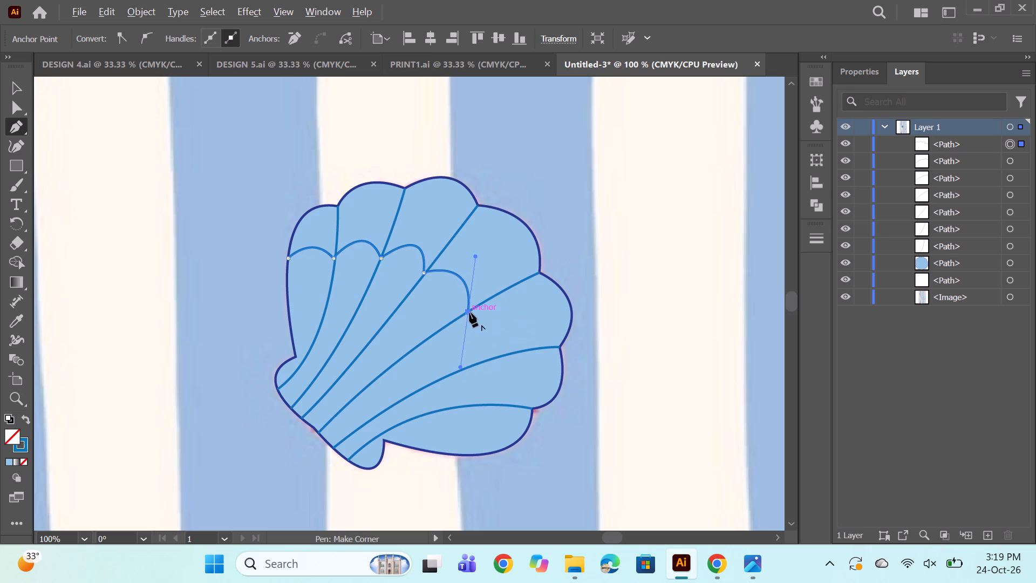
Extend the scalloped line over the fifth and sixth ribs to the shell's bottom outline, and deselect it.
{"action": "left_click", "coordinate": [469, 313], "text": "alt"}
{"action": "left_click_drag", "start_coordinate": [487, 360], "coordinate": [467, 396]}
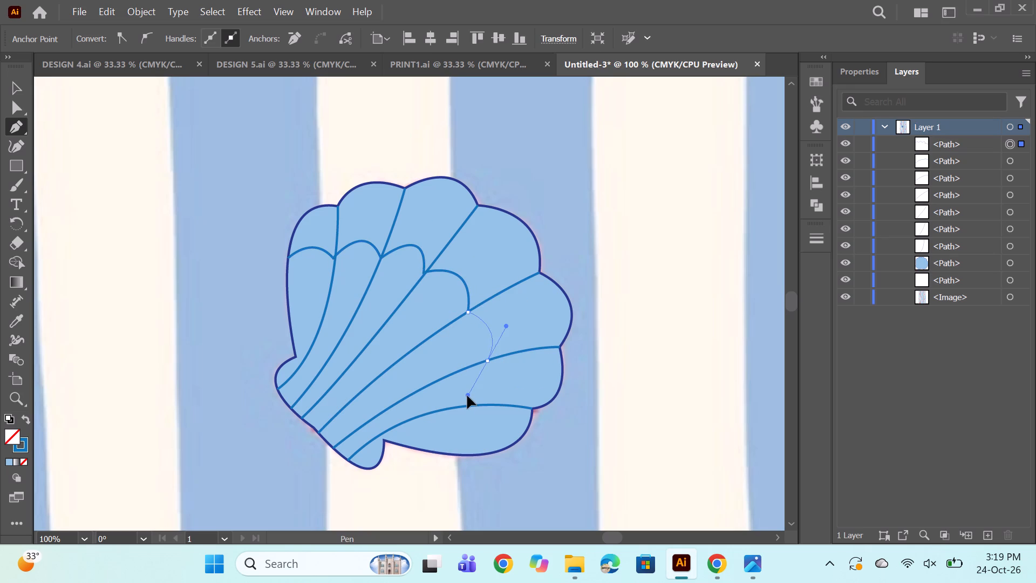
{"action": "left_click_drag", "start_coordinate": [467, 396], "coordinate": [461, 399]}
{"action": "left_click", "coordinate": [486, 362], "text": "alt"}
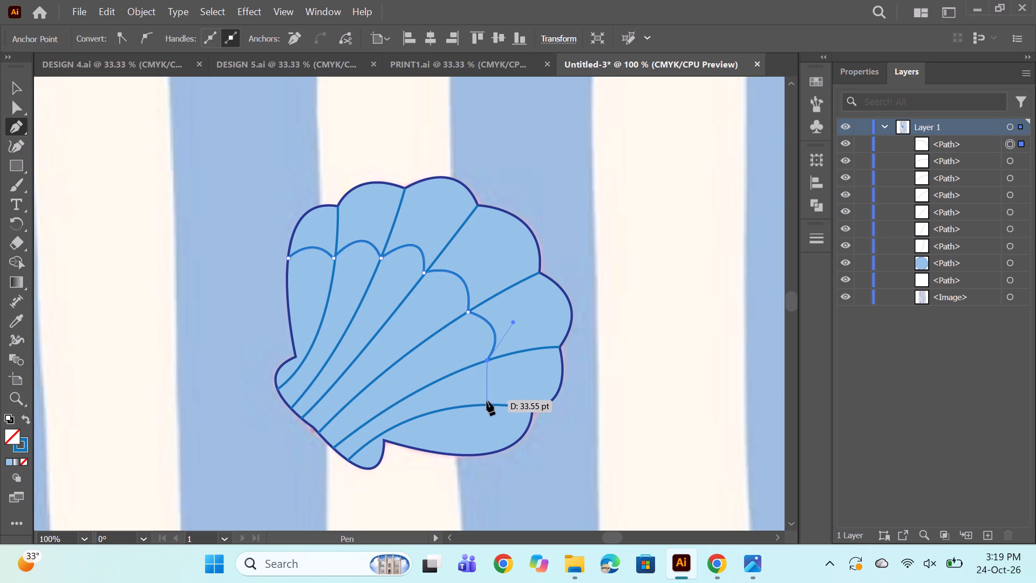
{"action": "left_click_drag", "start_coordinate": [487, 404], "coordinate": [449, 425]}
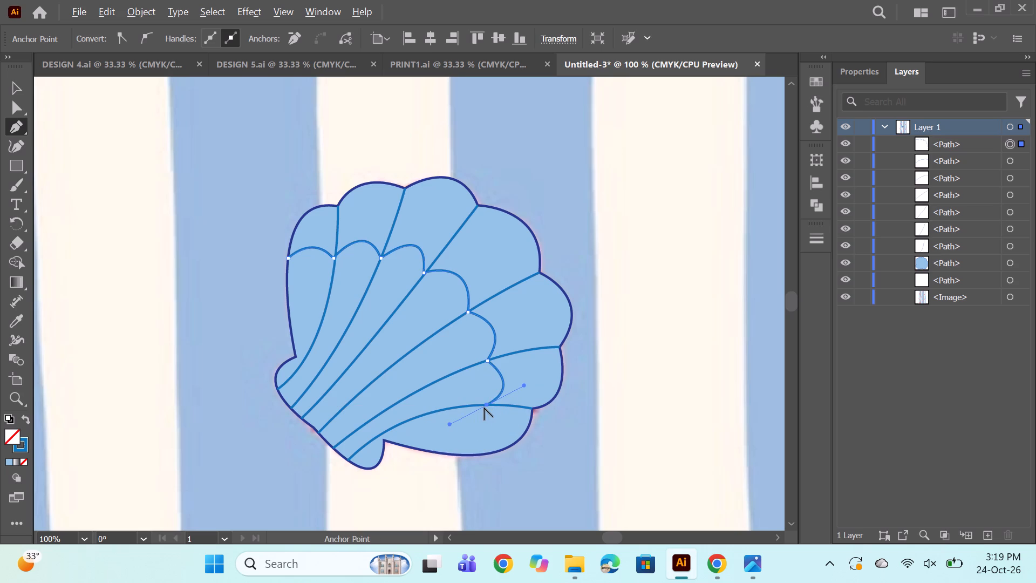
{"action": "left_click", "coordinate": [487, 405], "text": "alt"}
{"action": "left_click_drag", "start_coordinate": [476, 455], "coordinate": [438, 472]}
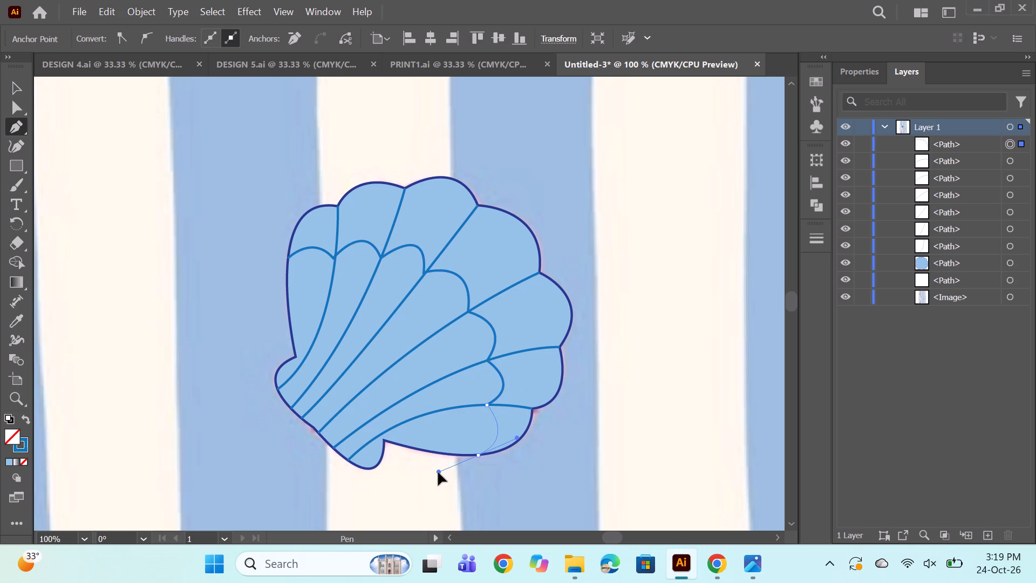
{"action": "left_click_drag", "start_coordinate": [438, 472], "coordinate": [437, 473]}
{"action": "left_click", "coordinate": [672, 268], "text": "ctrl"}
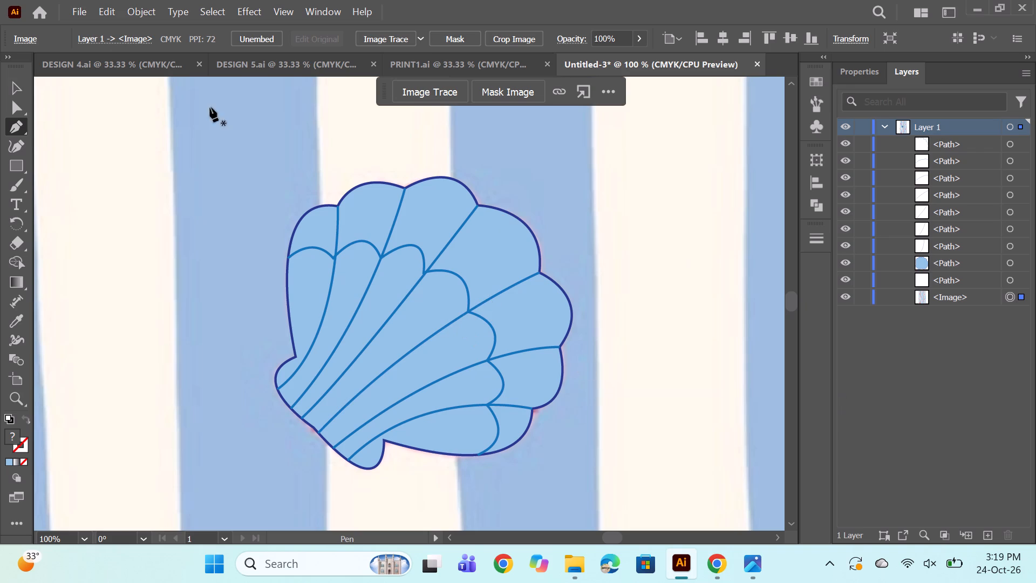
Draw a small circle with the Ellipse tool in the shell's first outer section above the scalloped line, and nudge it left.
{"action": "left_click", "coordinate": [13, 161]}
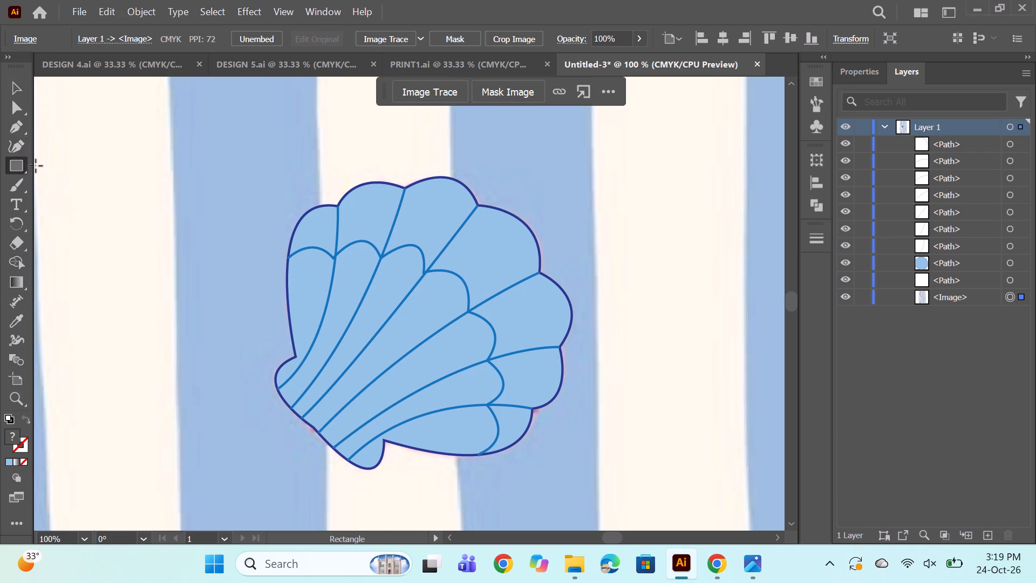
{"action": "right_click", "coordinate": [17, 165]}
{"action": "left_click", "coordinate": [67, 189]}
{"action": "left_click_drag", "start_coordinate": [308, 221], "coordinate": [323, 234]}
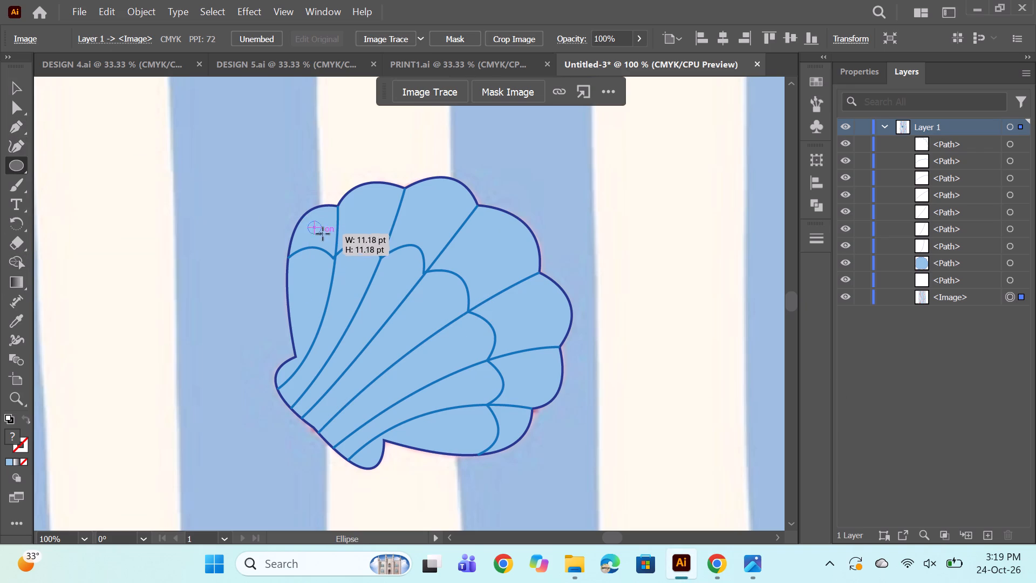
{"action": "left_click_drag", "start_coordinate": [323, 234], "coordinate": [327, 241]}
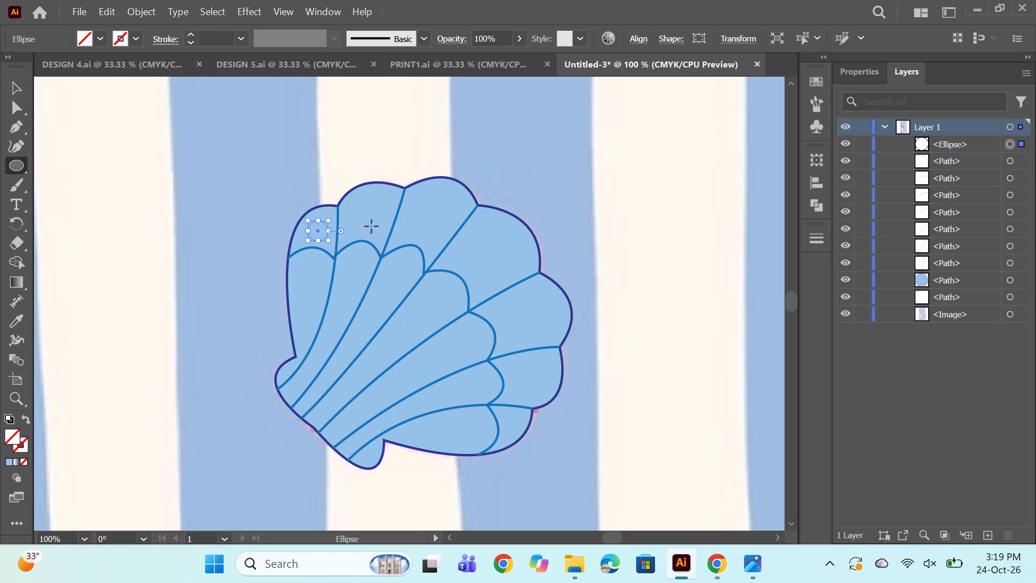
{"action": "key", "text": "Left"}
{"action": "key", "text": "Left"}
{"action": "key", "text": "Left"}
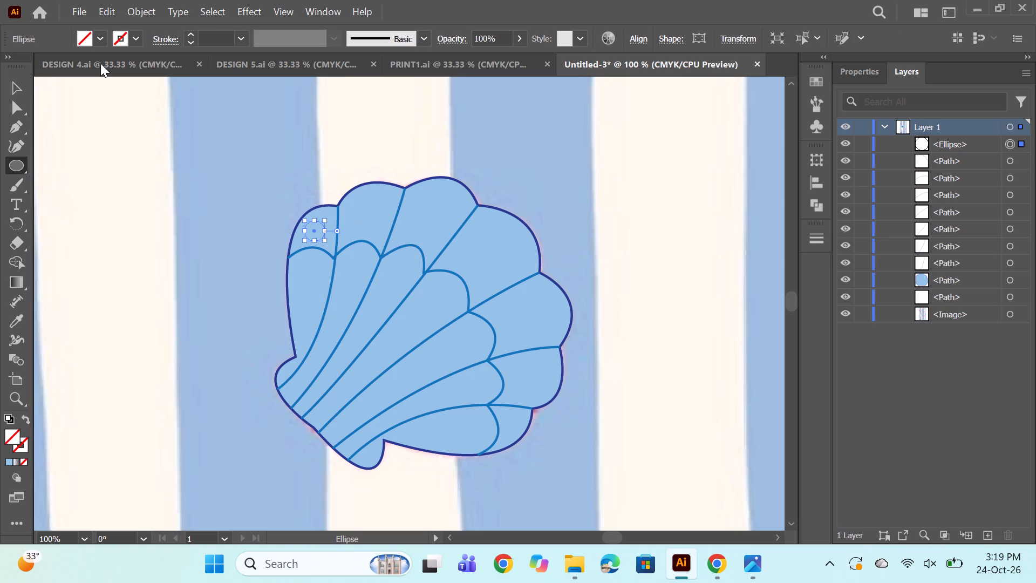
Fill the small circle with the dark blue used for the shell outline, and deselect it.
{"action": "left_click", "coordinate": [94, 36]}
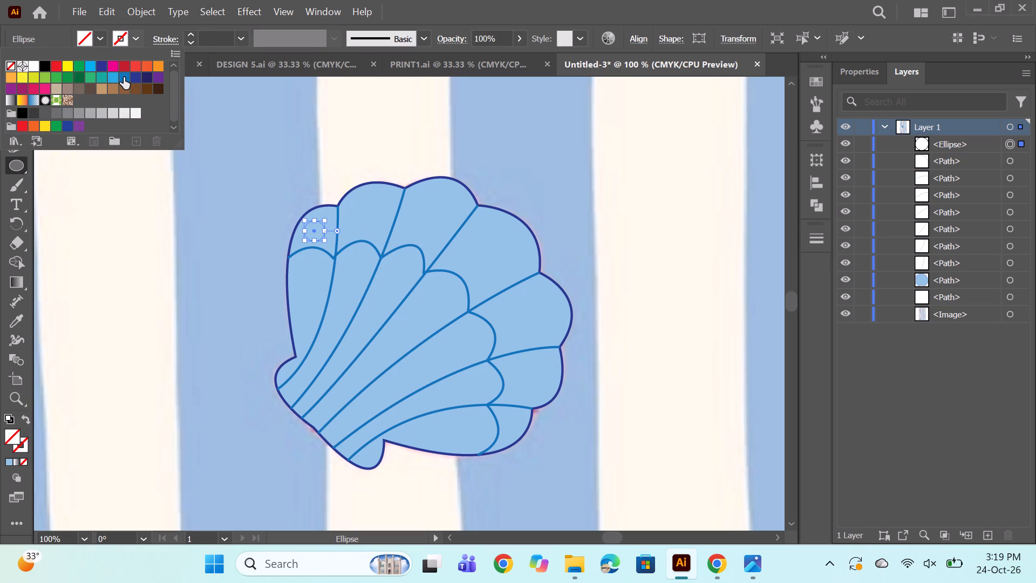
{"action": "left_click", "coordinate": [124, 77]}
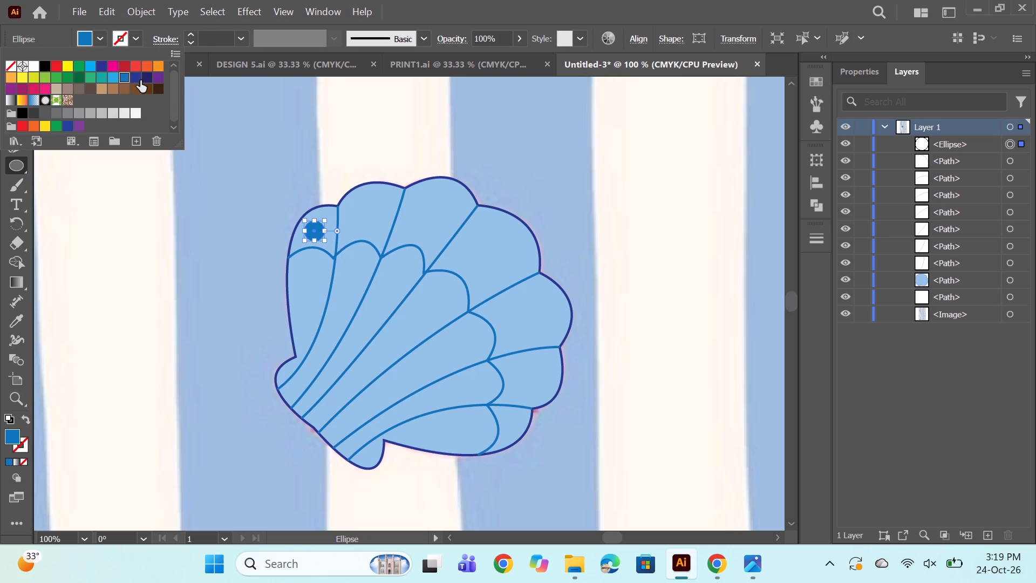
{"action": "left_click", "coordinate": [138, 79]}
{"action": "left_click", "coordinate": [187, 193], "text": "ctrl"}
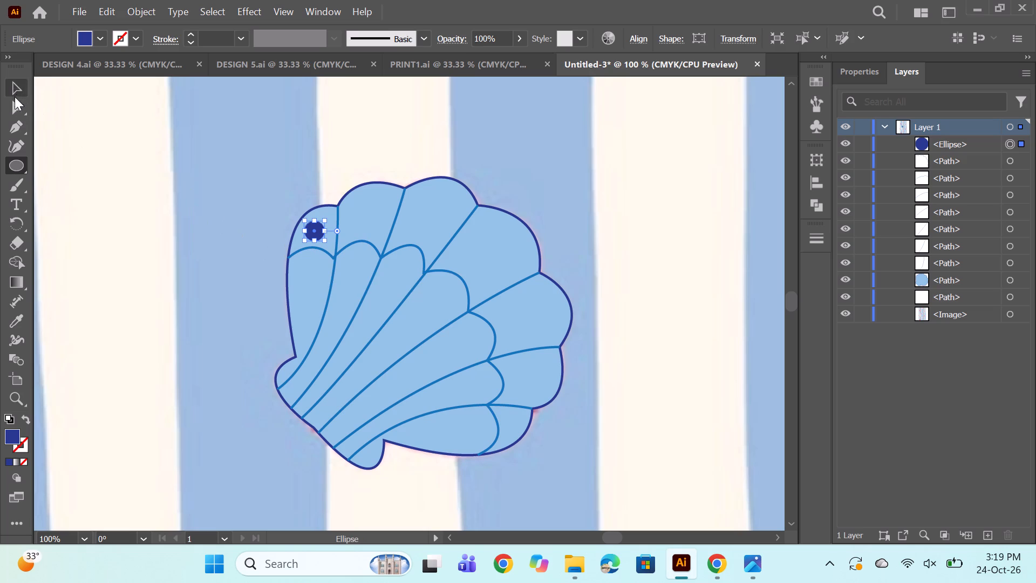
{"action": "left_click", "coordinate": [16, 92]}
{"action": "left_click", "coordinate": [204, 199]}
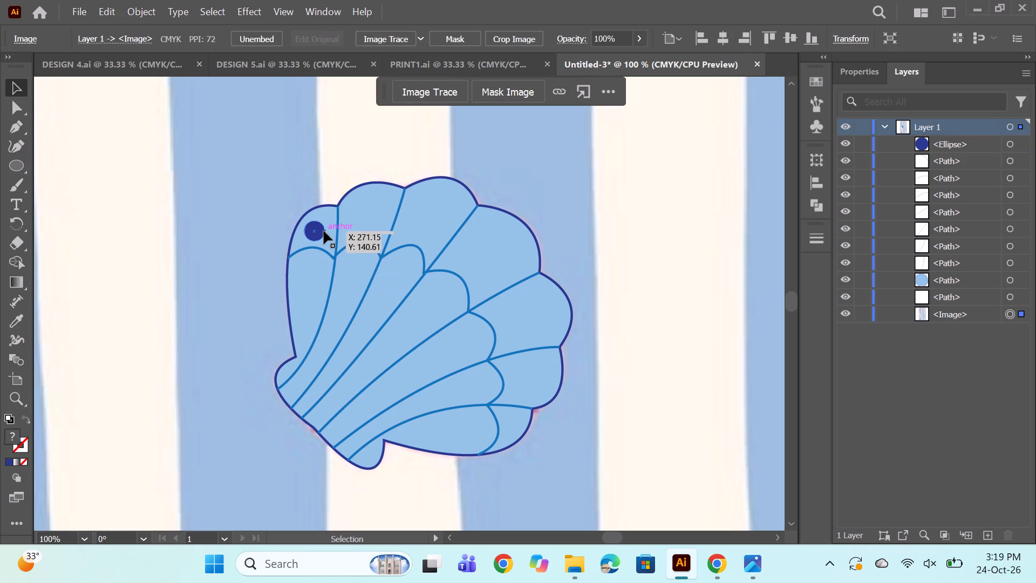
Duplicate the dark blue dot into each of the shell's six remaining outer sections above the scalloped line, and deselect the last copy.
{"action": "left_click_drag", "start_coordinate": [317, 231], "coordinate": [365, 218], "text": "alt"}
{"action": "left_click_drag", "start_coordinate": [367, 215], "coordinate": [428, 218], "text": "alt"}
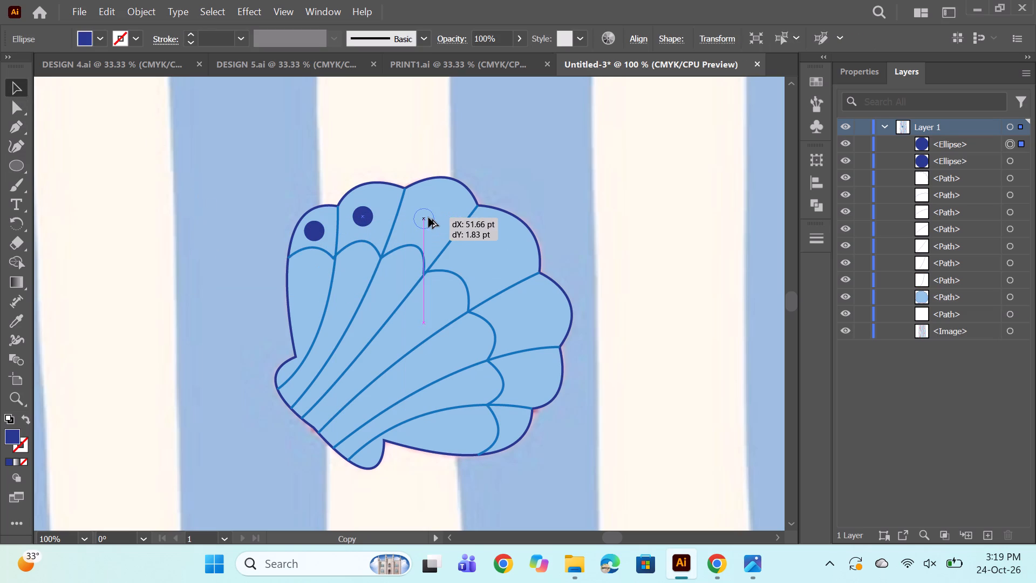
{"action": "left_click_drag", "start_coordinate": [428, 218], "coordinate": [431, 217], "text": "alt"}
{"action": "left_click_drag", "start_coordinate": [431, 214], "coordinate": [498, 252], "text": "alt"}
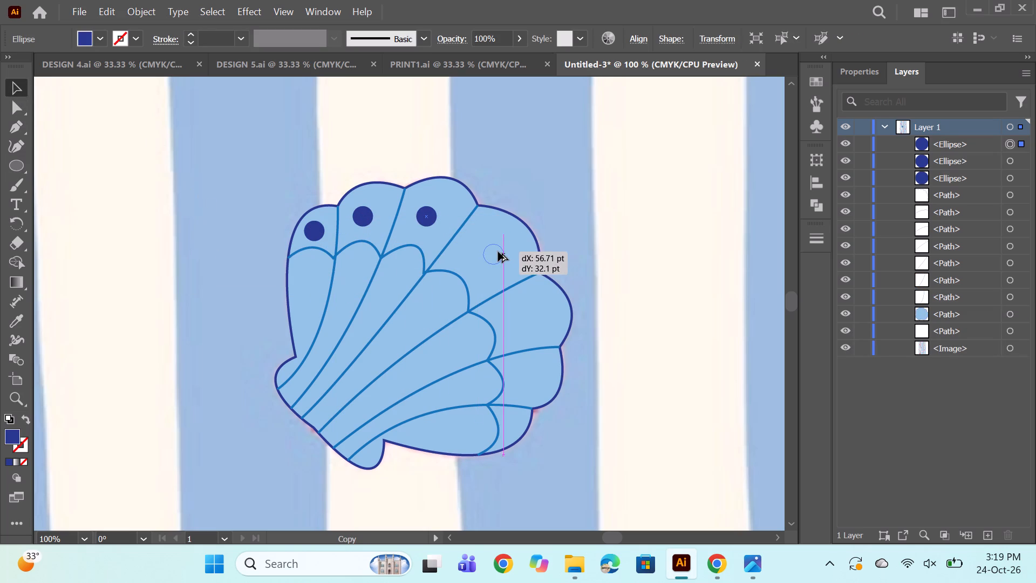
{"action": "left_click_drag", "start_coordinate": [498, 252], "coordinate": [490, 253], "text": "alt"}
{"action": "left_click_drag", "start_coordinate": [489, 253], "coordinate": [521, 308], "text": "alt"}
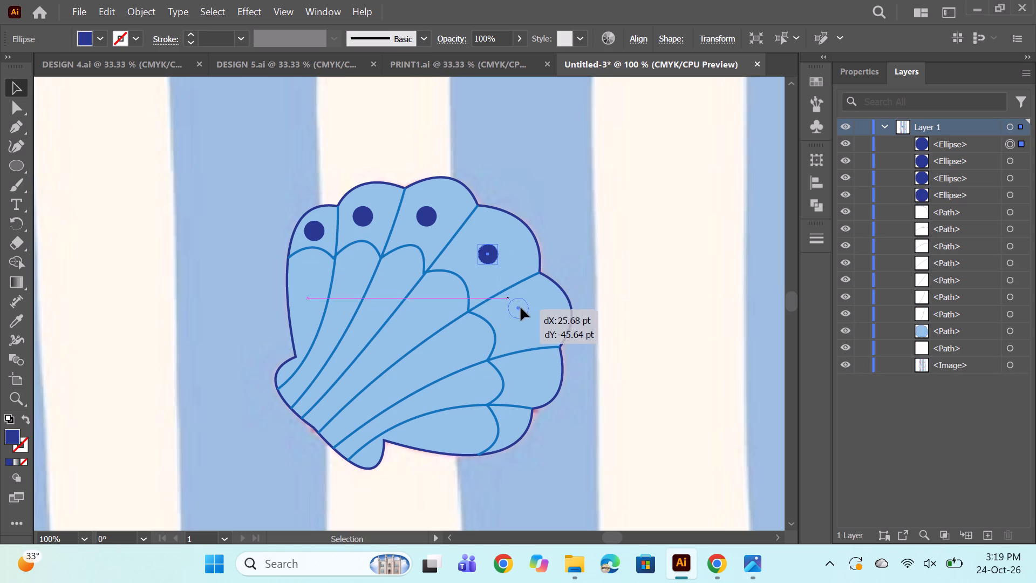
{"action": "left_click_drag", "start_coordinate": [521, 308], "coordinate": [526, 315], "text": "alt"}
{"action": "left_click_drag", "start_coordinate": [521, 316], "coordinate": [521, 378], "text": "alt"}
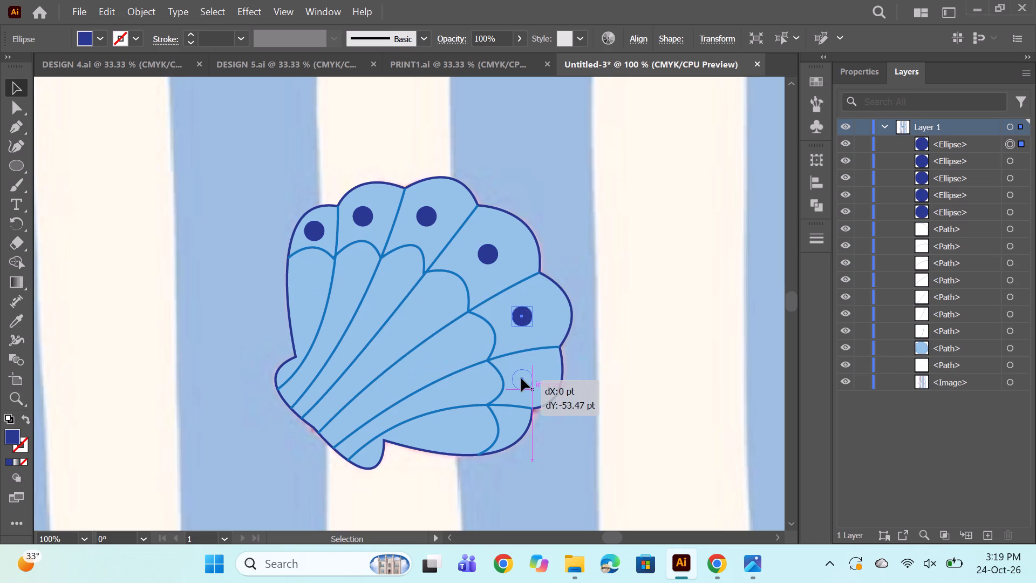
{"action": "left_click_drag", "start_coordinate": [521, 378], "coordinate": [524, 379], "text": "alt"}
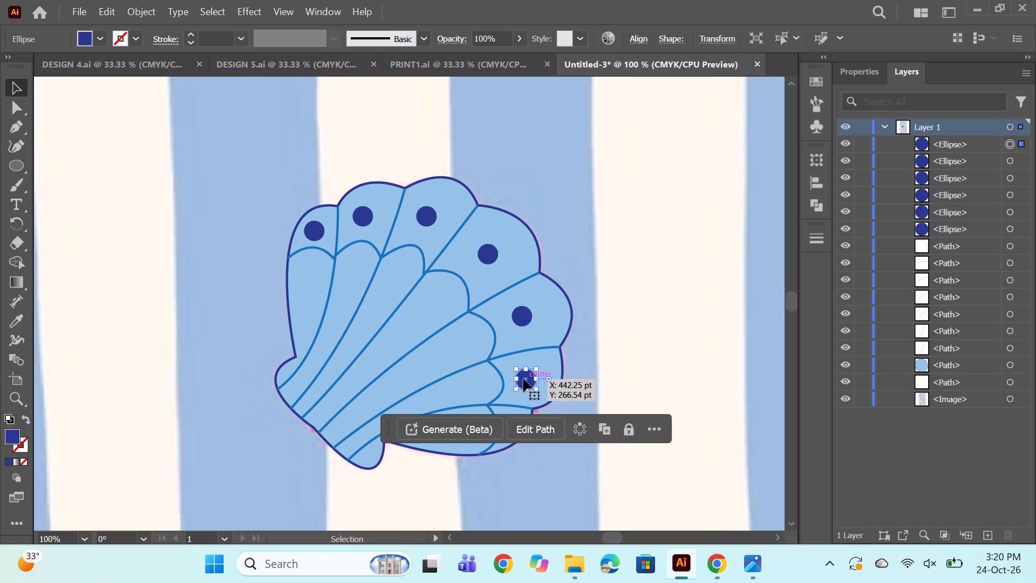
{"action": "left_click_drag", "start_coordinate": [523, 379], "coordinate": [511, 425], "text": "alt"}
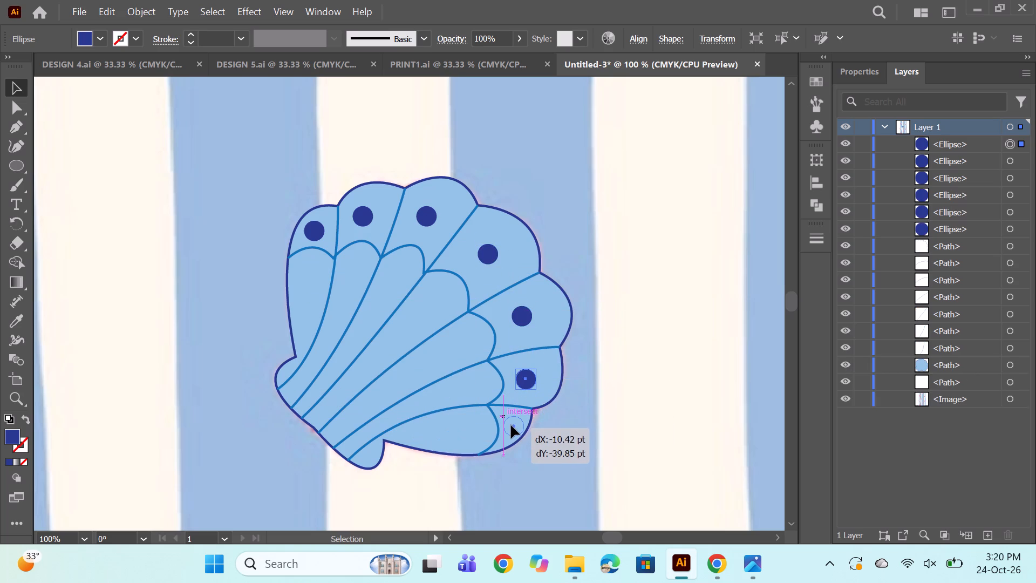
{"action": "left_click_drag", "start_coordinate": [511, 425], "coordinate": [510, 426], "text": "alt"}
{"action": "left_click", "coordinate": [645, 302], "text": "alt"}
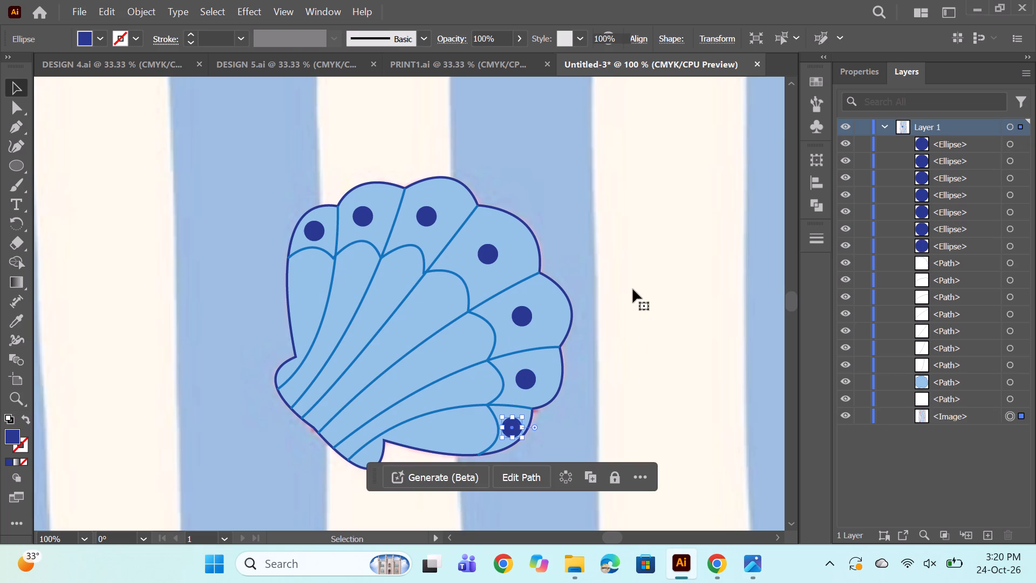
Select all the dots and traced paths of the shell without the reference image, and group them.
{"action": "scroll", "coordinate": [615, 257], "scroll_direction": "down", "scroll_amount": 4, "text": "alt"}
{"action": "key", "text": "space"}
{"action": "left_click_drag", "start_coordinate": [624, 337], "coordinate": [514, 394]}
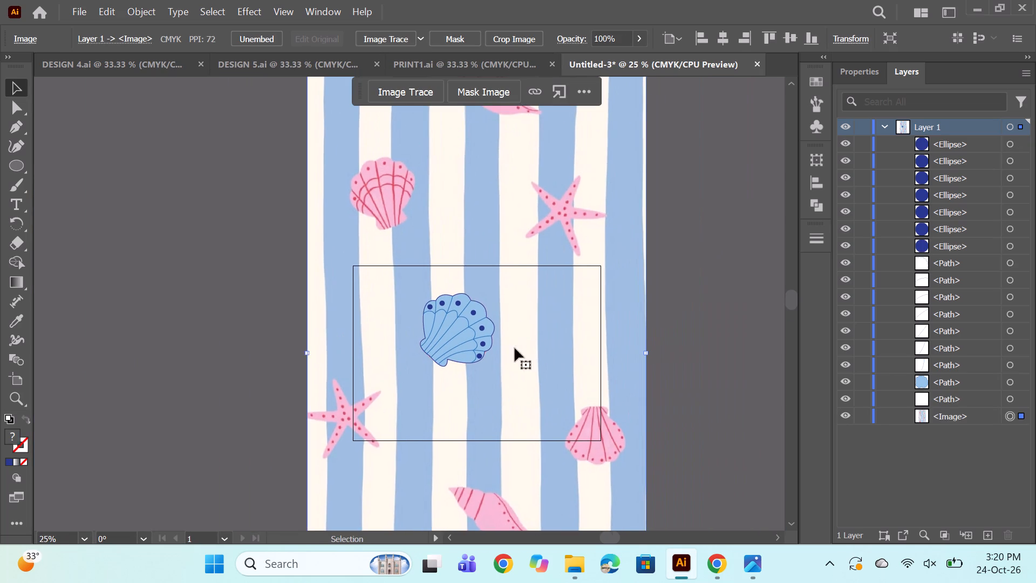
{"action": "scroll", "coordinate": [520, 312], "scroll_direction": "down", "scroll_amount": 3}
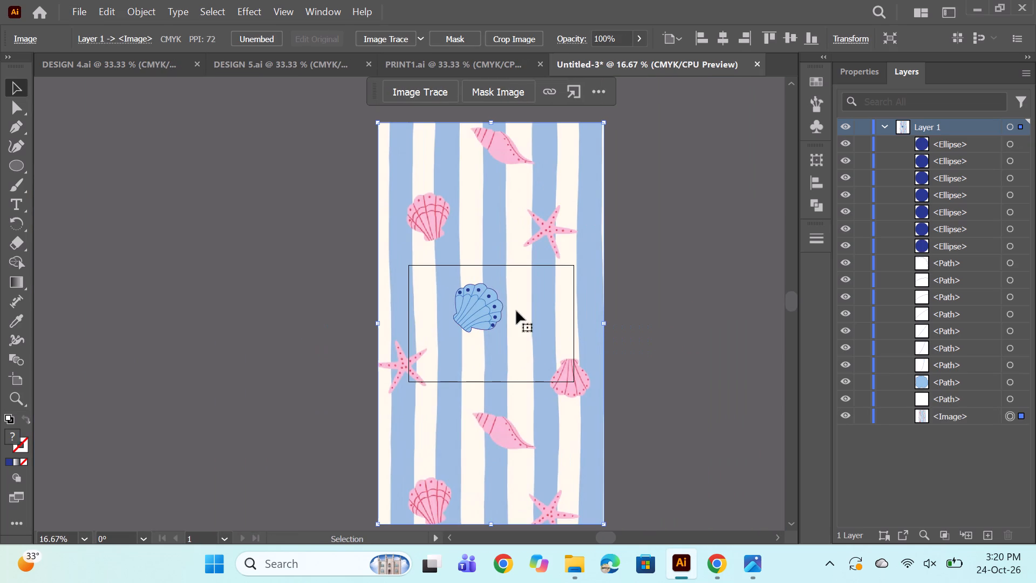
{"action": "left_click", "coordinate": [1011, 141]}
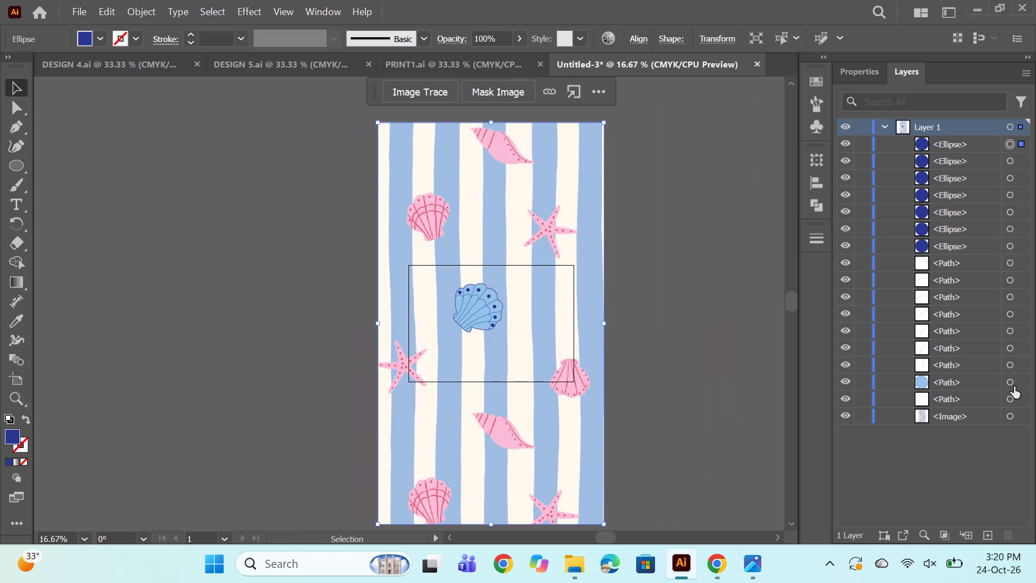
{"action": "left_click", "coordinate": [1009, 398], "text": "shift"}
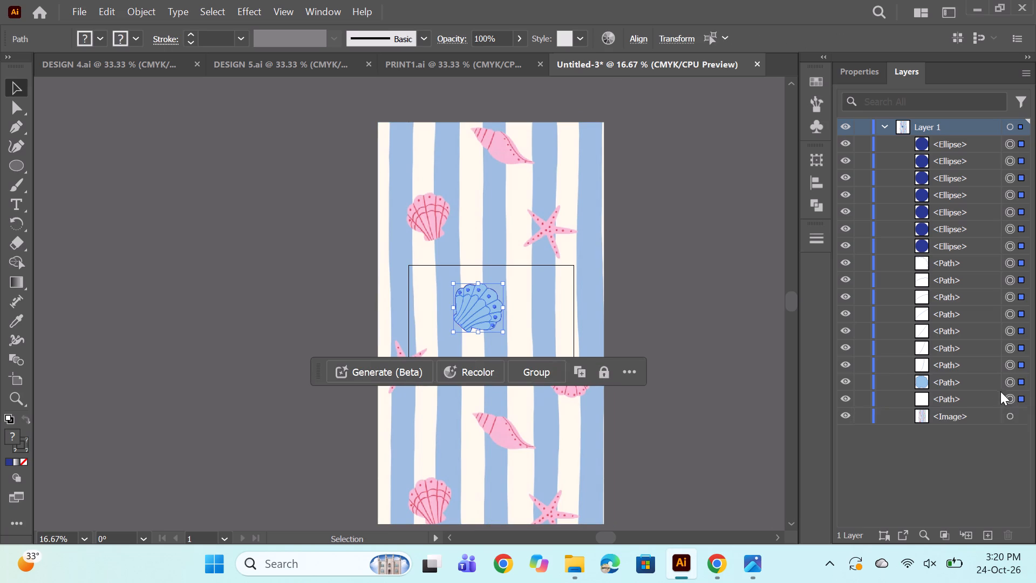
{"action": "key", "text": "ctrl+g"}
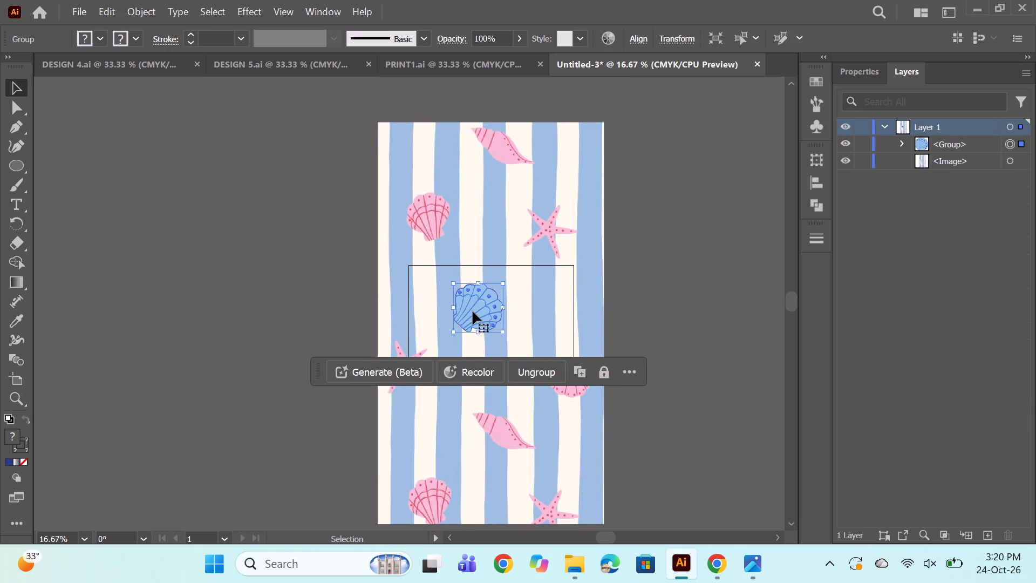
Move the shell group into the PRINT1.ai document, scale it down proportionally to about half, and place it near the stripes' upper-left corner.
{"action": "left_click_drag", "start_coordinate": [473, 311], "coordinate": [361, 215]}
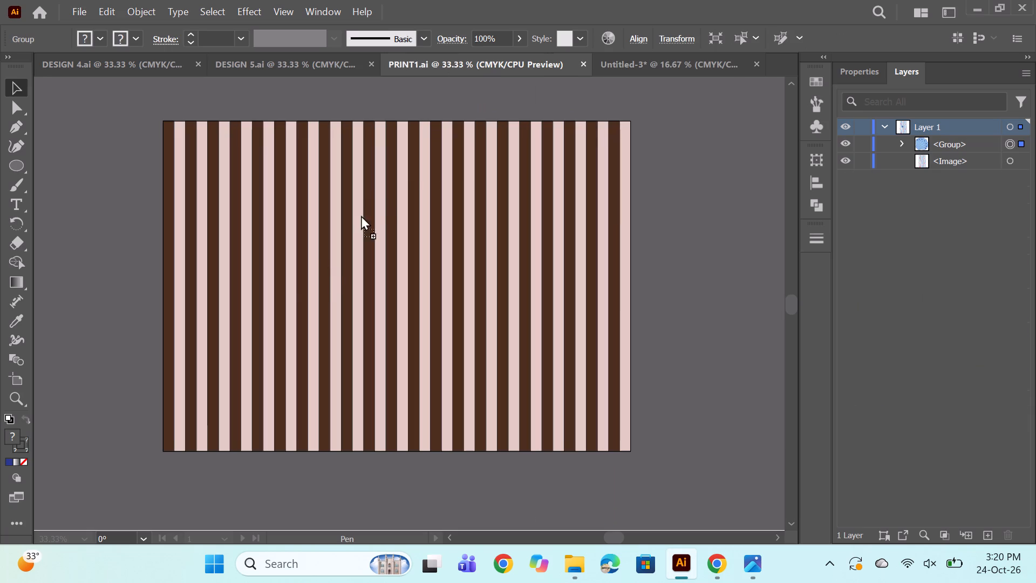
{"action": "left_click_drag", "start_coordinate": [361, 215], "coordinate": [327, 266]}
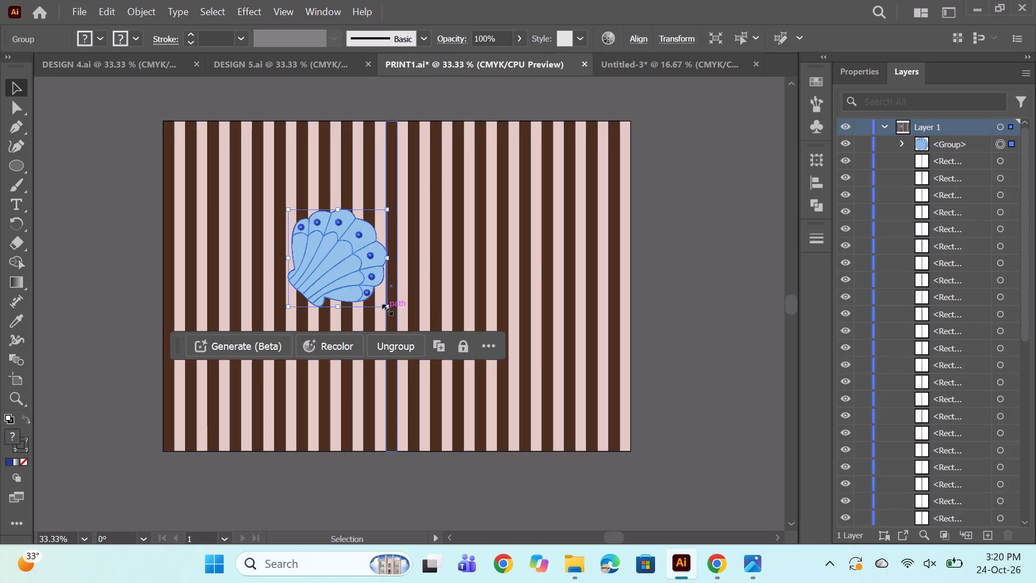
{"action": "left_click_drag", "start_coordinate": [386, 308], "coordinate": [378, 291], "text": "alt+shift"}
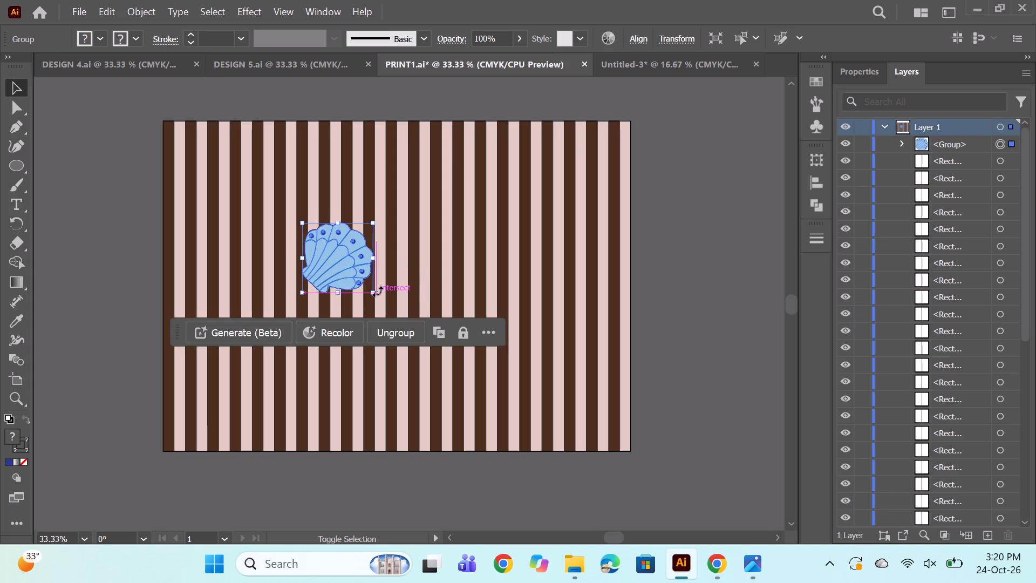
{"action": "left_click_drag", "start_coordinate": [350, 262], "coordinate": [242, 188]}
{"action": "left_click_drag", "start_coordinate": [267, 219], "coordinate": [259, 209], "text": "alt+shift"}
{"action": "left_click", "coordinate": [686, 236]}
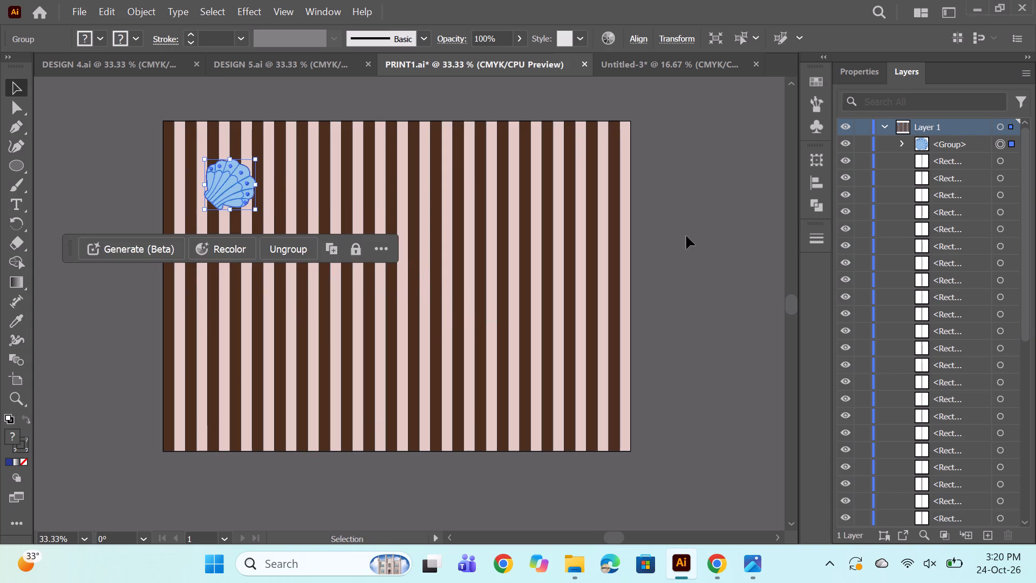
Scale the shell group down a little more, to just under four stripes wide, and shift it slightly up and left.
{"action": "left_click", "coordinate": [228, 185]}
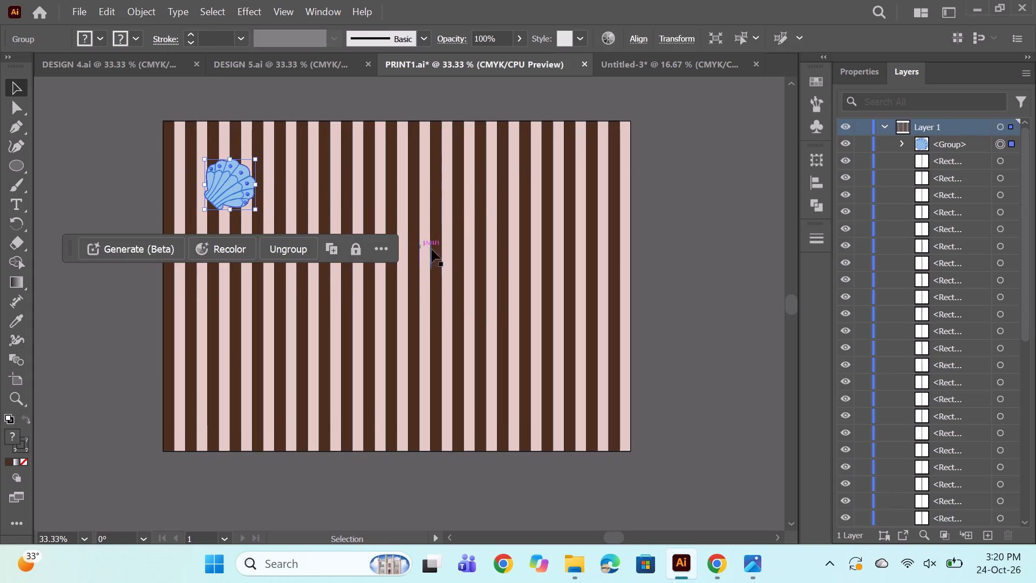
{"action": "left_click", "coordinate": [696, 257]}
{"action": "left_click", "coordinate": [236, 192]}
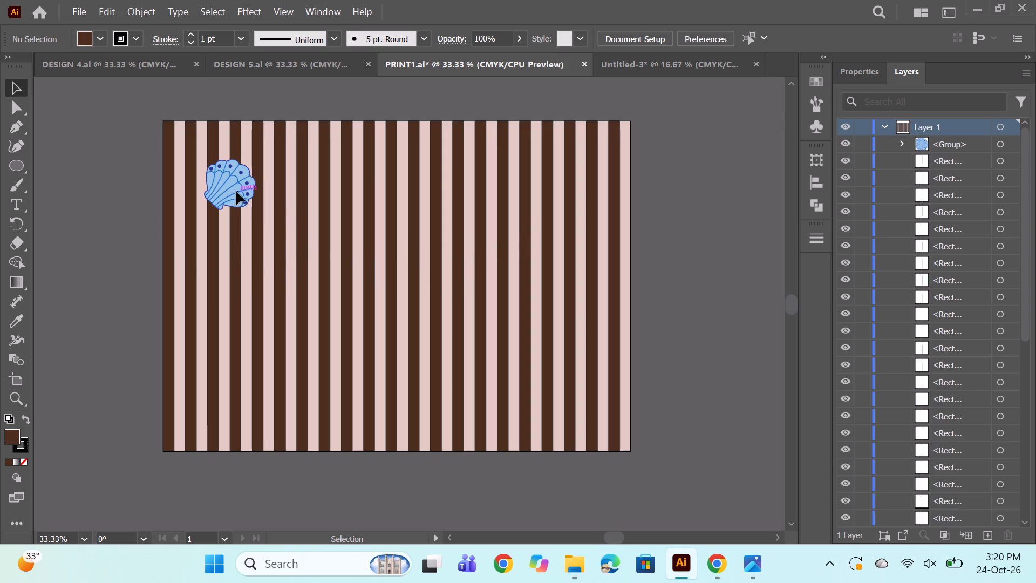
{"action": "left_click_drag", "start_coordinate": [257, 211], "coordinate": [253, 205], "text": "alt+shift"}
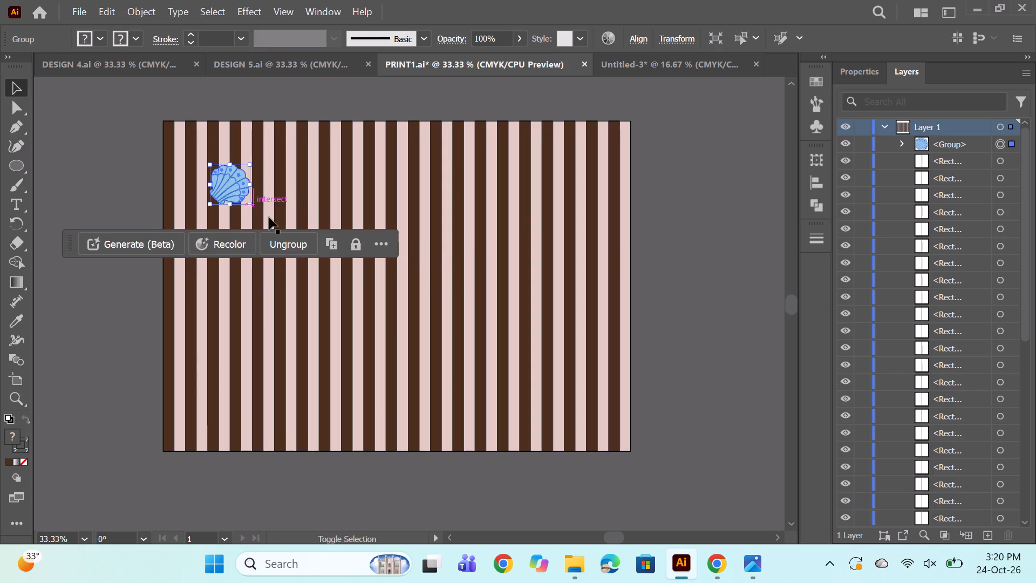
{"action": "left_click", "coordinate": [720, 248]}
{"action": "left_click_drag", "start_coordinate": [228, 189], "coordinate": [219, 185]}
{"action": "left_click", "coordinate": [656, 209]}
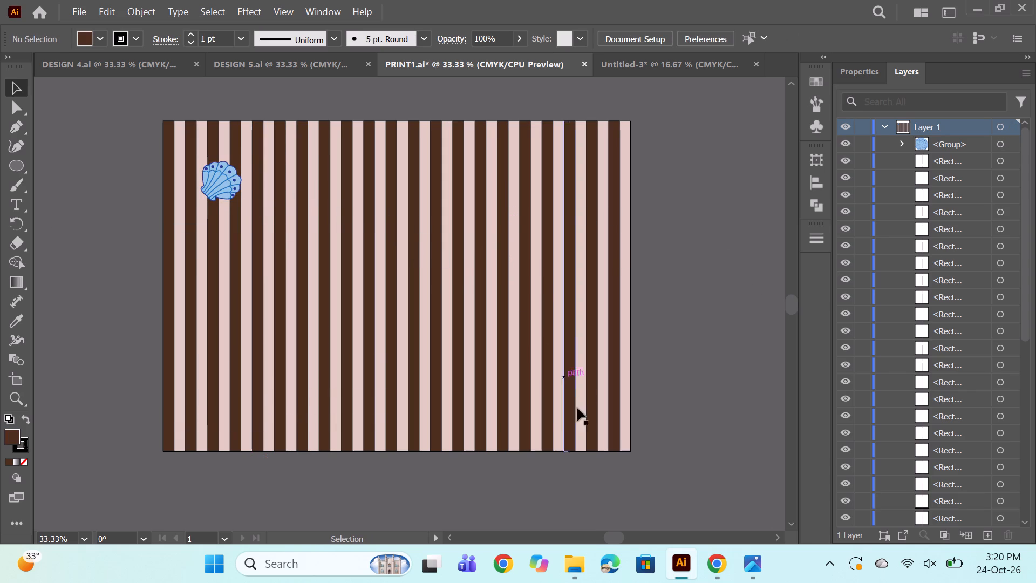
Switch to Pinterest in Chrome, open the "Nautical stars coast phone wallpaper" starfish pin and copy its image.
{"action": "left_click", "coordinate": [713, 569]}
{"action": "scroll", "coordinate": [548, 290], "scroll_direction": "down", "scroll_amount": 15}
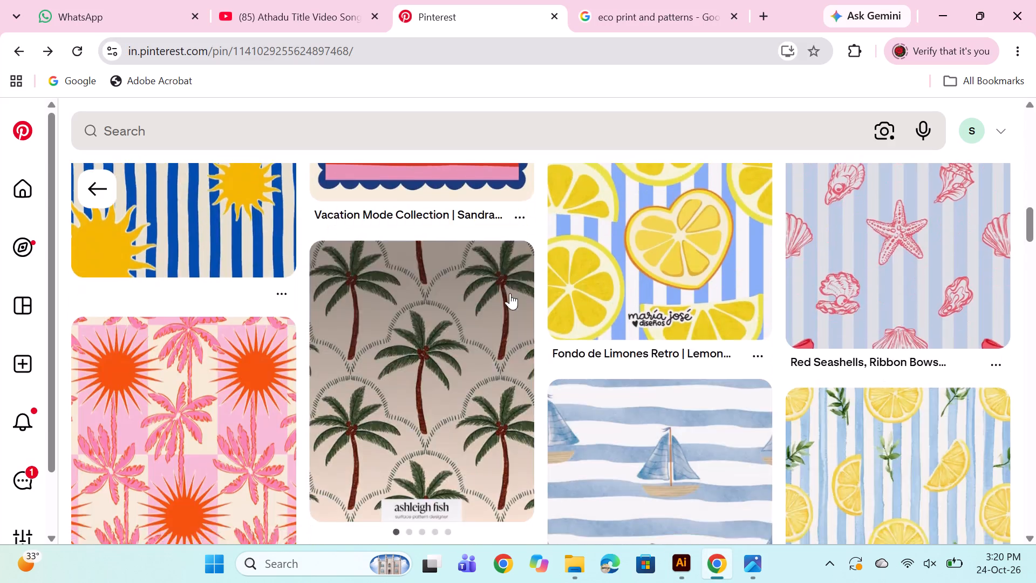
{"action": "scroll", "coordinate": [510, 293], "scroll_direction": "down", "scroll_amount": 11}
{"action": "left_click", "coordinate": [250, 287]}
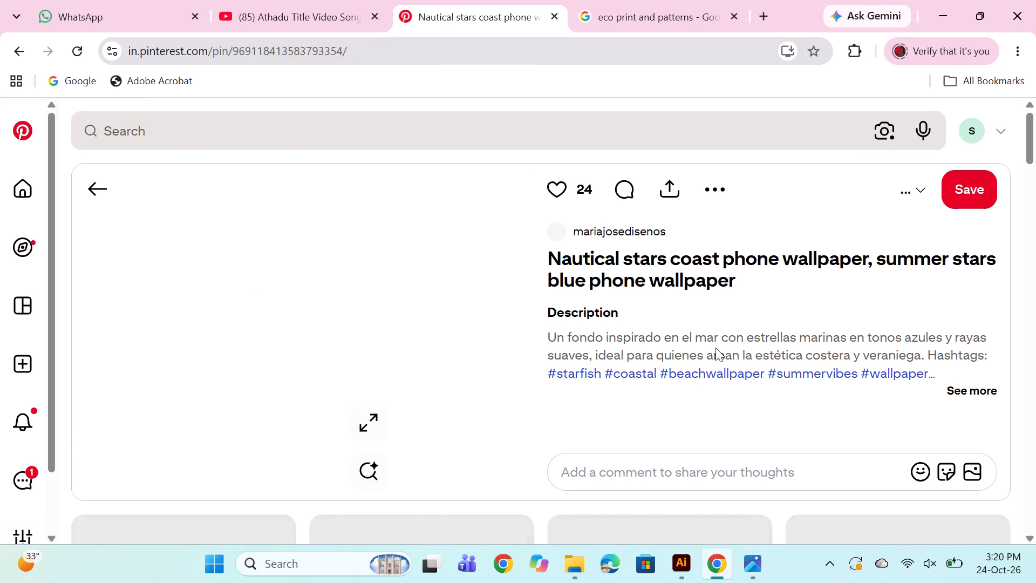
{"action": "right_click", "coordinate": [334, 312]}
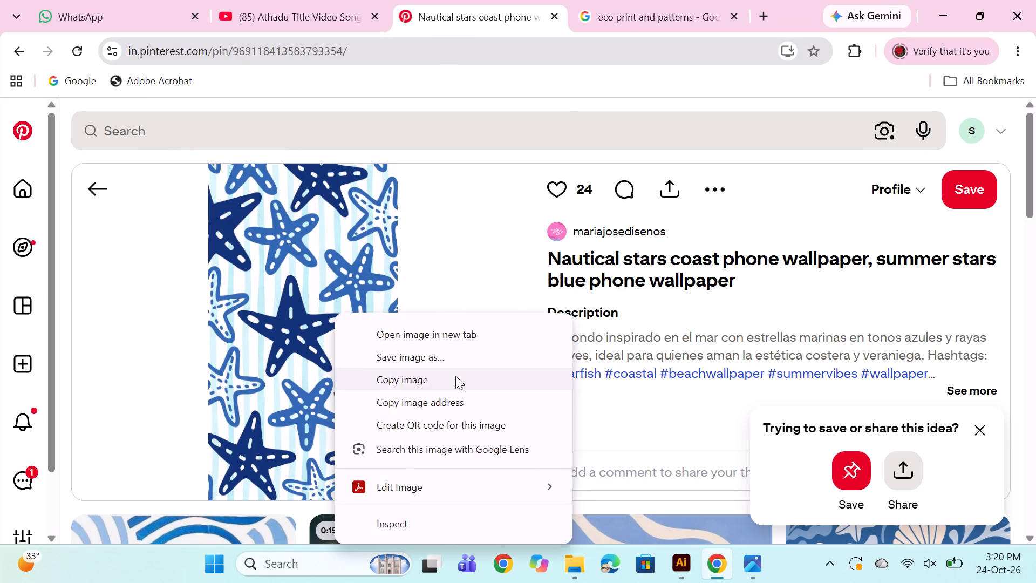
{"action": "left_click", "coordinate": [456, 376]}
Return to Illustrator, paste the starfish image into the Untitled-3 document and move it over the shell reference image.
{"action": "left_click", "coordinate": [683, 566]}
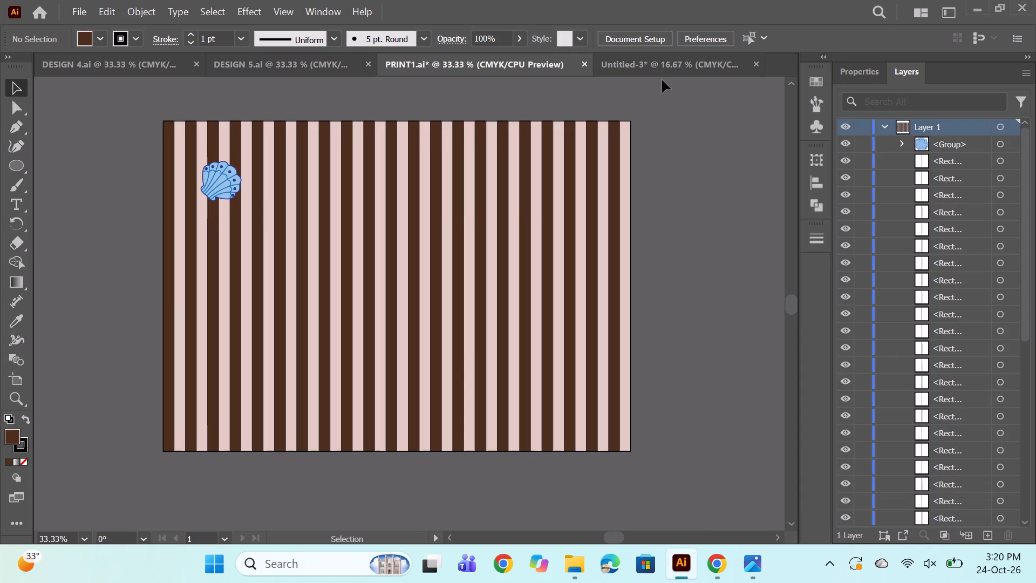
{"action": "left_click", "coordinate": [680, 67]}
{"action": "key", "text": "ctrl+v"}
{"action": "scroll", "coordinate": [482, 269], "scroll_direction": "down", "scroll_amount": 1}
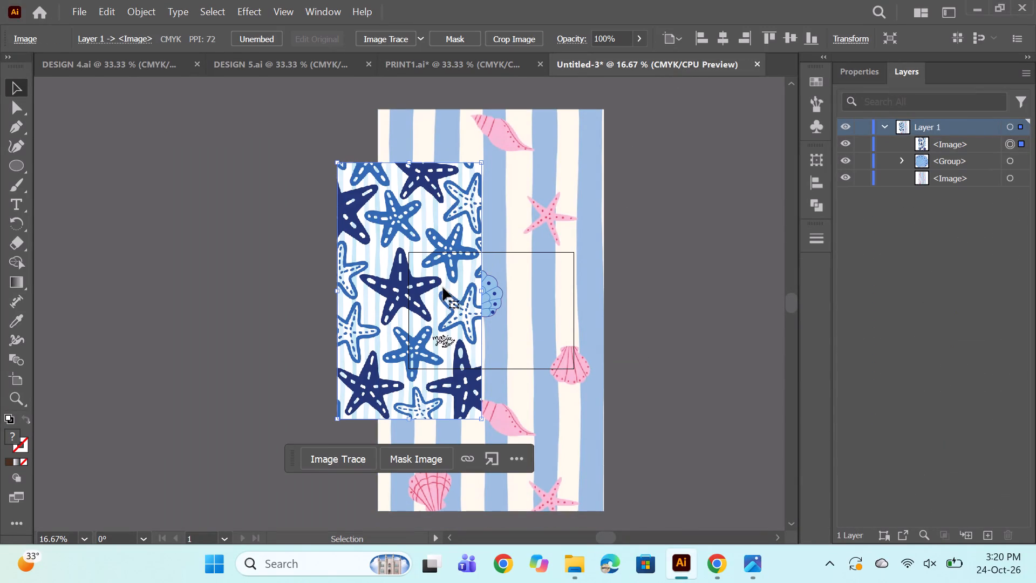
{"action": "left_click_drag", "start_coordinate": [412, 242], "coordinate": [472, 221]}
{"action": "scroll", "coordinate": [522, 222], "scroll_direction": "up", "scroll_amount": 2, "text": "alt"}
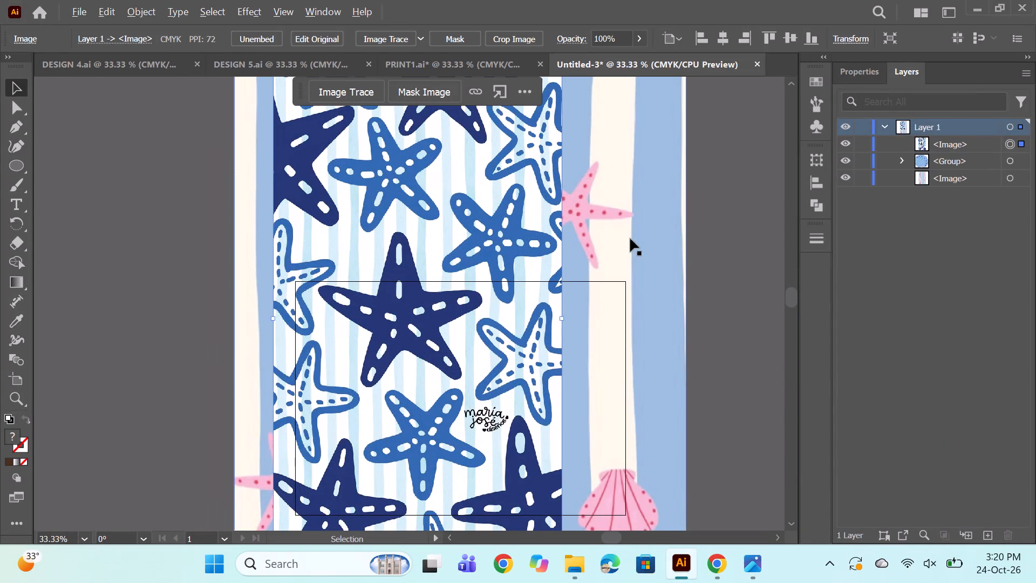
{"action": "left_click", "coordinate": [638, 207]}
Trace a closed outline with the Pen tool around the medium-blue starfish above the large navy one, curving each arm tip.
{"action": "left_click", "coordinate": [22, 127]}
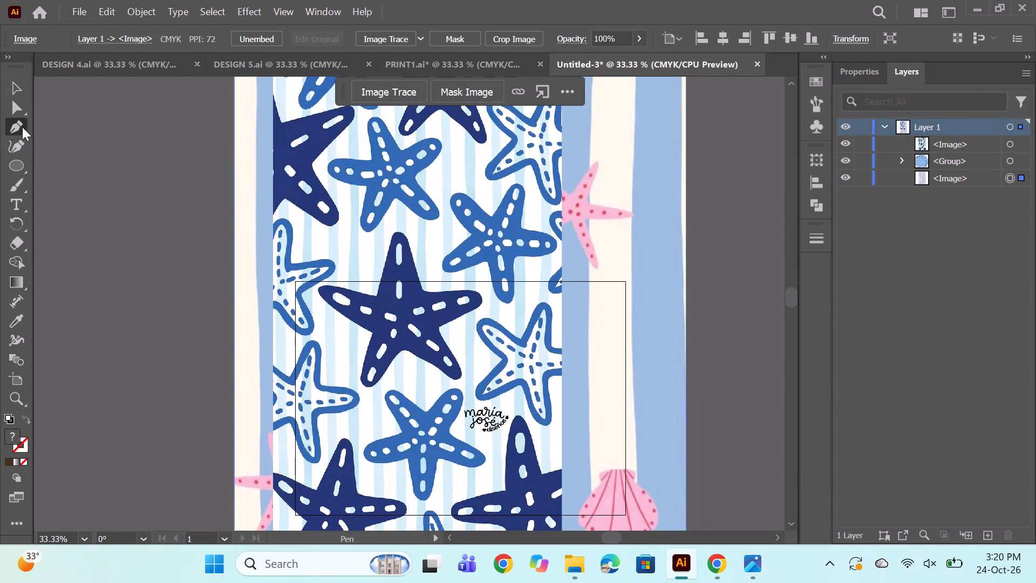
{"action": "scroll", "coordinate": [525, 205], "scroll_direction": "up", "scroll_amount": 1, "text": "alt"}
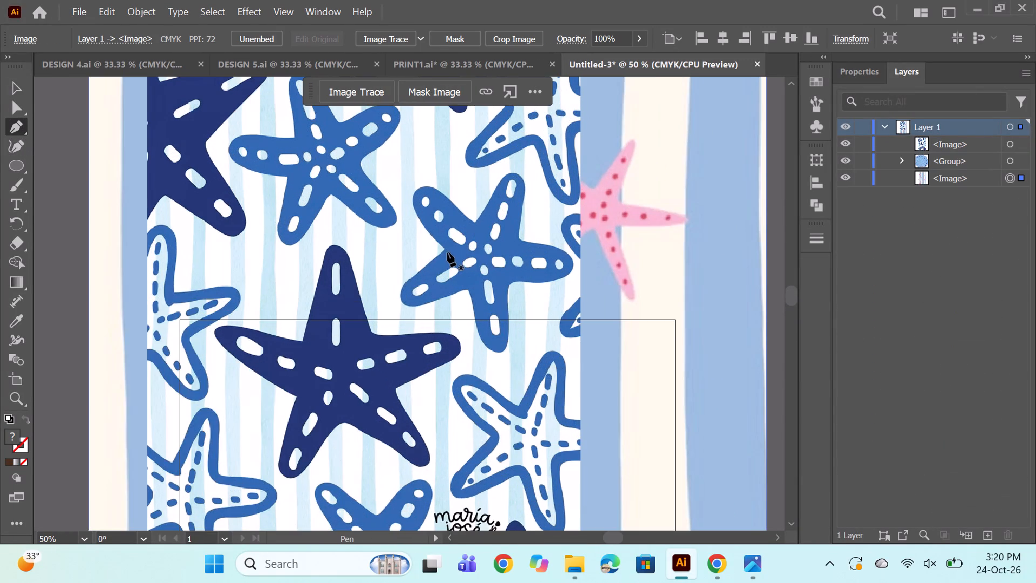
{"action": "left_click", "coordinate": [445, 249]}
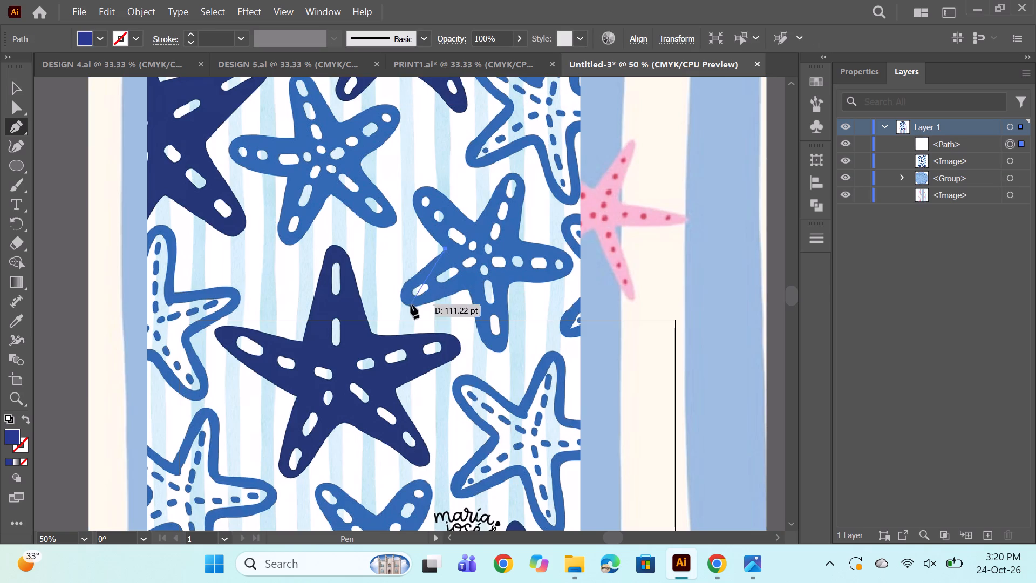
{"action": "left_click_drag", "start_coordinate": [467, 290], "coordinate": [598, 270]}
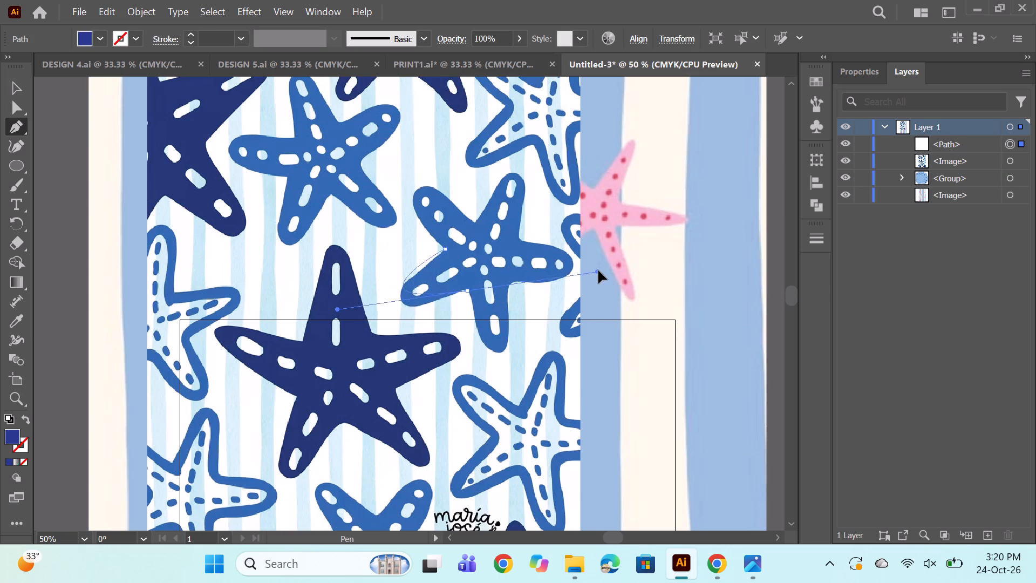
{"action": "left_click_drag", "start_coordinate": [598, 270], "coordinate": [605, 241]}
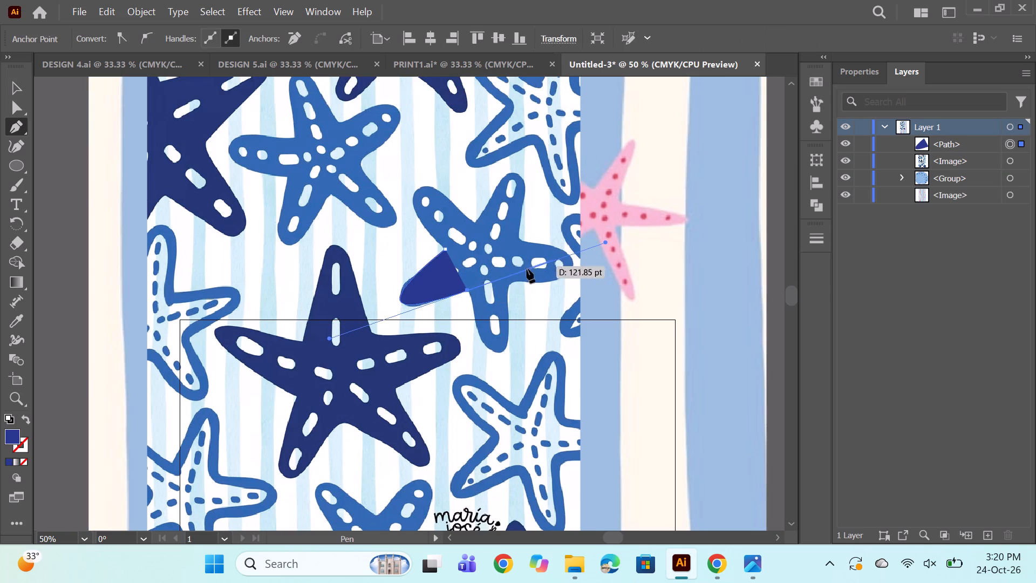
{"action": "left_click", "coordinate": [469, 291], "text": "alt"}
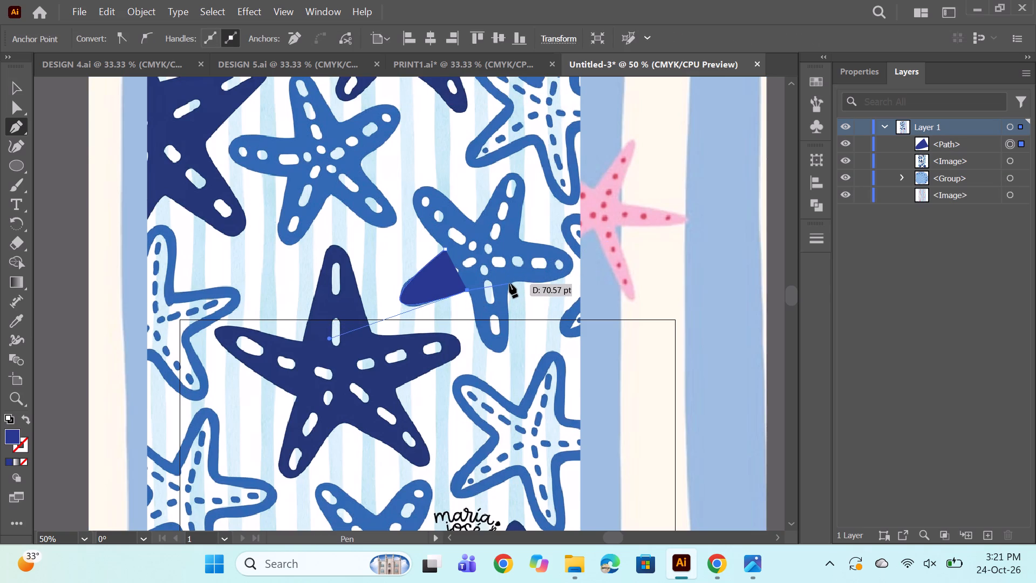
{"action": "left_click_drag", "start_coordinate": [510, 283], "coordinate": [510, 146]}
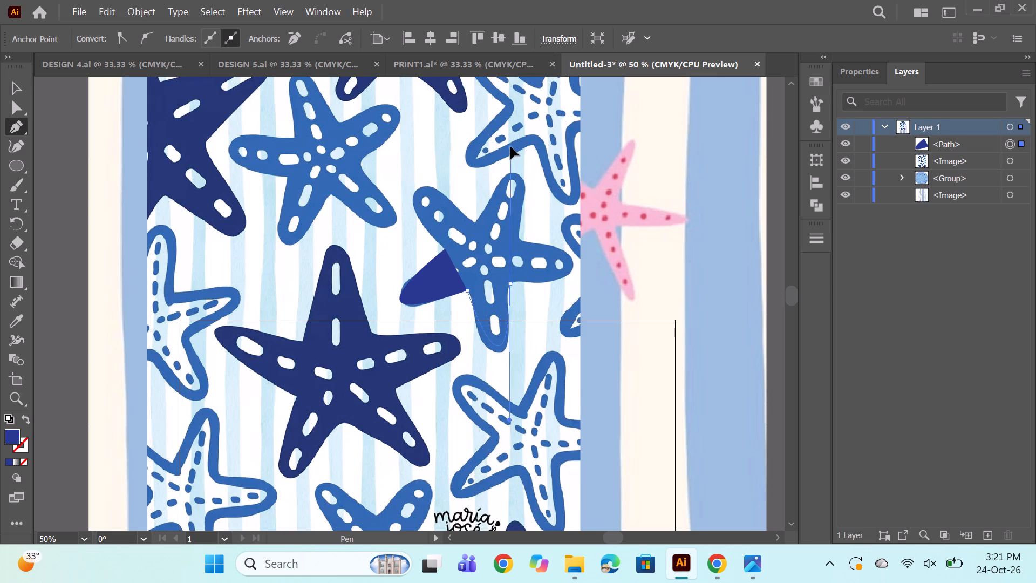
{"action": "left_click_drag", "start_coordinate": [510, 146], "coordinate": [512, 133]}
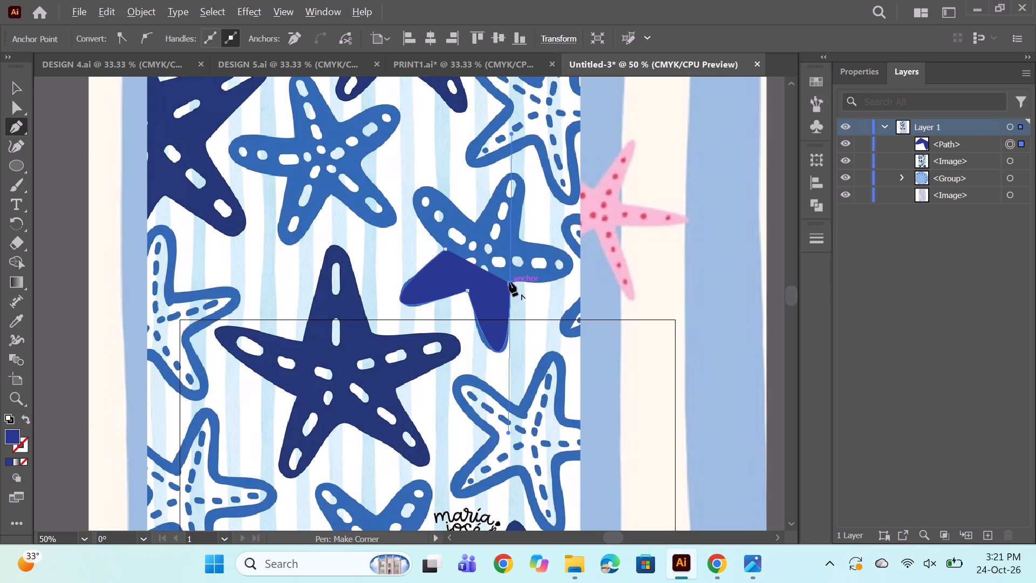
{"action": "left_click", "coordinate": [509, 282], "text": "alt"}
{"action": "left_click_drag", "start_coordinate": [520, 237], "coordinate": [403, 184]}
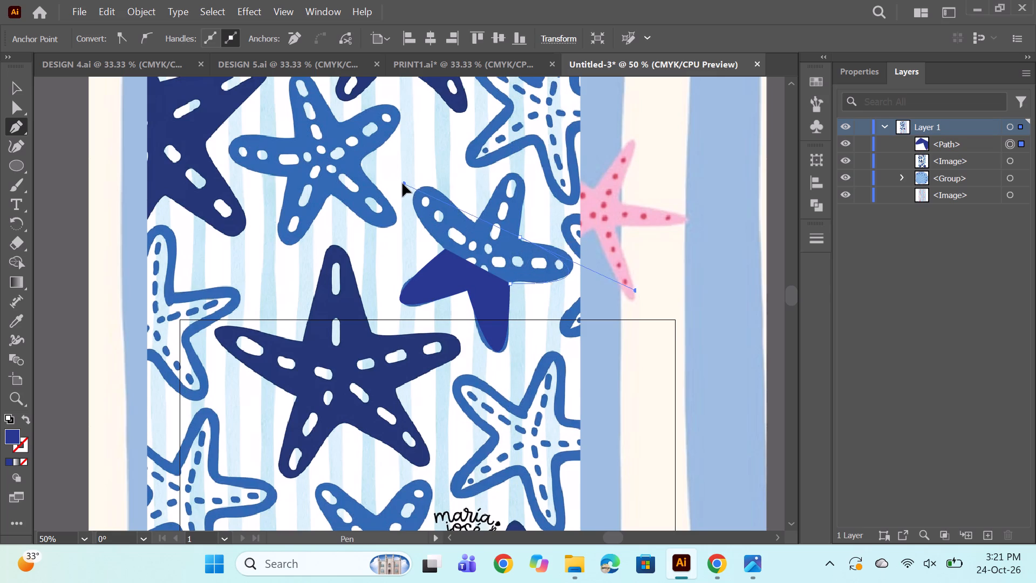
{"action": "left_click_drag", "start_coordinate": [403, 184], "coordinate": [397, 195]}
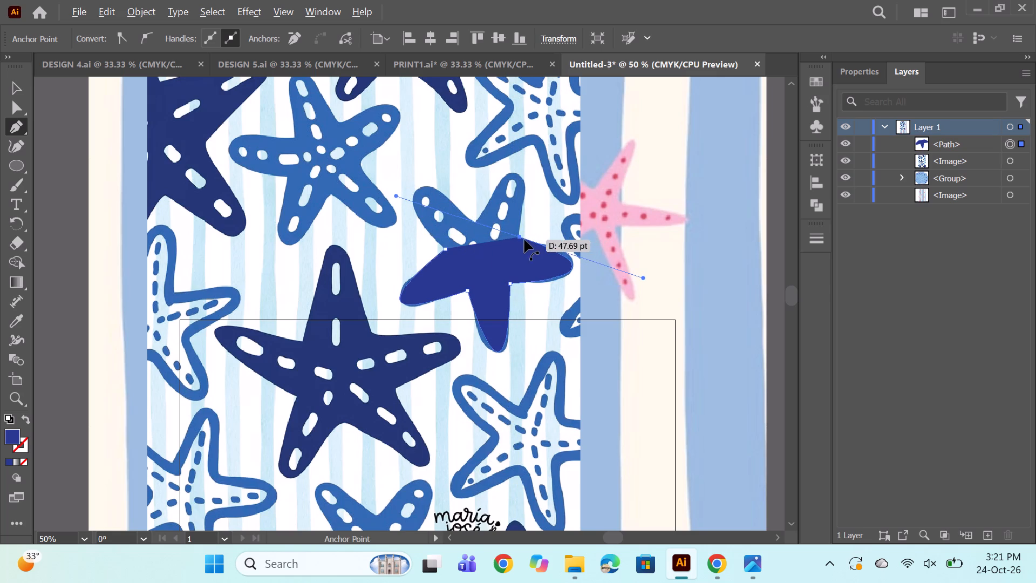
{"action": "left_click", "coordinate": [521, 238], "text": "alt"}
{"action": "left_click_drag", "start_coordinate": [475, 223], "coordinate": [437, 272]}
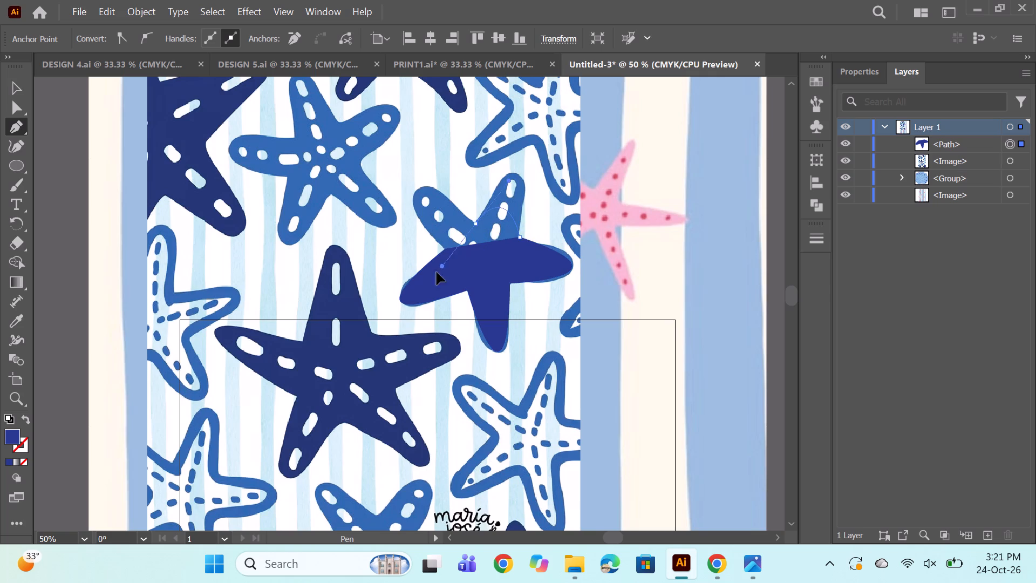
{"action": "left_click_drag", "start_coordinate": [437, 272], "coordinate": [407, 345]}
{"action": "left_click", "coordinate": [476, 223], "text": "alt"}
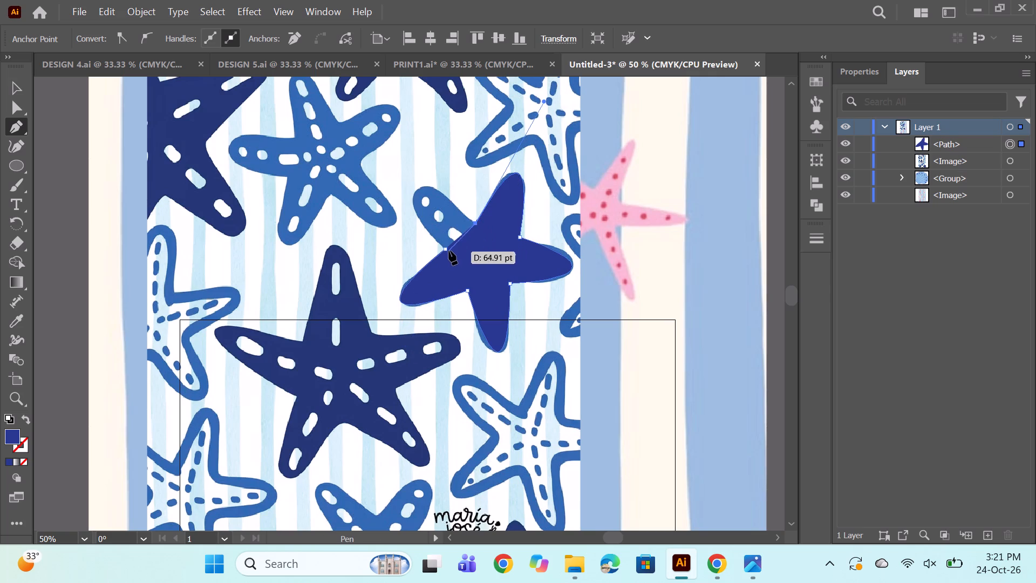
{"action": "left_click_drag", "start_coordinate": [446, 250], "coordinate": [526, 369]}
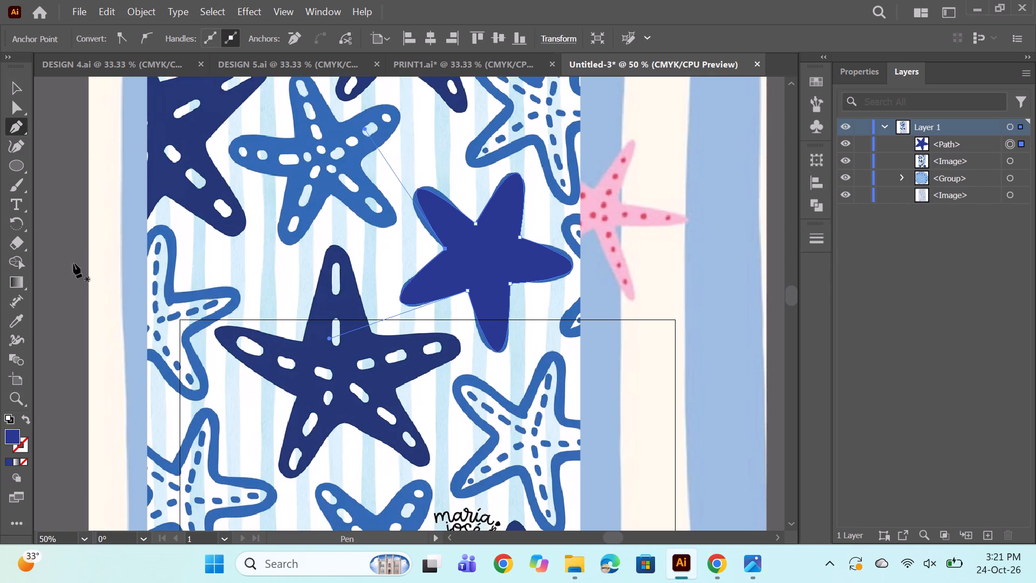
Remove the fill from the traced starfish outline and give it a 3 pt black stroke.
{"action": "left_click", "coordinate": [19, 86]}
{"action": "left_click", "coordinate": [502, 266]}
{"action": "left_click", "coordinate": [99, 33]}
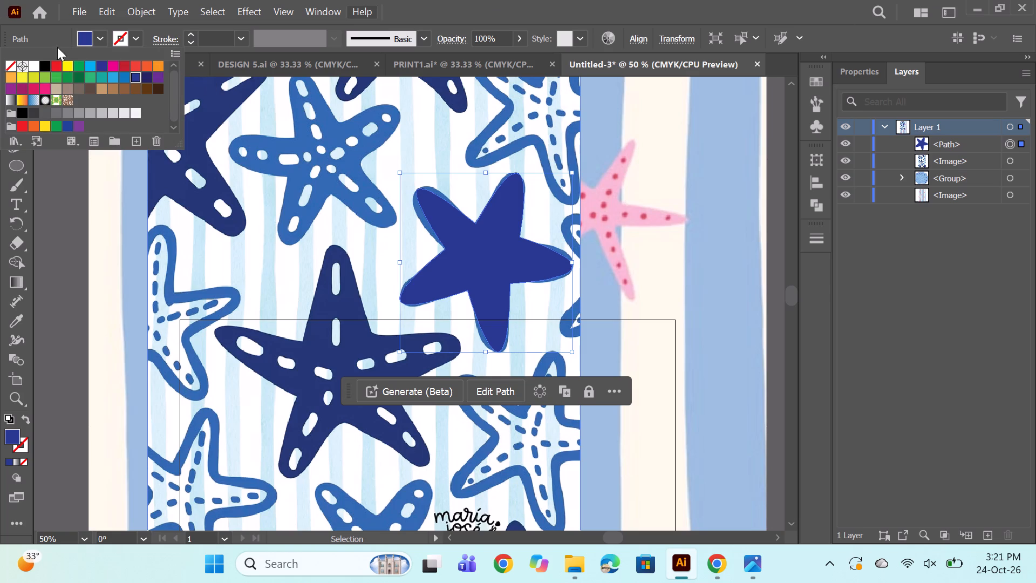
{"action": "left_click", "coordinate": [7, 63]}
{"action": "left_click", "coordinate": [135, 31]}
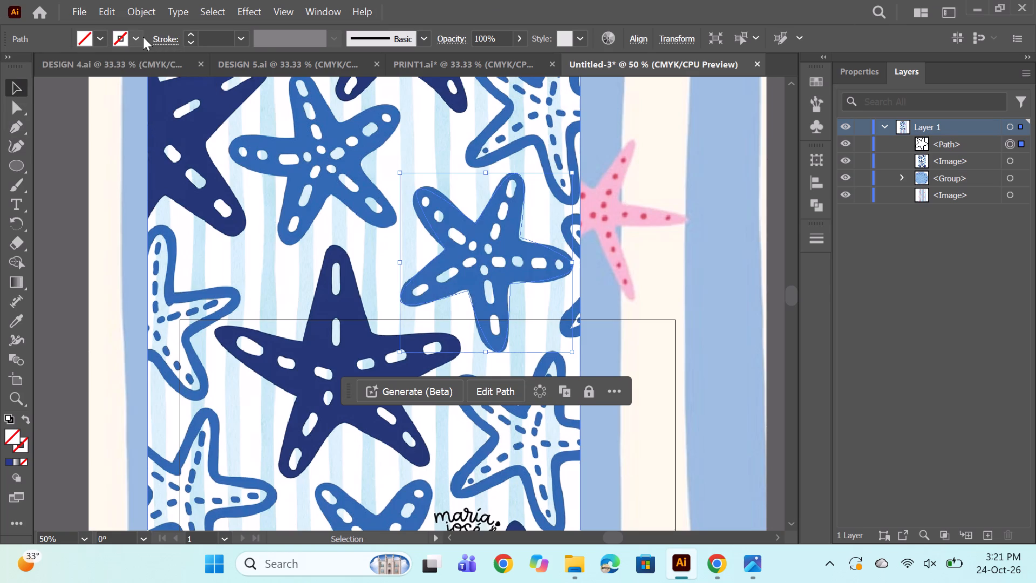
{"action": "triple_click", "coordinate": [190, 32]}
{"action": "left_click", "coordinate": [190, 32]}
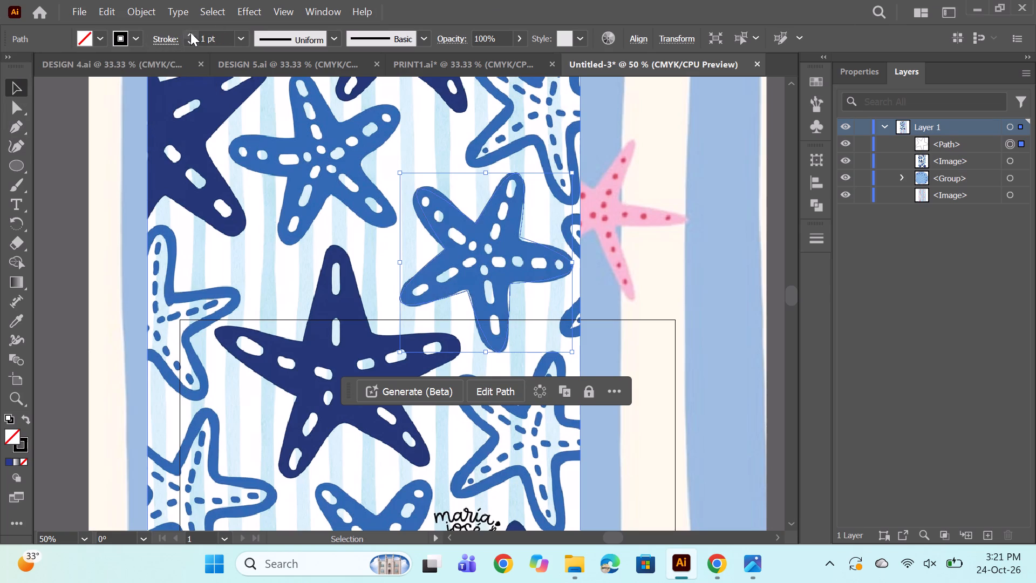
{"action": "left_click", "coordinate": [190, 32]}
{"action": "left_click", "coordinate": [189, 35]}
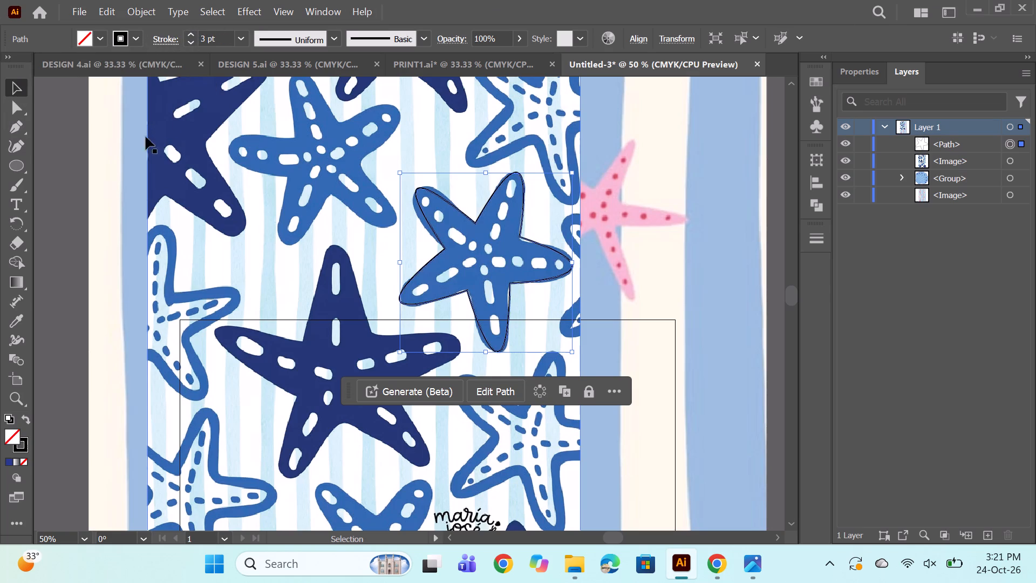
{"action": "left_click", "coordinate": [110, 169], "text": "ctrl"}
Draw a small ellipse over the white spot at the tip of the starfish's upper-left arm.
{"action": "scroll", "coordinate": [455, 201], "scroll_direction": "up", "scroll_amount": 2, "text": "alt"}
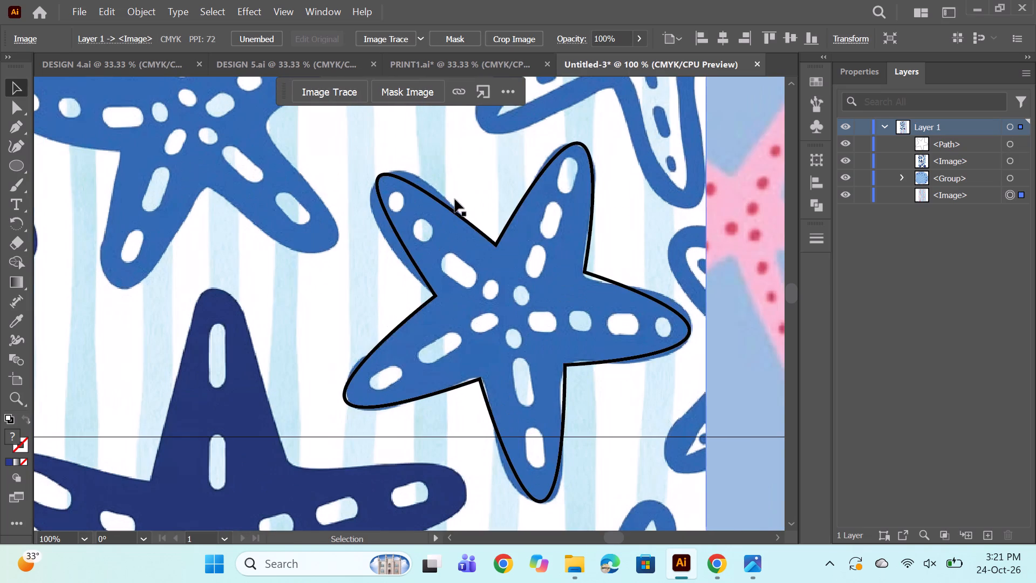
{"action": "left_click", "coordinate": [13, 159]}
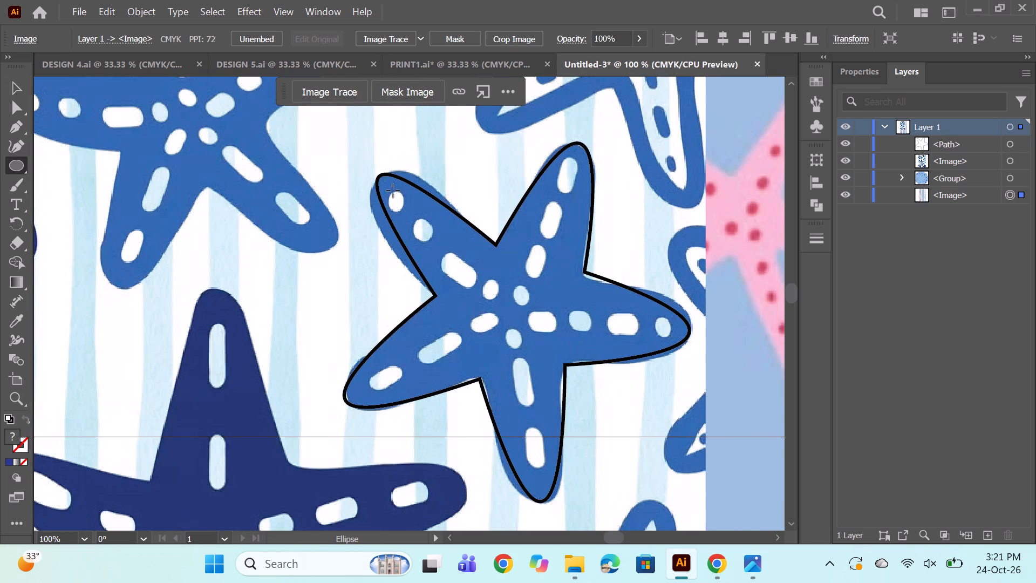
{"action": "left_click_drag", "start_coordinate": [393, 191], "coordinate": [409, 213]}
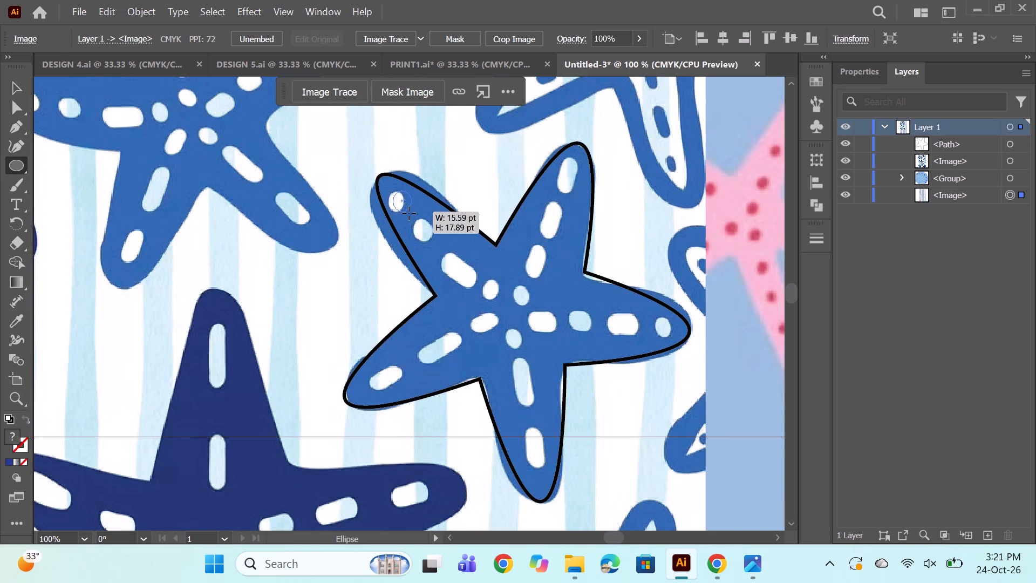
{"action": "left_click_drag", "start_coordinate": [409, 213], "coordinate": [410, 213]}
{"action": "left_click", "coordinate": [273, 180], "text": "ctrl"}
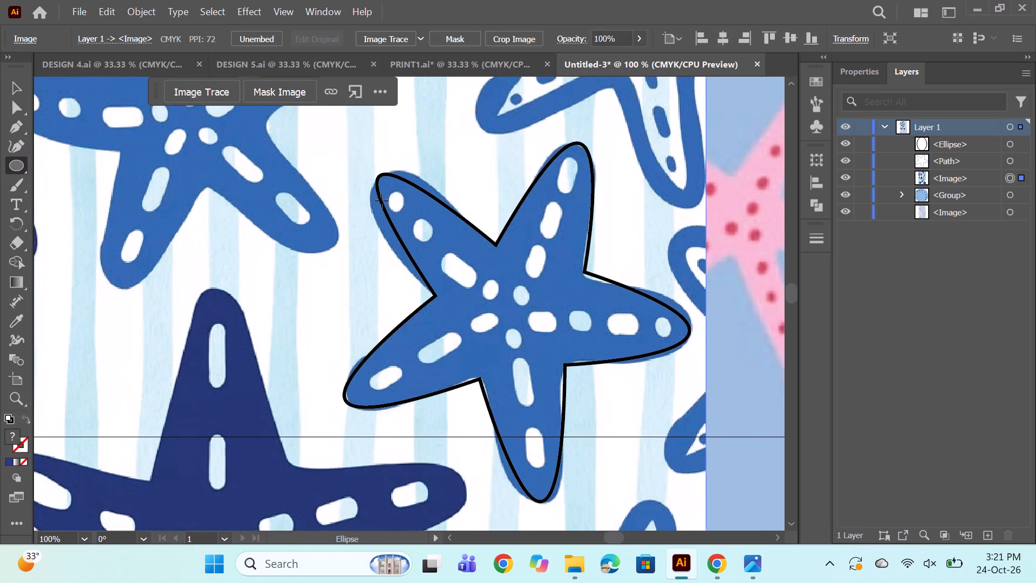
Give the new spot ellipse a 0.75 pt black stroke.
{"action": "left_click", "coordinate": [16, 90]}
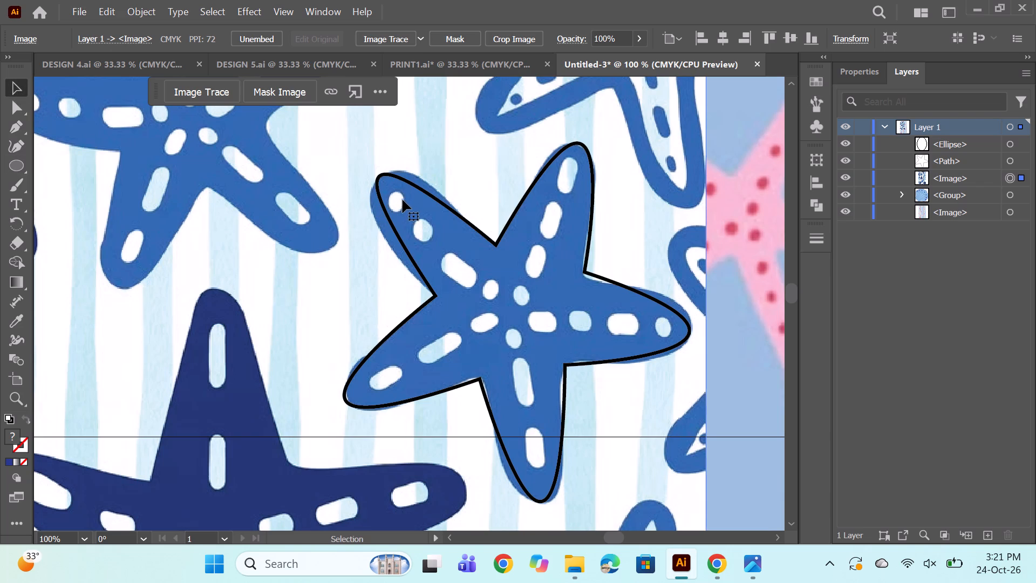
{"action": "left_click", "coordinate": [403, 192]}
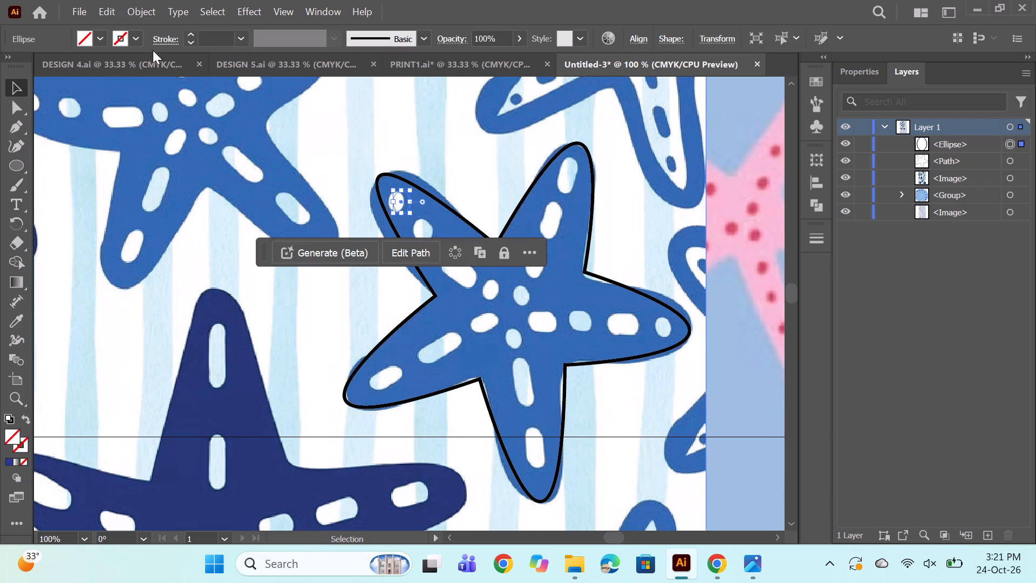
{"action": "double_click", "coordinate": [195, 35]}
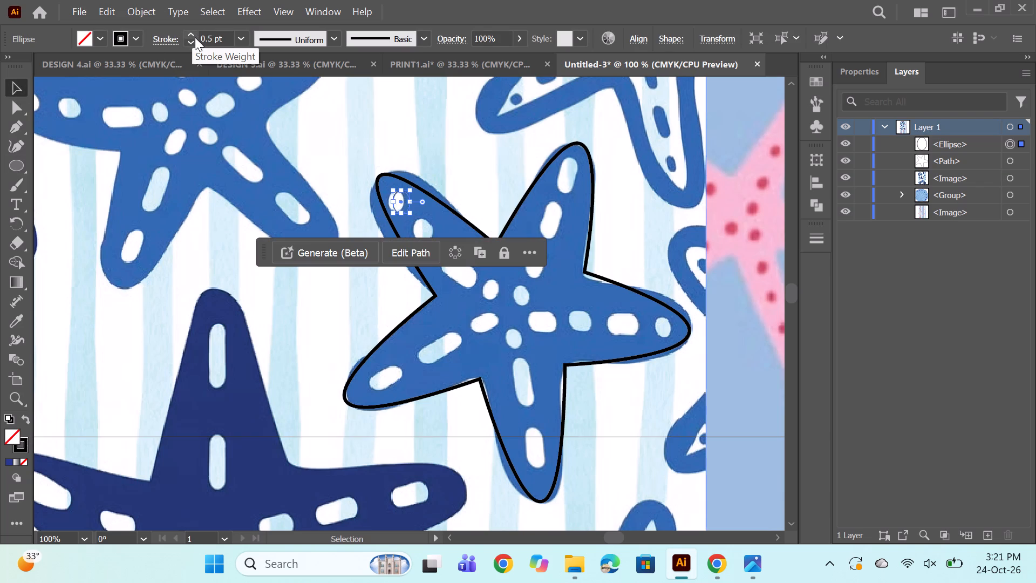
{"action": "left_click", "coordinate": [196, 37]}
{"action": "left_click", "coordinate": [242, 124], "text": "ctrl"}
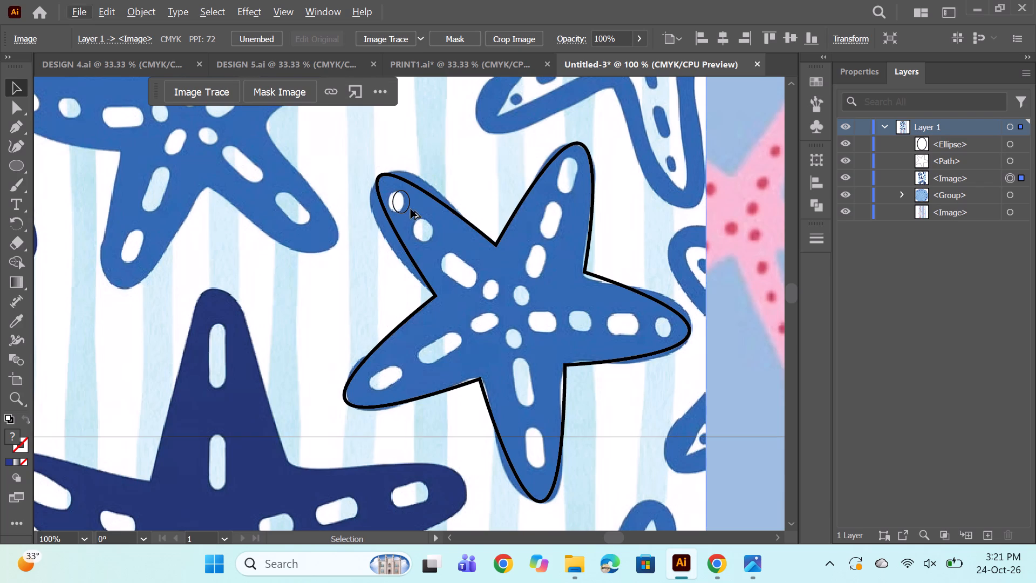
Duplicate the ellipse onto the second spot of the same starfish arm.
{"action": "left_click_drag", "start_coordinate": [408, 206], "coordinate": [432, 234], "text": "alt"}
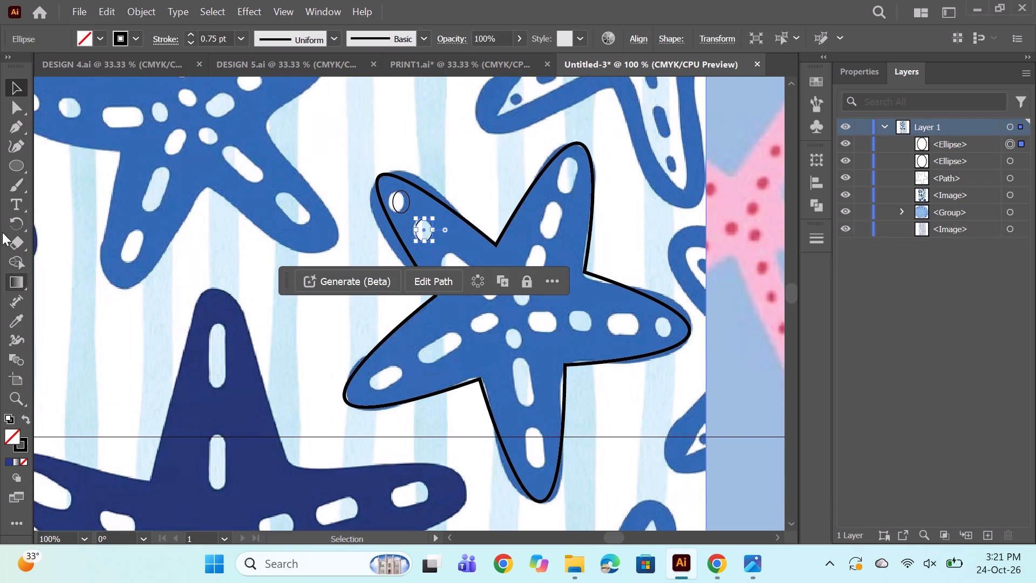
Trace a closed Pen path around the elongated white dash below the two ellipses on the upper-left arm.
{"action": "left_click", "coordinate": [13, 130]}
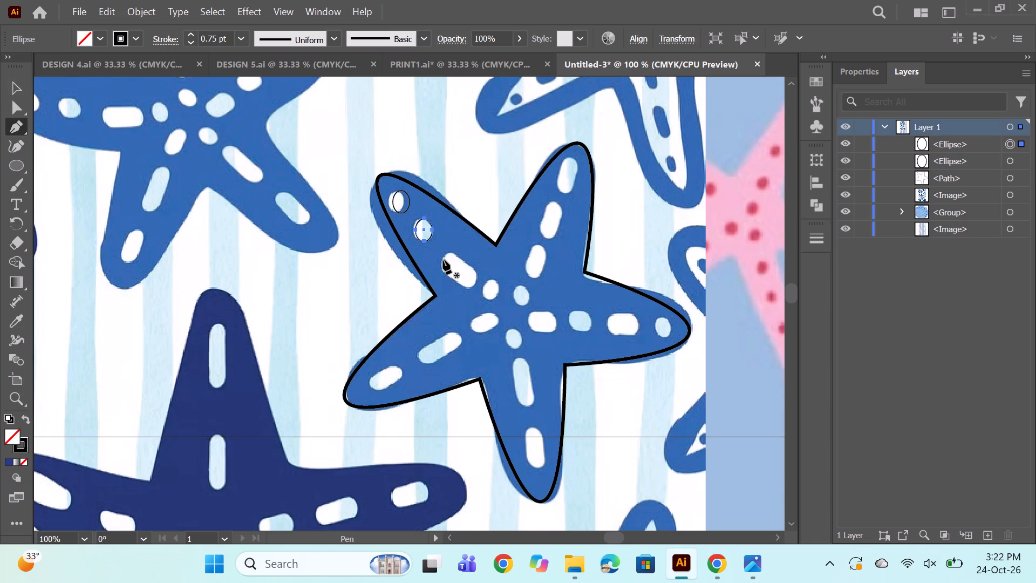
{"action": "left_click", "coordinate": [440, 266]}
{"action": "left_click", "coordinate": [465, 288]}
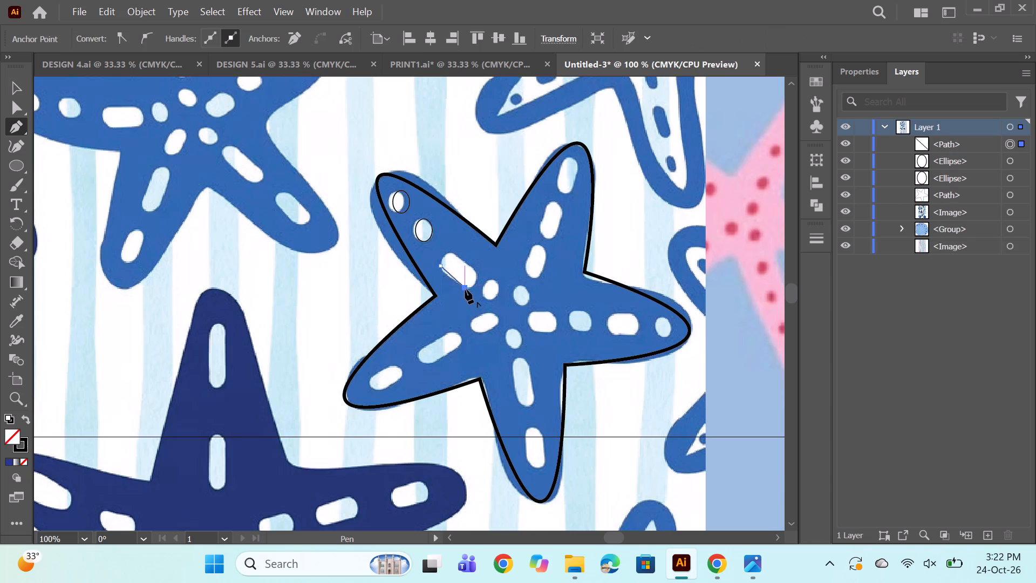
{"action": "left_click", "coordinate": [465, 288], "text": "alt"}
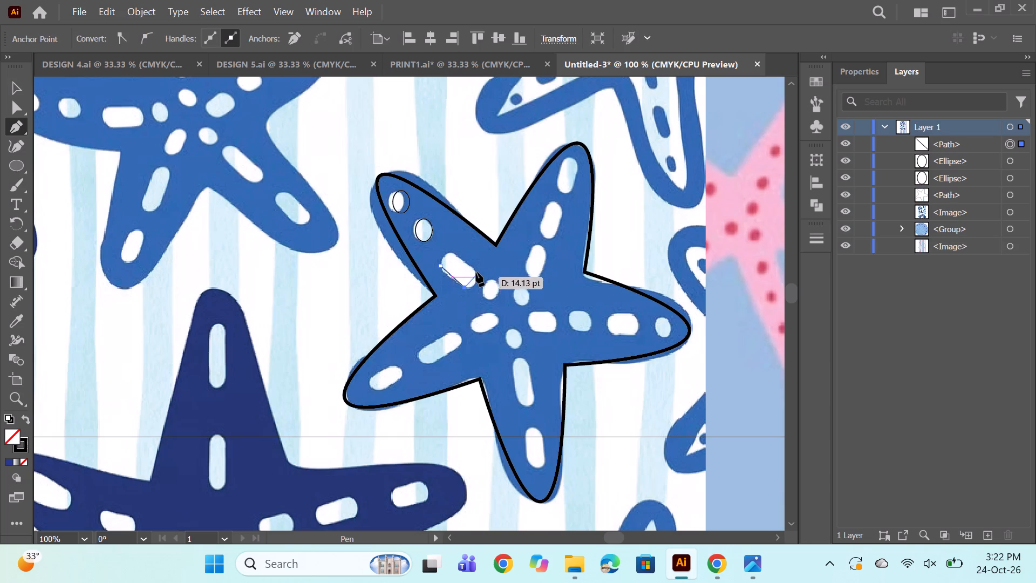
{"action": "left_click_drag", "start_coordinate": [474, 270], "coordinate": [466, 249]}
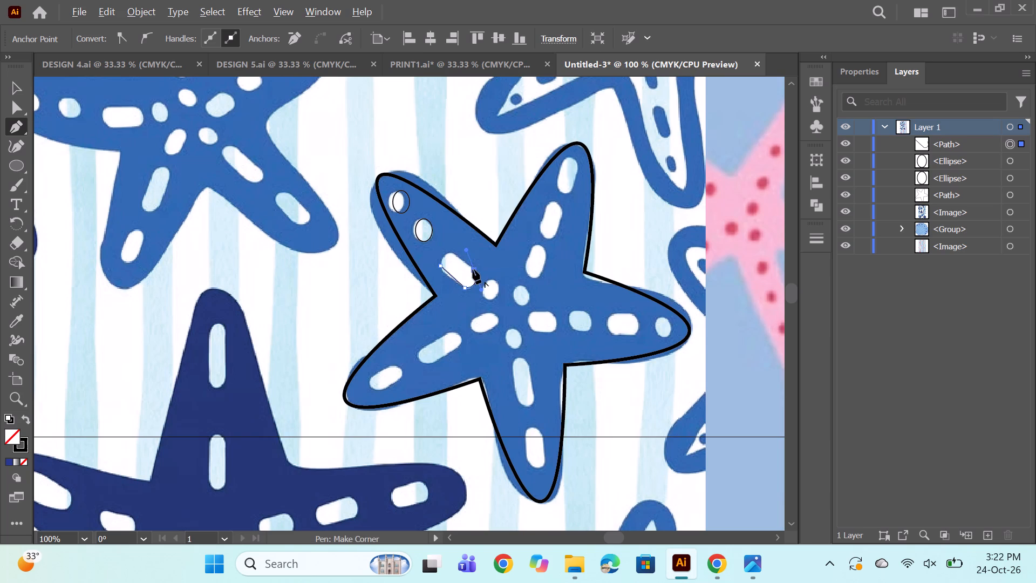
{"action": "left_click", "coordinate": [473, 269], "text": "alt"}
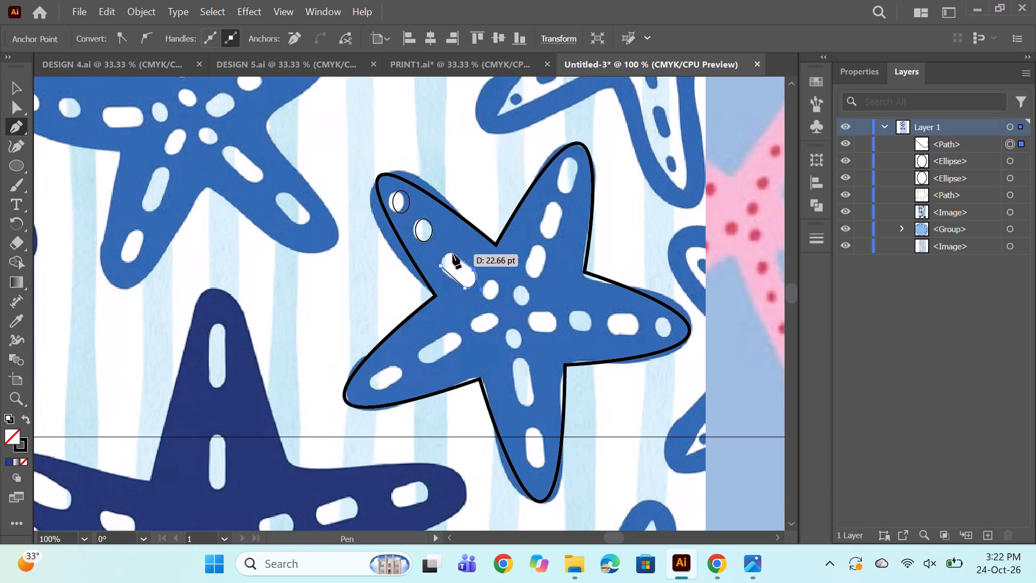
{"action": "left_click", "coordinate": [453, 254]}
{"action": "left_click_drag", "start_coordinate": [440, 267], "coordinate": [446, 284]}
{"action": "left_click", "coordinate": [503, 181], "text": "ctrl"}
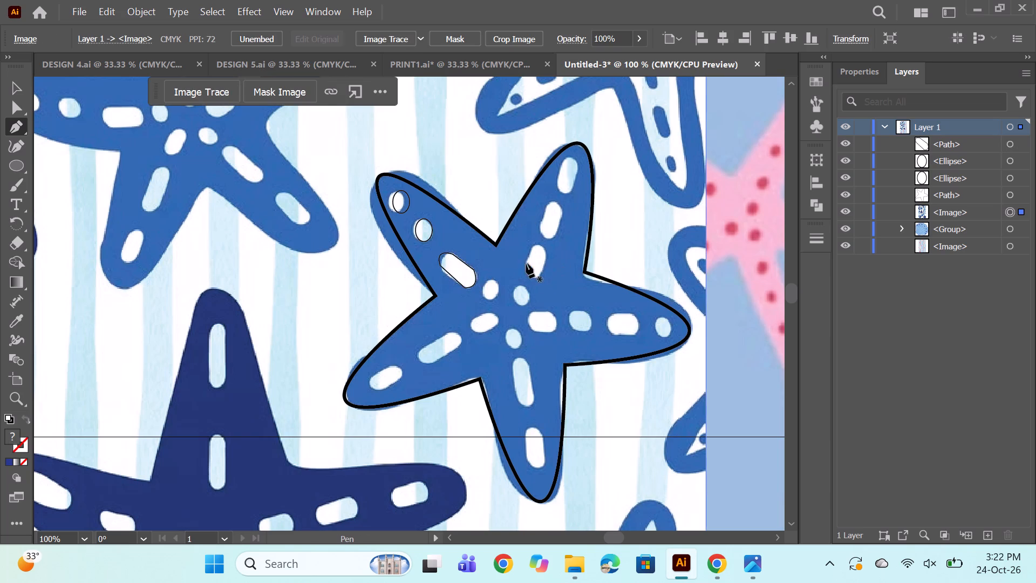
Fill the two spot ellipses and the elongated dash on the starfish's upper-left arm with yellow.
{"action": "left_click", "coordinate": [1014, 144]}
{"action": "left_click", "coordinate": [1014, 158], "text": "ctrl"}
{"action": "left_click", "coordinate": [1017, 174], "text": "ctrl"}
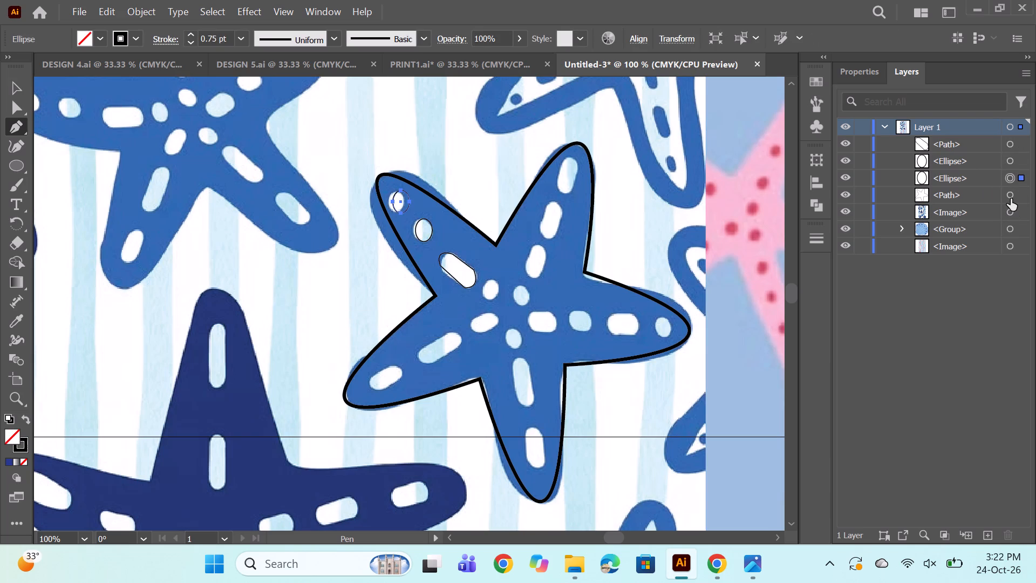
{"action": "left_click", "coordinate": [98, 36]}
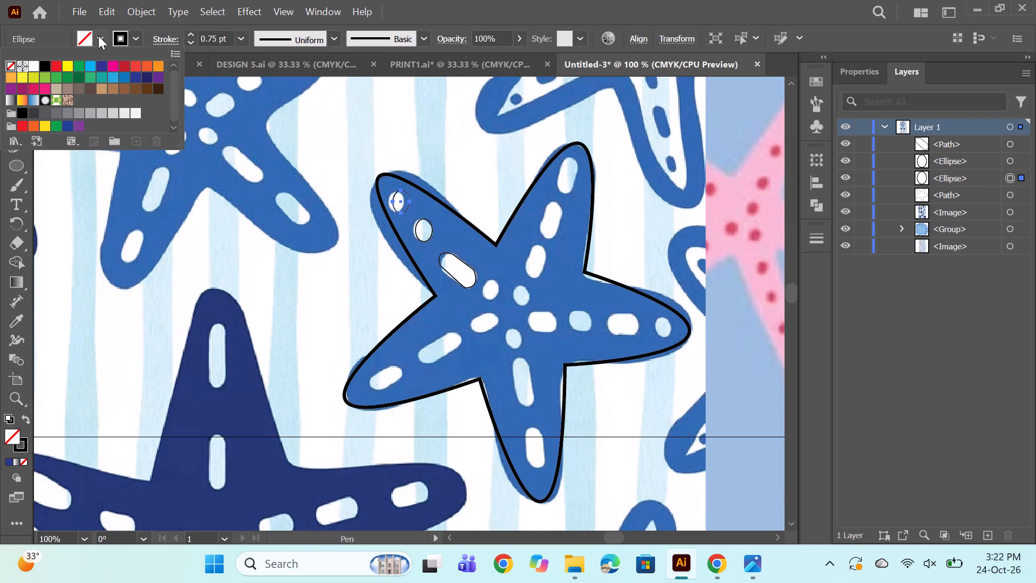
{"action": "left_click", "coordinate": [1004, 160], "text": "ctrl"}
{"action": "left_click", "coordinate": [1010, 145], "text": "ctrl"}
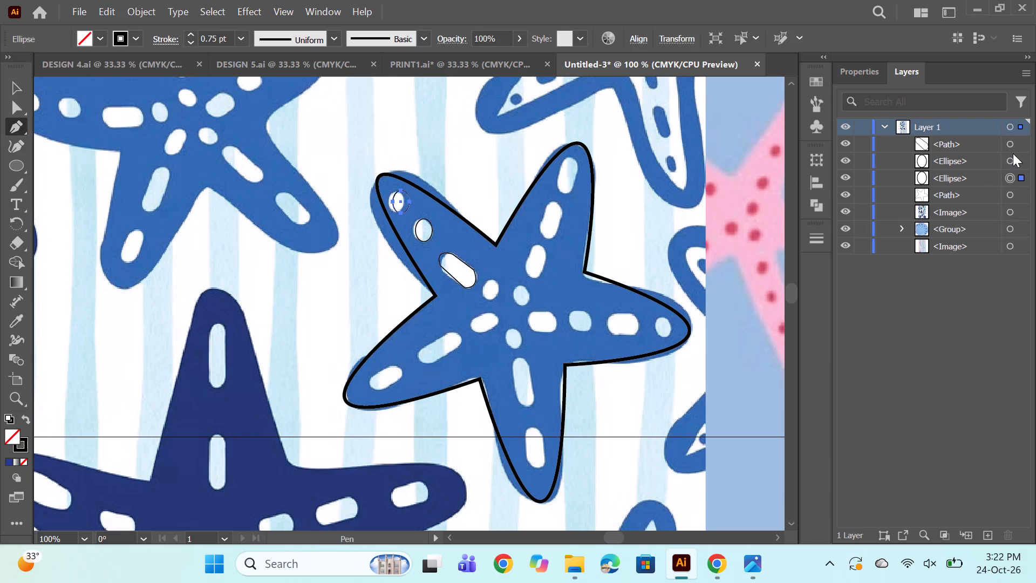
{"action": "left_click", "coordinate": [1013, 164], "text": "ctrl"}
{"action": "left_click", "coordinate": [112, 39]}
{"action": "double_click", "coordinate": [106, 35]}
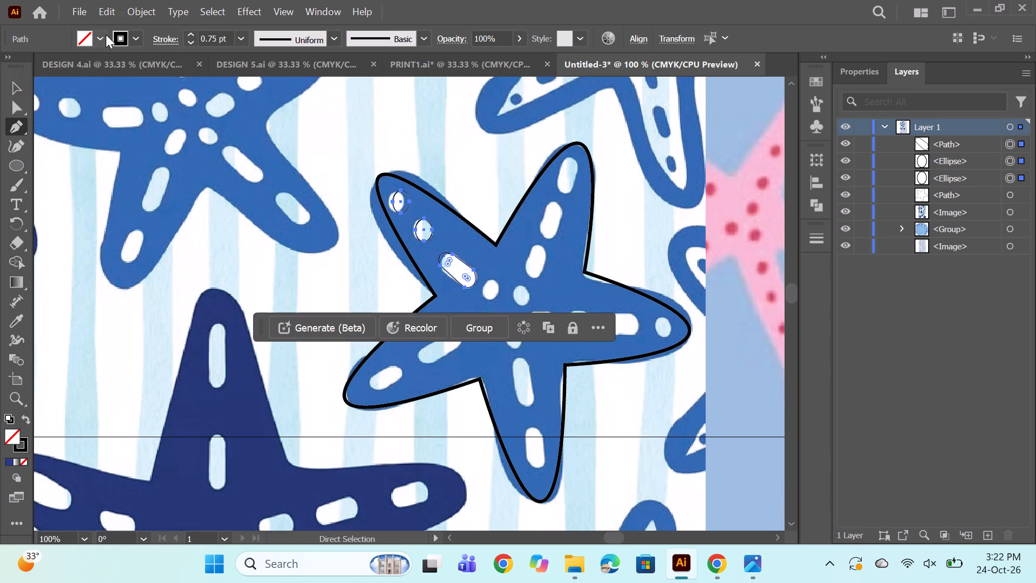
{"action": "left_click", "coordinate": [67, 66]}
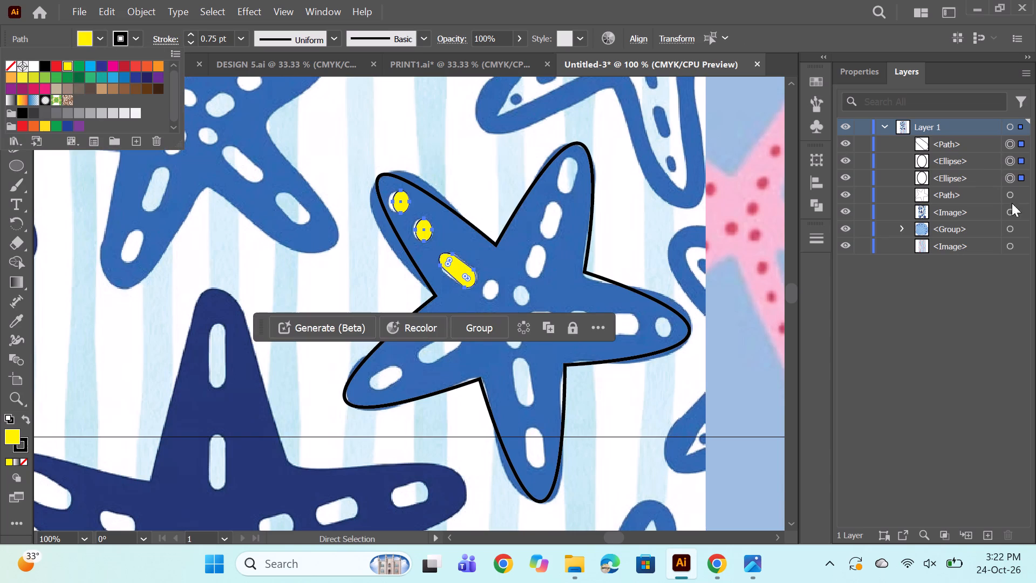
Fill the traced starfish outline with medium blue, keeping its 3 pt black stroke.
{"action": "left_click", "coordinate": [1010, 188]}
{"action": "left_click", "coordinate": [1013, 194]}
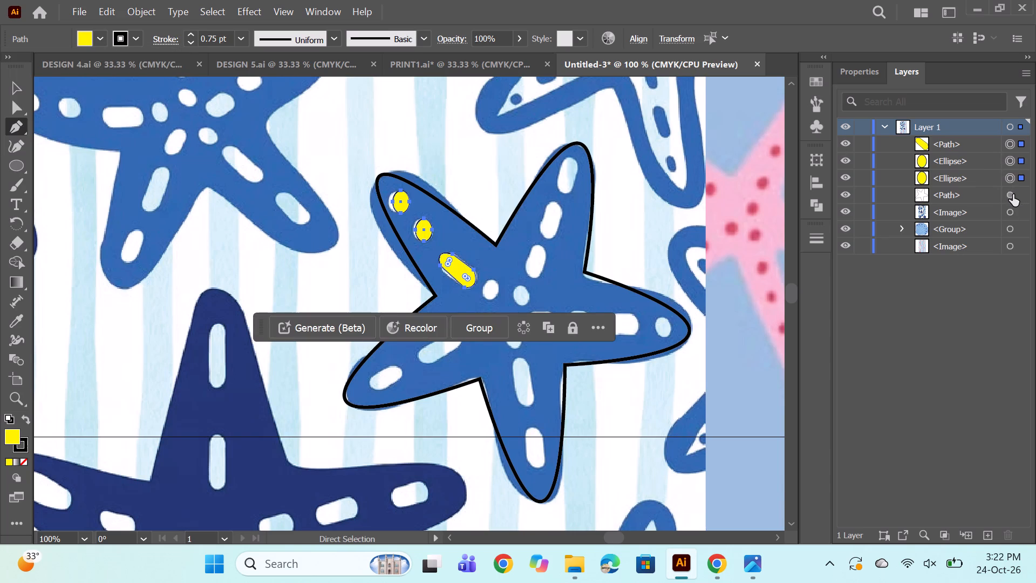
{"action": "left_click", "coordinate": [98, 31]}
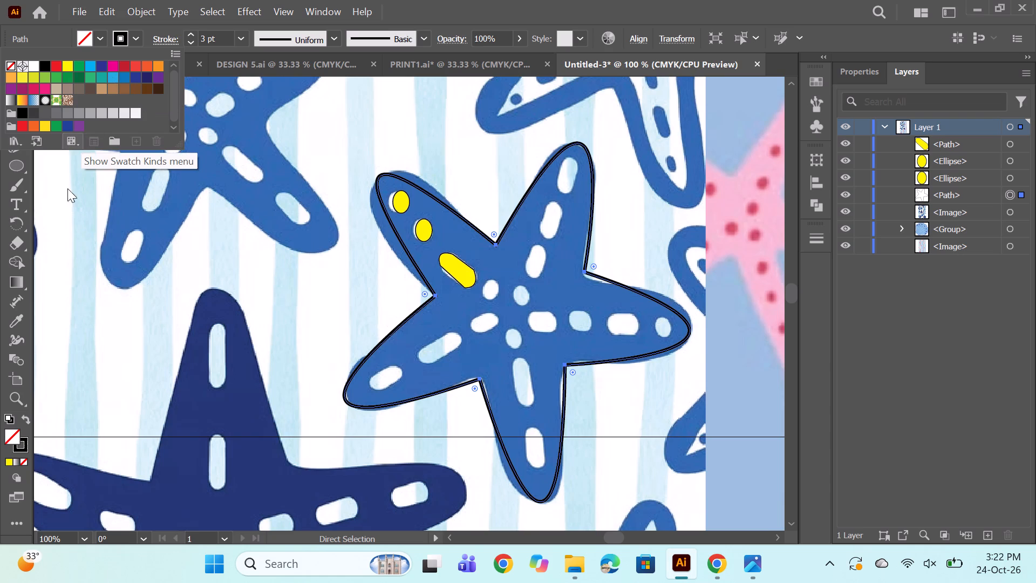
{"action": "left_click", "coordinate": [474, 53]}
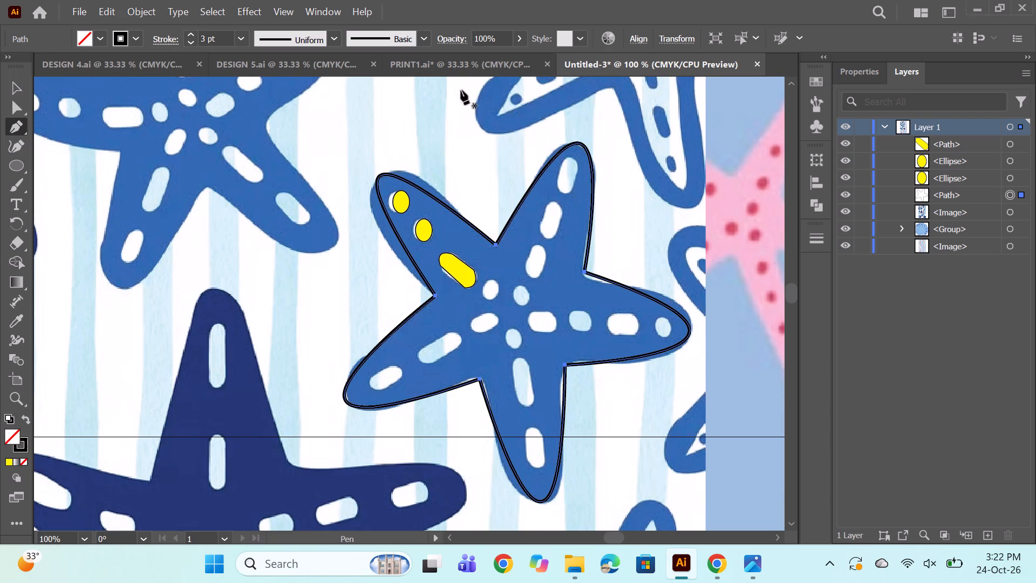
{"action": "left_click", "coordinate": [460, 69]}
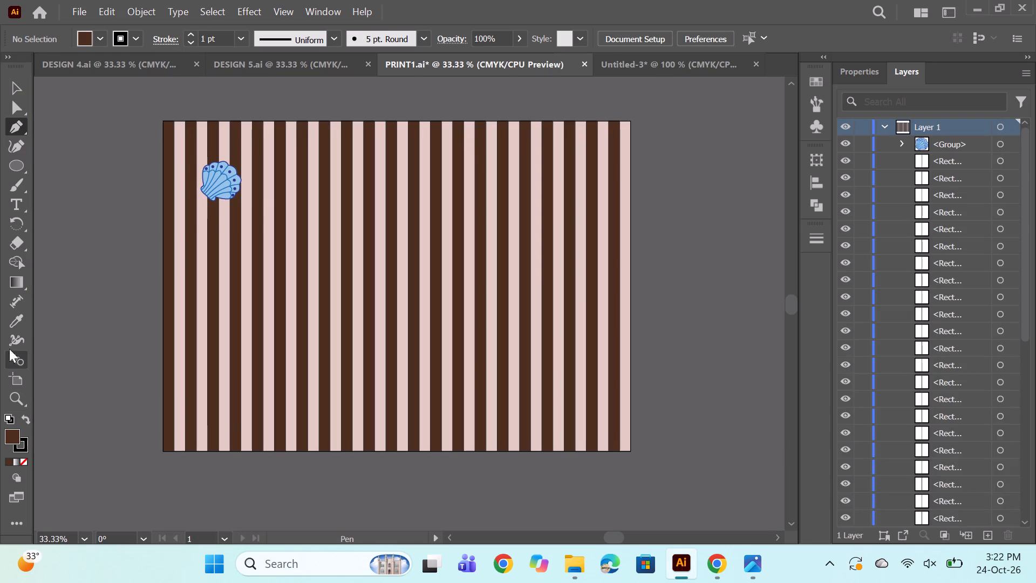
{"action": "left_click_drag", "start_coordinate": [21, 317], "coordinate": [23, 307]}
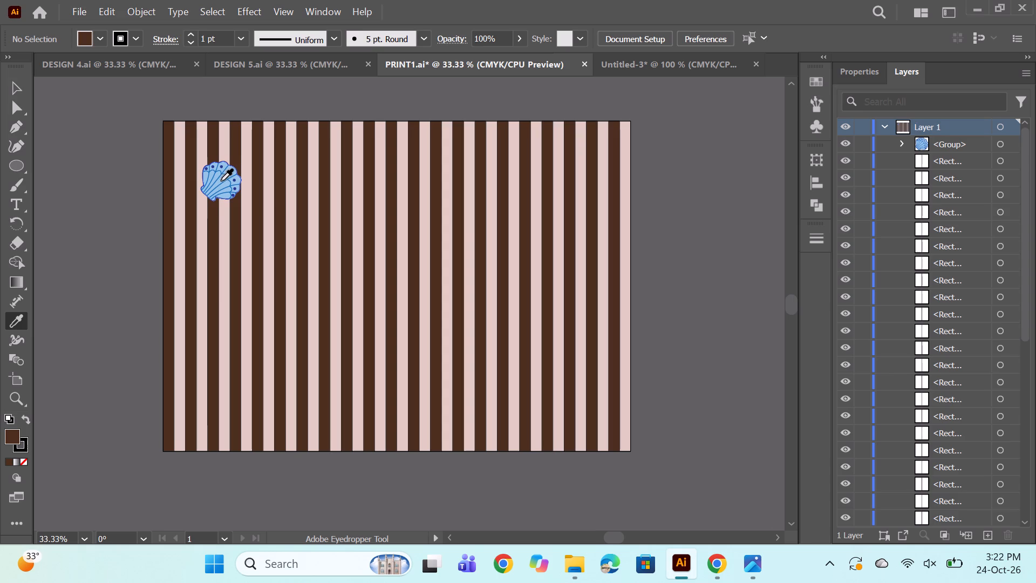
{"action": "left_click", "coordinate": [633, 63]}
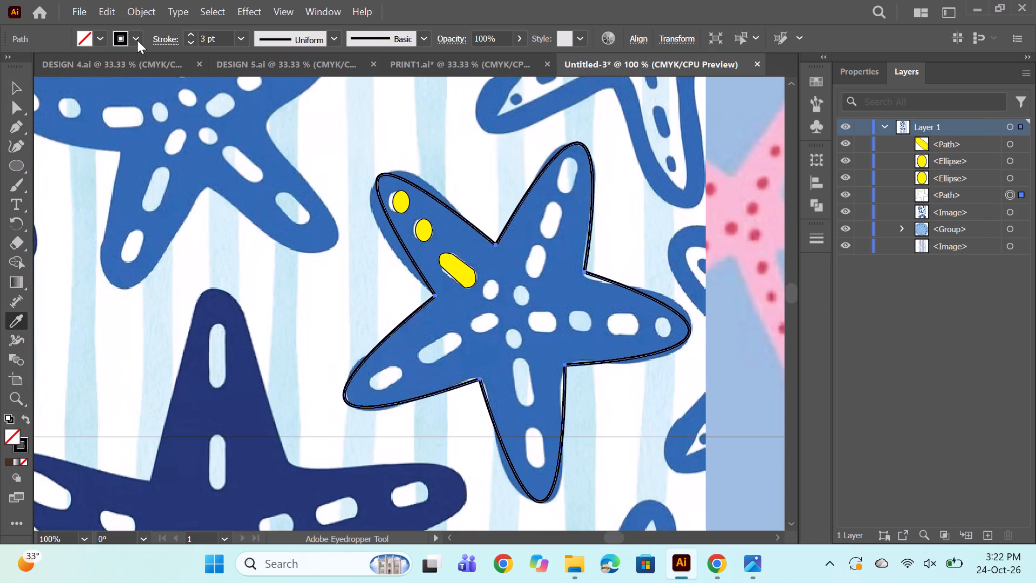
{"action": "left_click", "coordinate": [101, 37]}
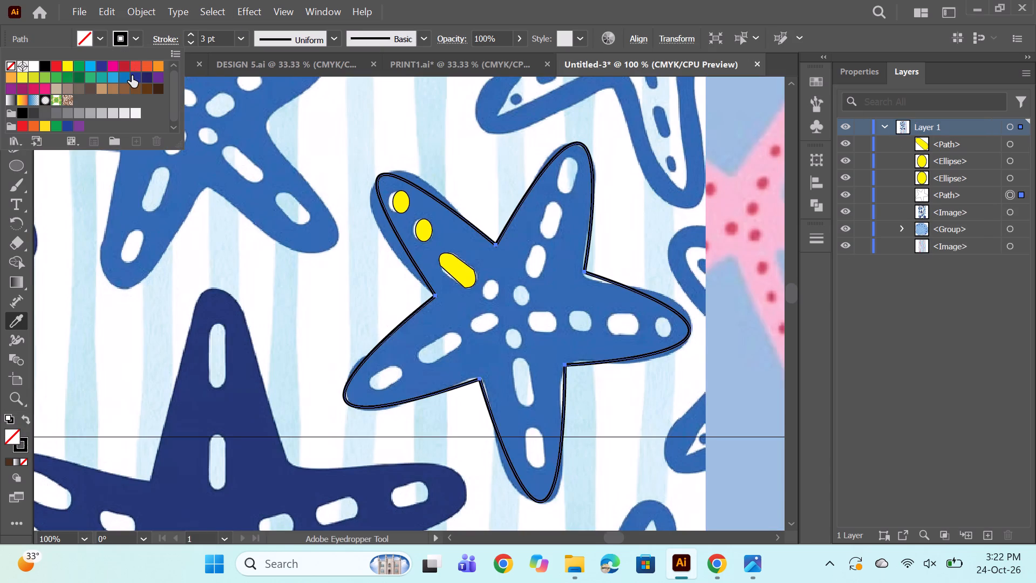
{"action": "left_click", "coordinate": [135, 78]}
{"action": "left_click", "coordinate": [126, 76]}
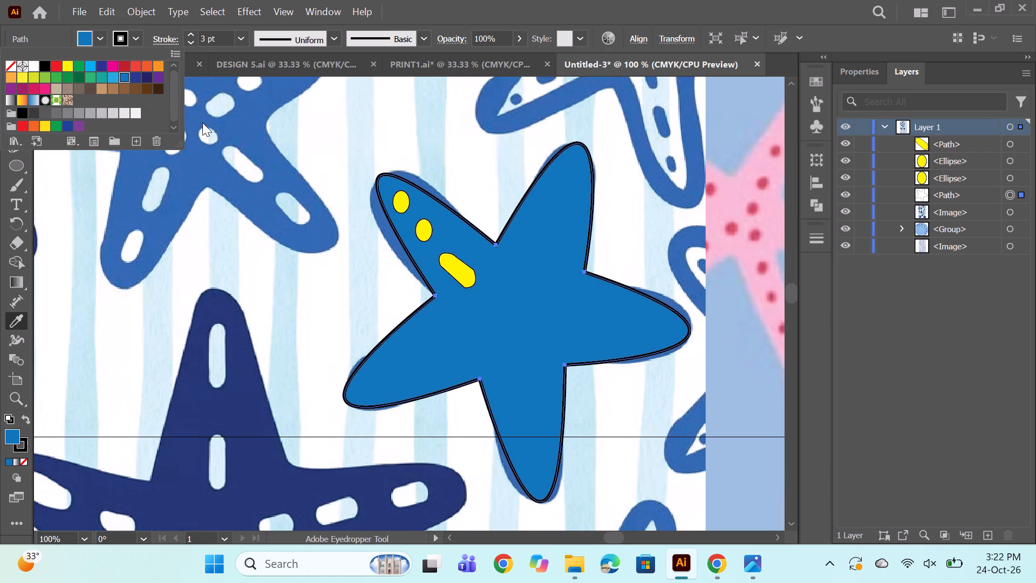
{"action": "scroll", "coordinate": [219, 111], "scroll_direction": "down", "scroll_amount": 1, "text": "alt"}
{"action": "left_click", "coordinate": [271, 147], "text": "ctrl"}
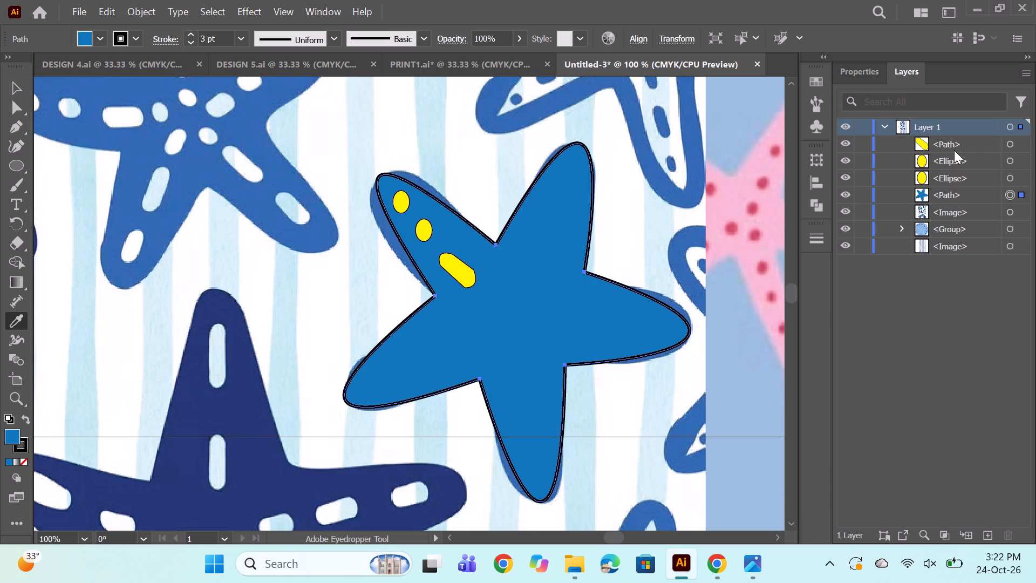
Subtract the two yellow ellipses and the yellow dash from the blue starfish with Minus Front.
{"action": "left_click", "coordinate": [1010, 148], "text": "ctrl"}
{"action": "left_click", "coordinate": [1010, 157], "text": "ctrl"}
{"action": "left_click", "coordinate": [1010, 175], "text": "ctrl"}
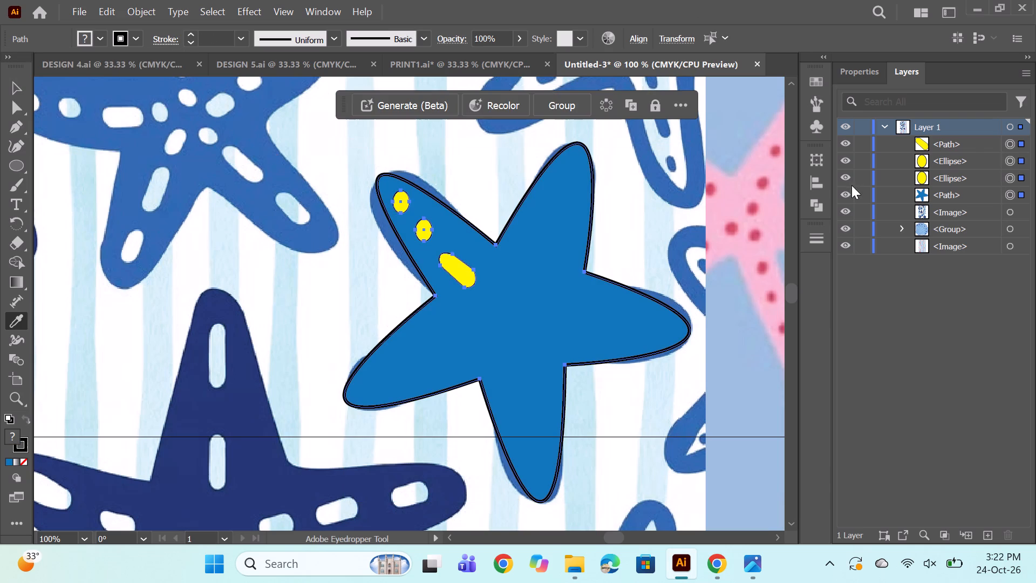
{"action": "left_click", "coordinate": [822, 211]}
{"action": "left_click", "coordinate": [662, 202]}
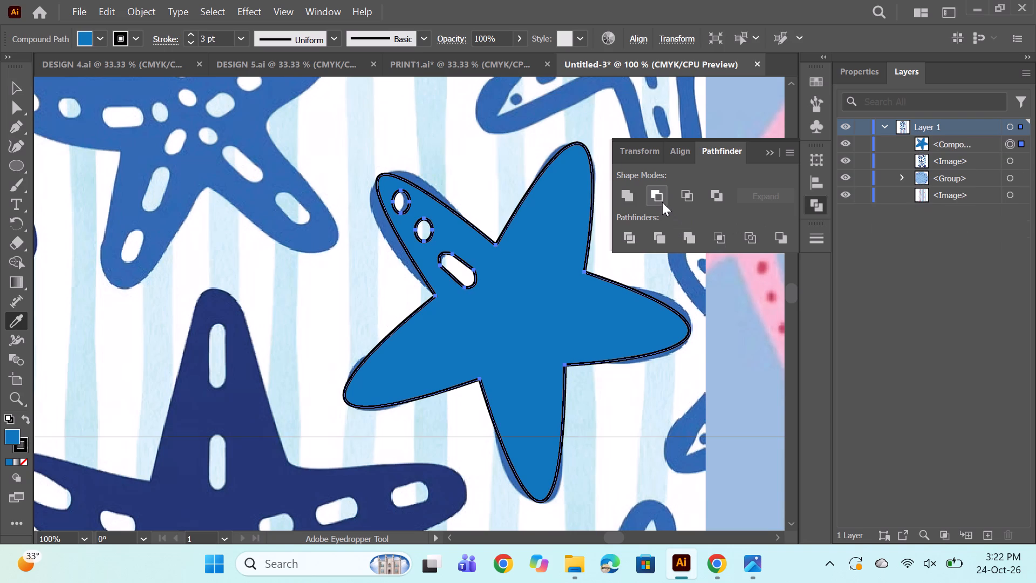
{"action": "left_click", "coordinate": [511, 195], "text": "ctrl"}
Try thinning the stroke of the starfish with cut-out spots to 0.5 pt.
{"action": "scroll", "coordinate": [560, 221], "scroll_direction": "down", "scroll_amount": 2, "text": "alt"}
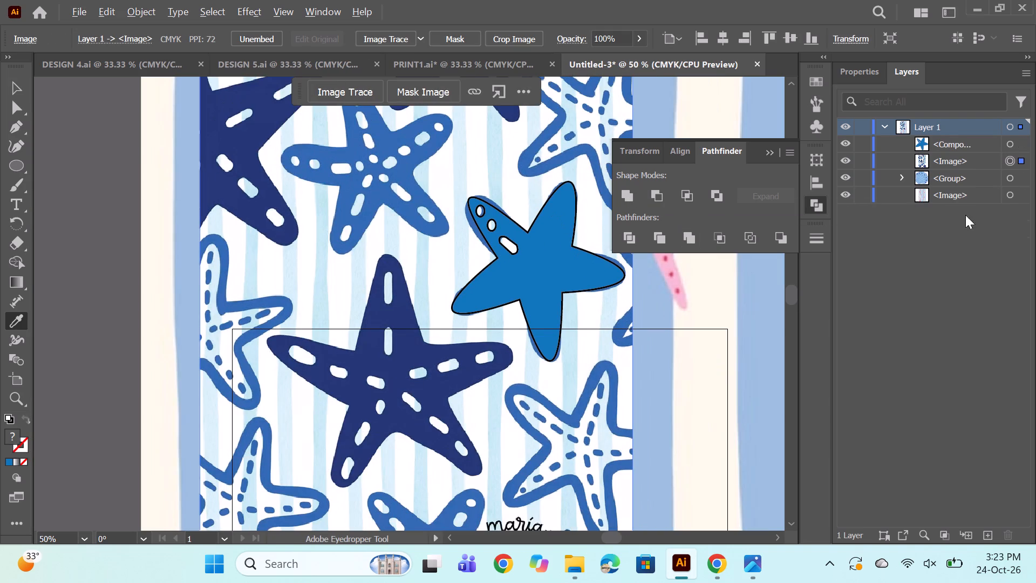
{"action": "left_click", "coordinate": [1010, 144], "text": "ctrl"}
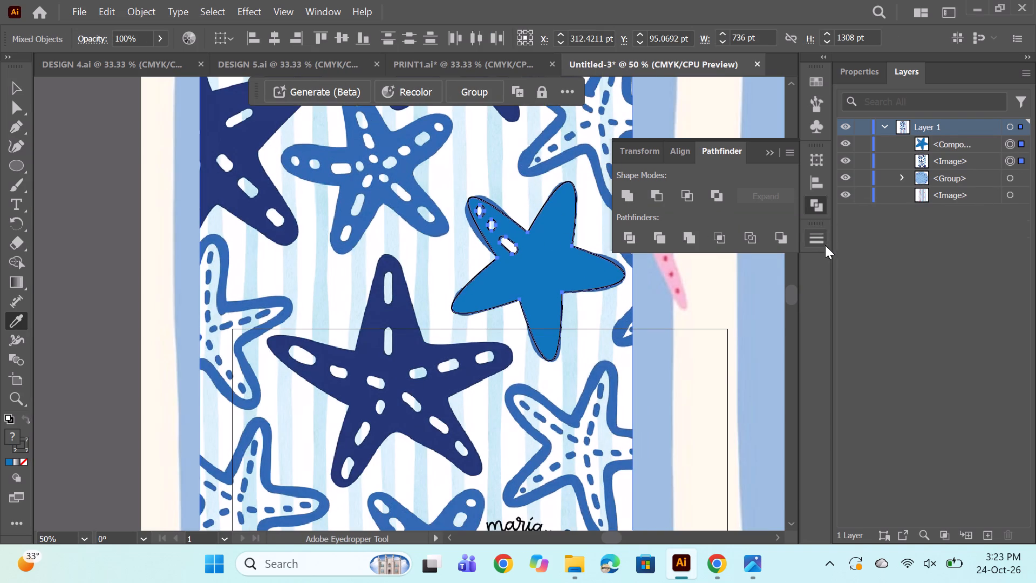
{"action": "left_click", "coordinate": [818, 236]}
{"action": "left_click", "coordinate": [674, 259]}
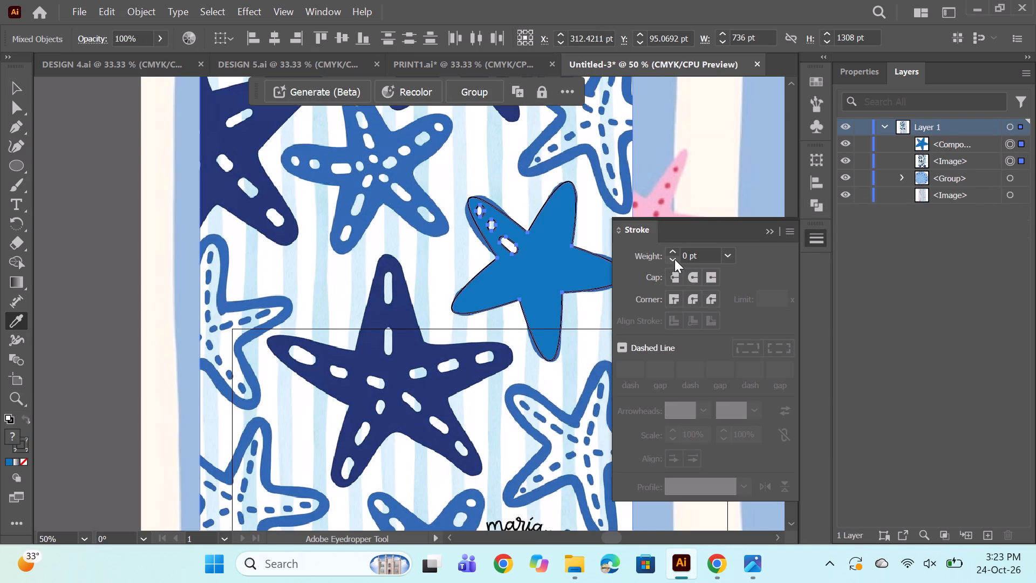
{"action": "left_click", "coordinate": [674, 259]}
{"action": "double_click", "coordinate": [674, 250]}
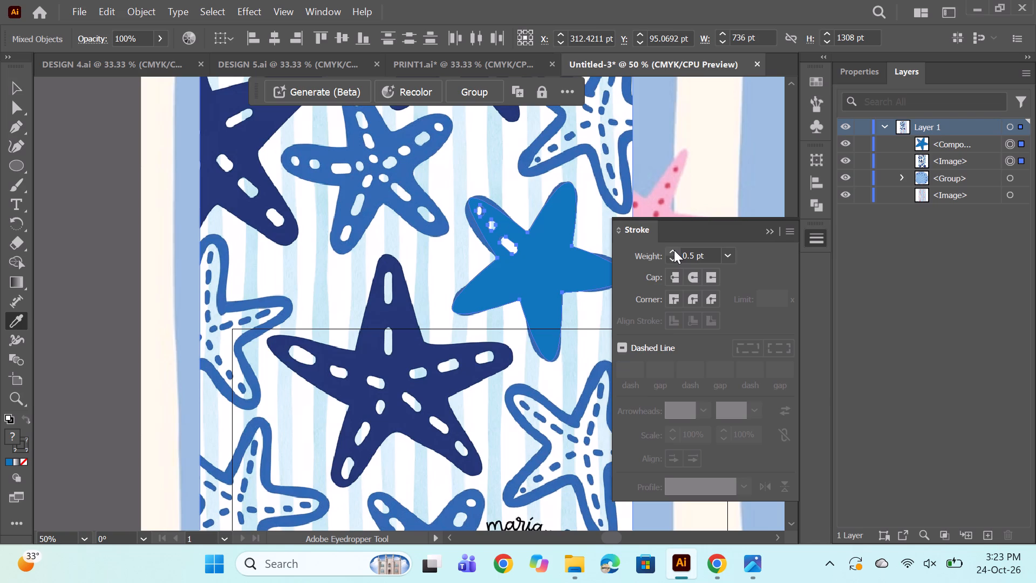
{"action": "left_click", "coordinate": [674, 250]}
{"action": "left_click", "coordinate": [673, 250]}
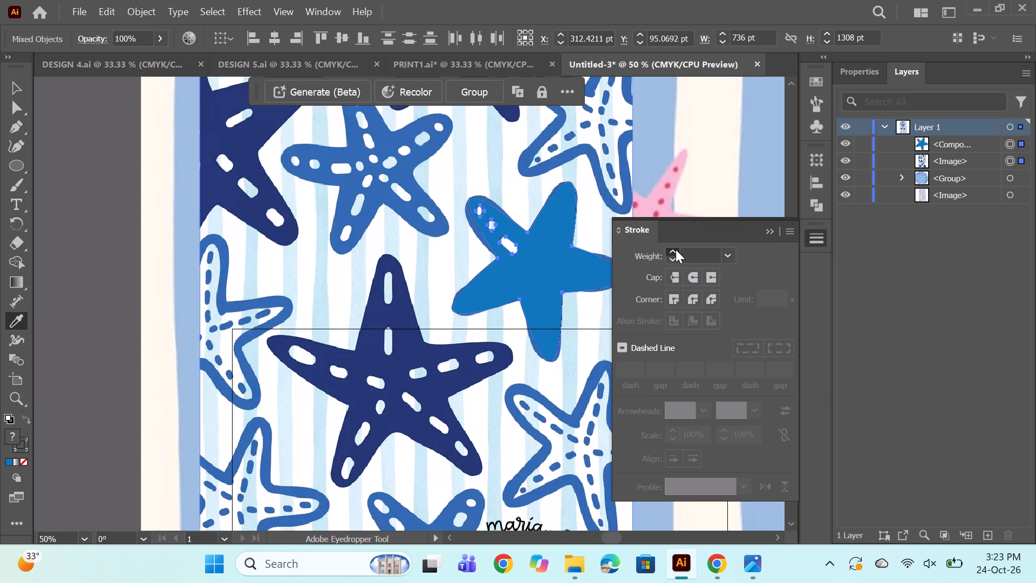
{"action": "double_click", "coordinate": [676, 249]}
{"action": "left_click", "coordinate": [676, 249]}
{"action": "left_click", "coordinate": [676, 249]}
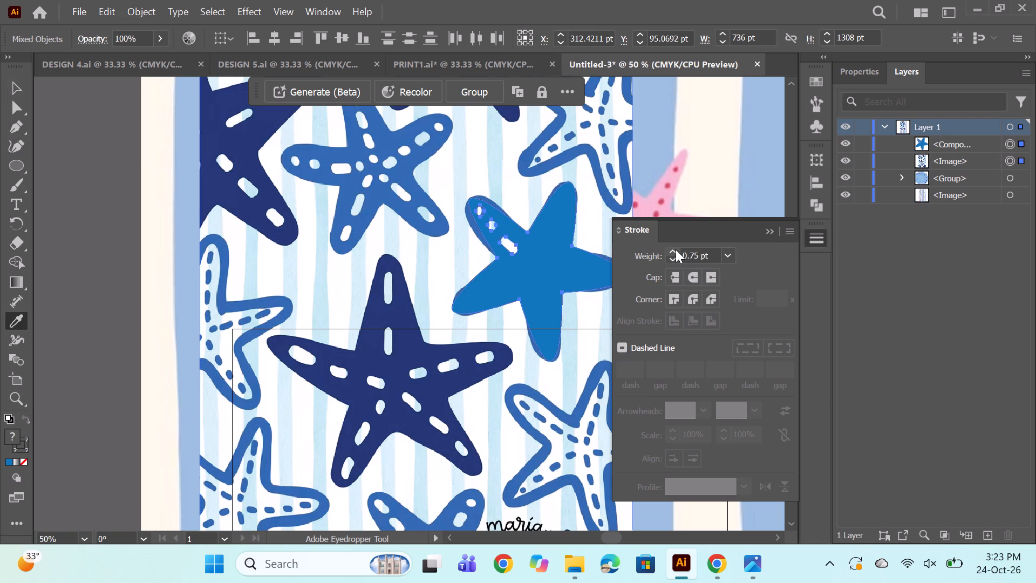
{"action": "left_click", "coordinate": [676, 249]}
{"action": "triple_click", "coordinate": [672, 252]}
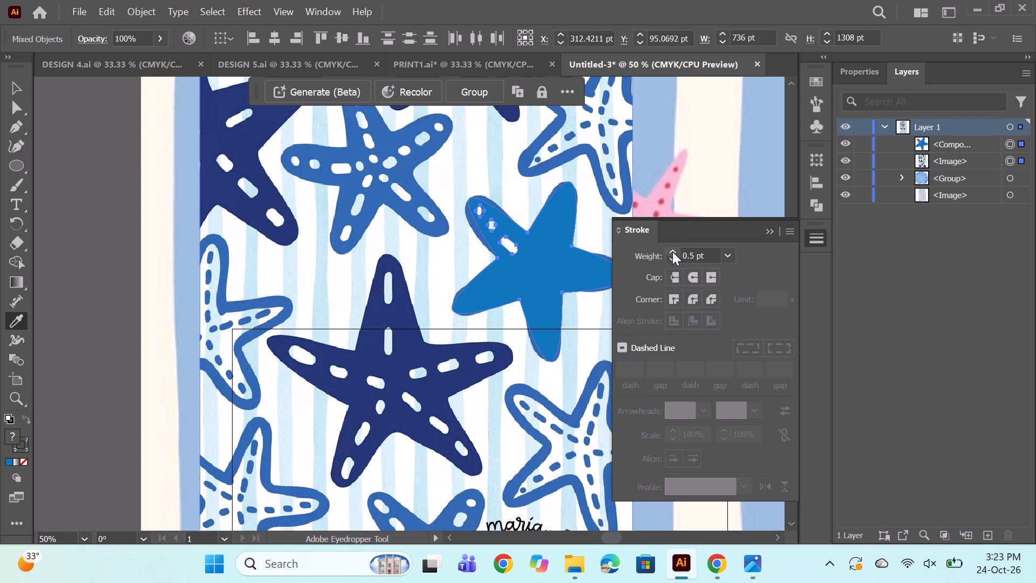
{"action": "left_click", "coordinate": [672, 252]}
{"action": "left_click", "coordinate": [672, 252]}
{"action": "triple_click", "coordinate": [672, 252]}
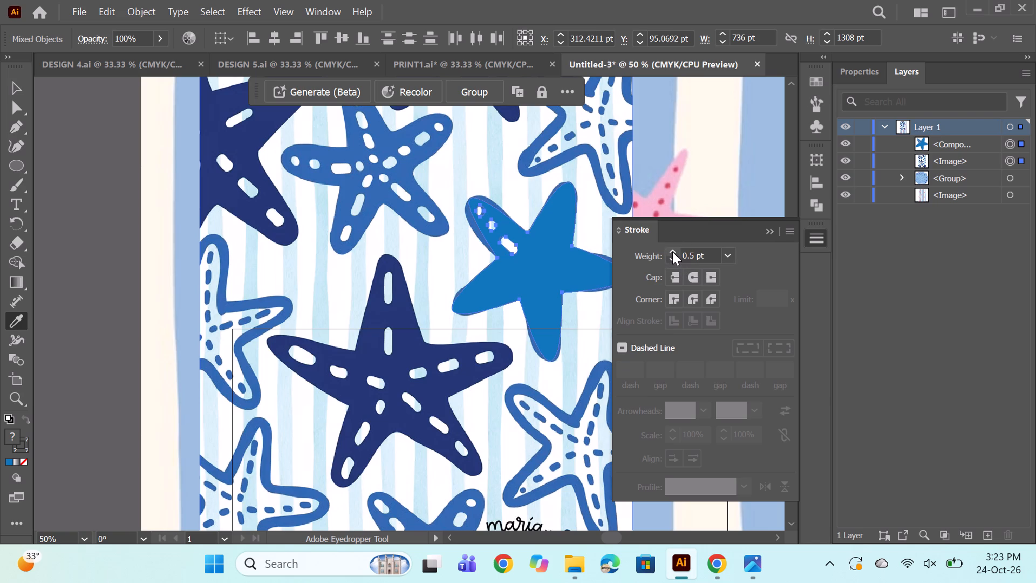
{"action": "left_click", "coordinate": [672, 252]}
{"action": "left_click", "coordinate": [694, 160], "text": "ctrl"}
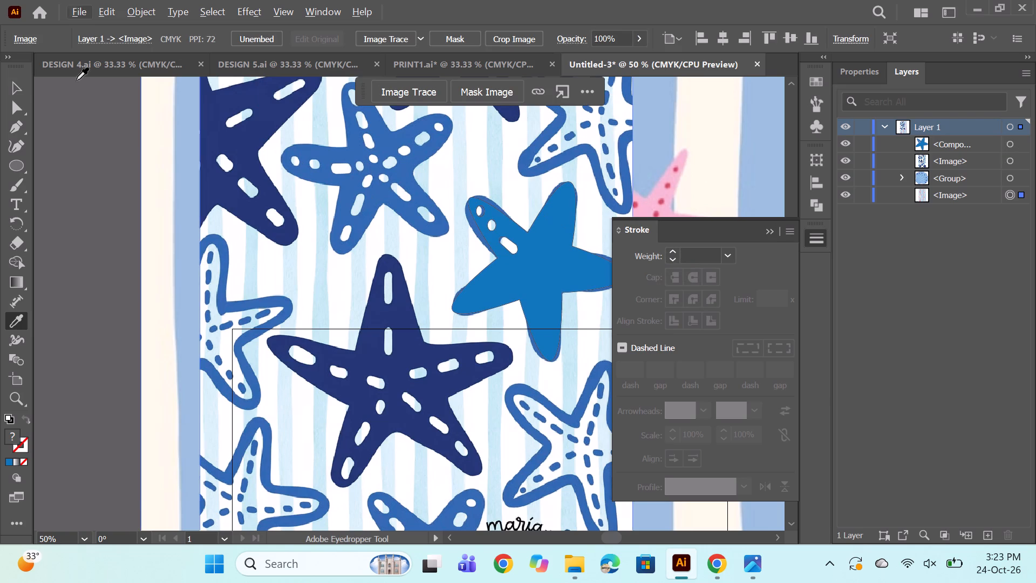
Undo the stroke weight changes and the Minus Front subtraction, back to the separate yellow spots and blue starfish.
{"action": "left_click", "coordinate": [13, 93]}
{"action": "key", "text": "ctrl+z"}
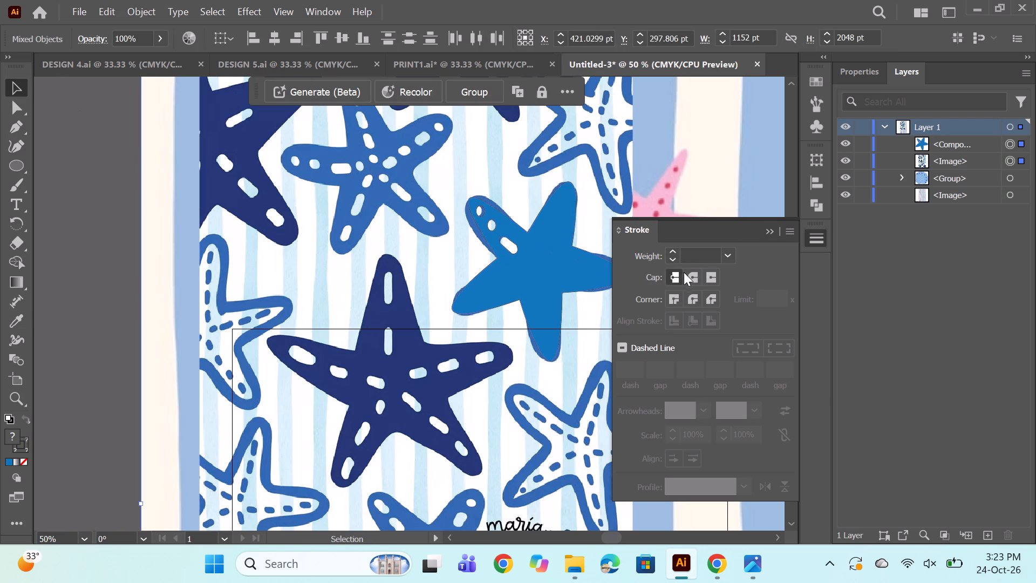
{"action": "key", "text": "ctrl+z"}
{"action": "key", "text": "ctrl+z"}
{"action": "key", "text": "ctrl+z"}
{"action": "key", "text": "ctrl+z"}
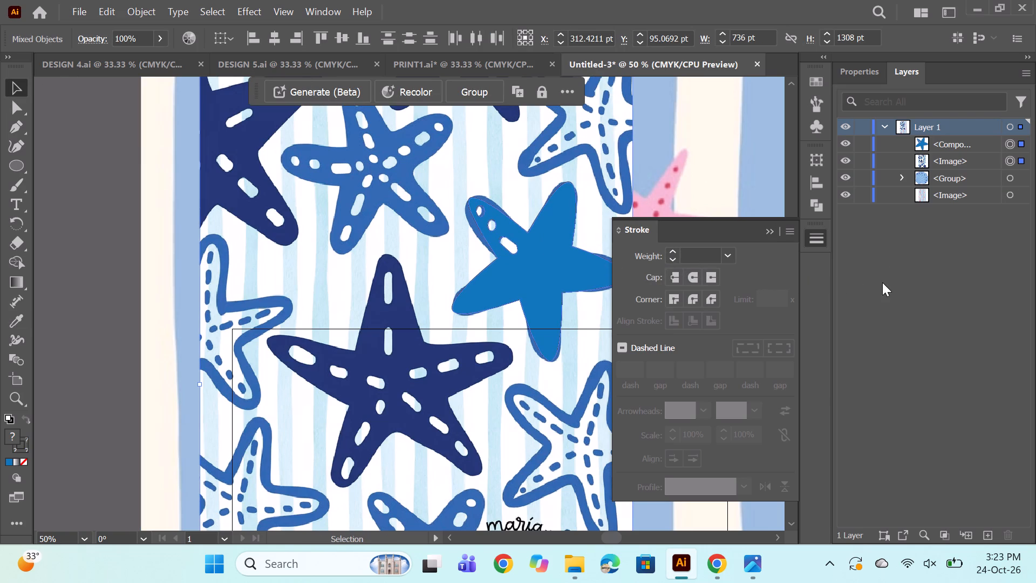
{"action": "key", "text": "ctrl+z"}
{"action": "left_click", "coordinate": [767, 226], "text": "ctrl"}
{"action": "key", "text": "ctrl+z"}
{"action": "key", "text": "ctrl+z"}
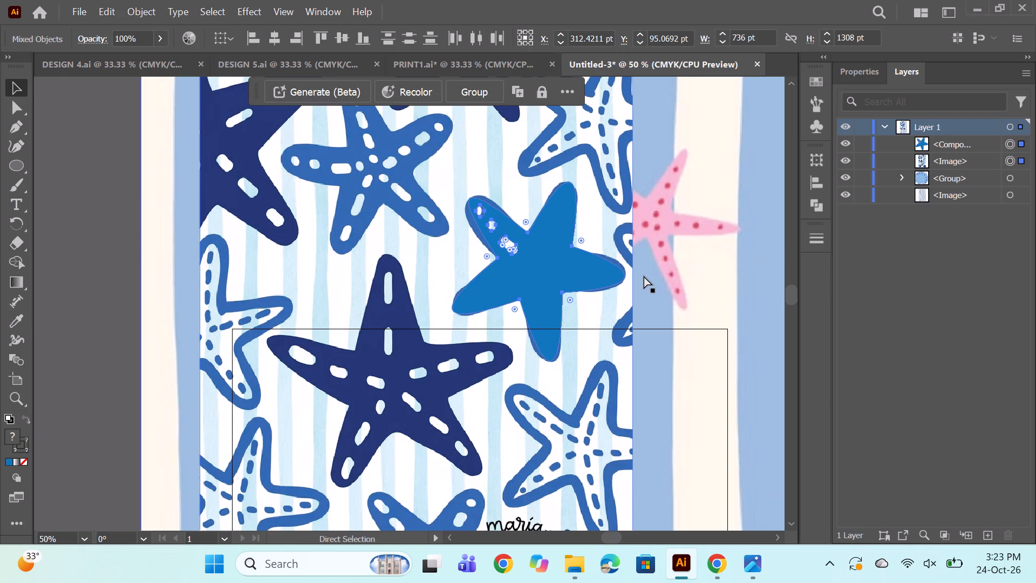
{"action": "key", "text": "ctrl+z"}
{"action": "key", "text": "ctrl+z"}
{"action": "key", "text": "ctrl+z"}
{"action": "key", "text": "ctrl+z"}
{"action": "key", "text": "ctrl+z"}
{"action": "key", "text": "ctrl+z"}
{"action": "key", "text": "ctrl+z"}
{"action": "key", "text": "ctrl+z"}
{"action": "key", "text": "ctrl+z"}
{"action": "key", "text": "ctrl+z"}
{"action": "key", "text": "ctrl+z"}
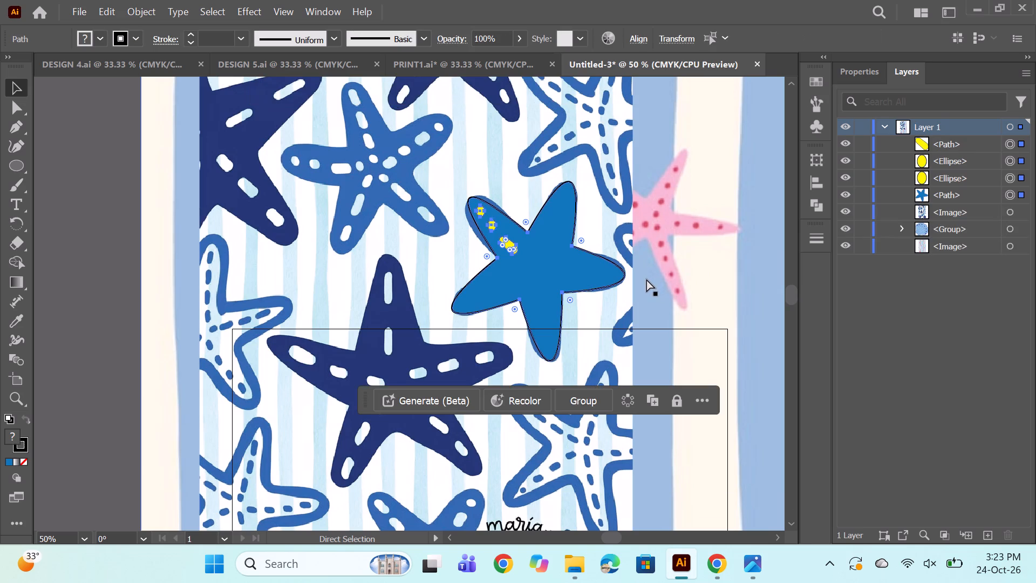
Round the inner corners of the blue starfish between its arms into small smooth curves.
{"action": "scroll", "coordinate": [506, 219], "scroll_direction": "up", "scroll_amount": 4, "text": "alt"}
{"action": "scroll", "coordinate": [248, 216], "scroll_direction": "down", "scroll_amount": 2}
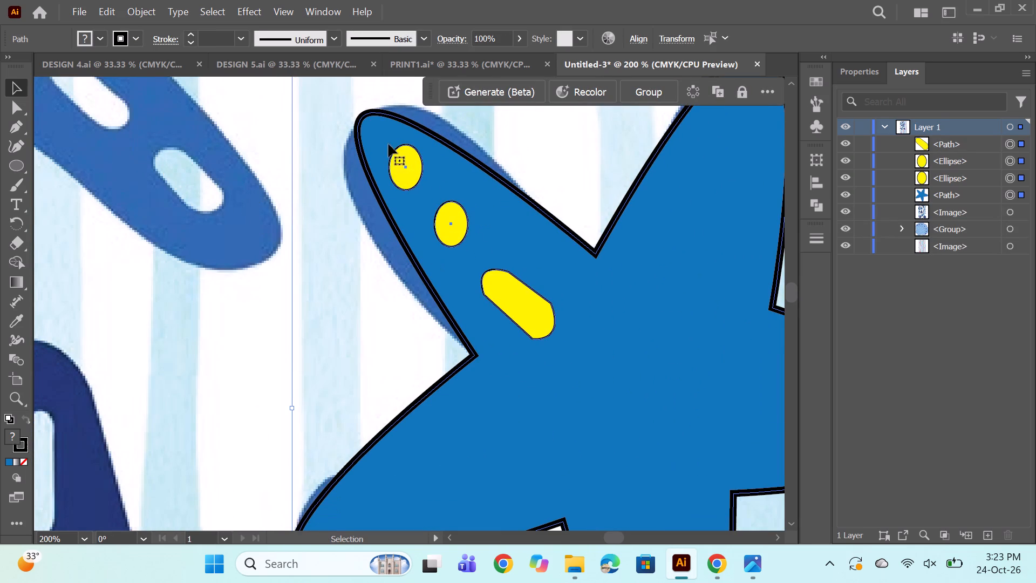
{"action": "left_click", "coordinate": [18, 89]}
{"action": "scroll", "coordinate": [459, 197], "scroll_direction": "down", "scroll_amount": 1, "text": "alt"}
{"action": "scroll", "coordinate": [542, 232], "scroll_direction": "down", "scroll_amount": 3}
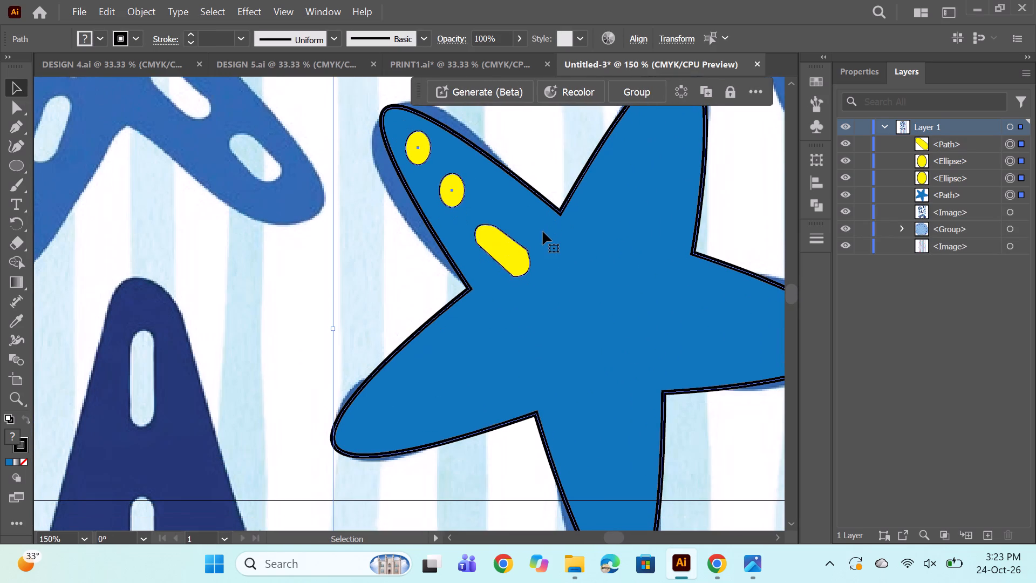
{"action": "left_click", "coordinate": [11, 126]}
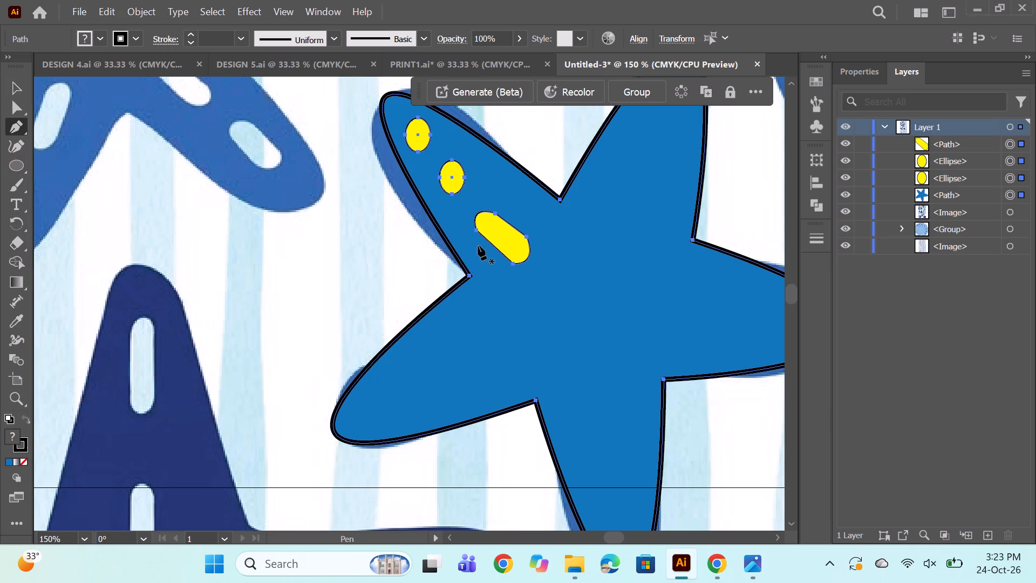
{"action": "left_click", "coordinate": [513, 267], "text": "ctrl"}
{"action": "left_click_drag", "start_coordinate": [517, 253], "coordinate": [528, 232], "text": "ctrl"}
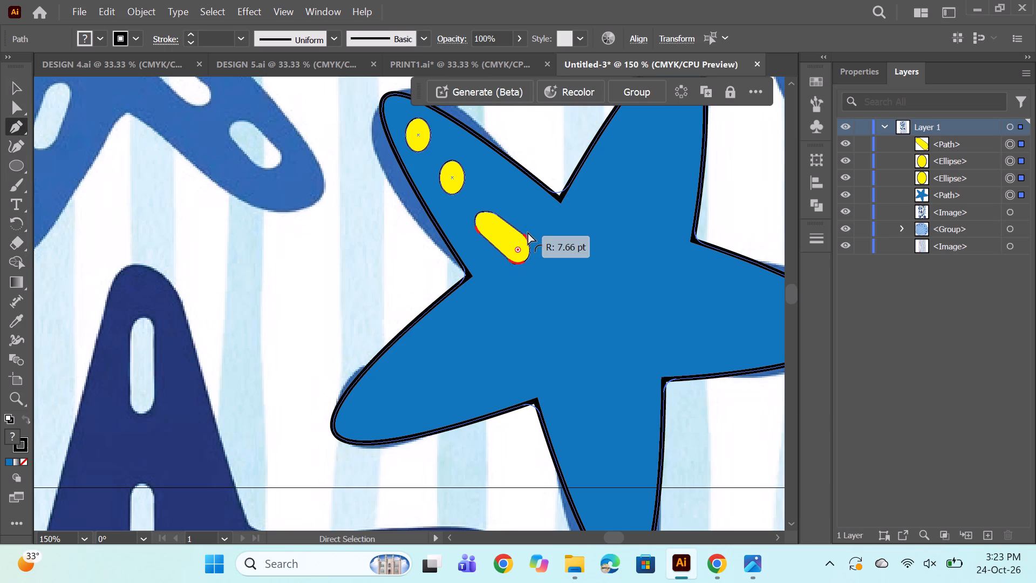
{"action": "left_click_drag", "start_coordinate": [528, 232], "coordinate": [526, 233], "text": "ctrl"}
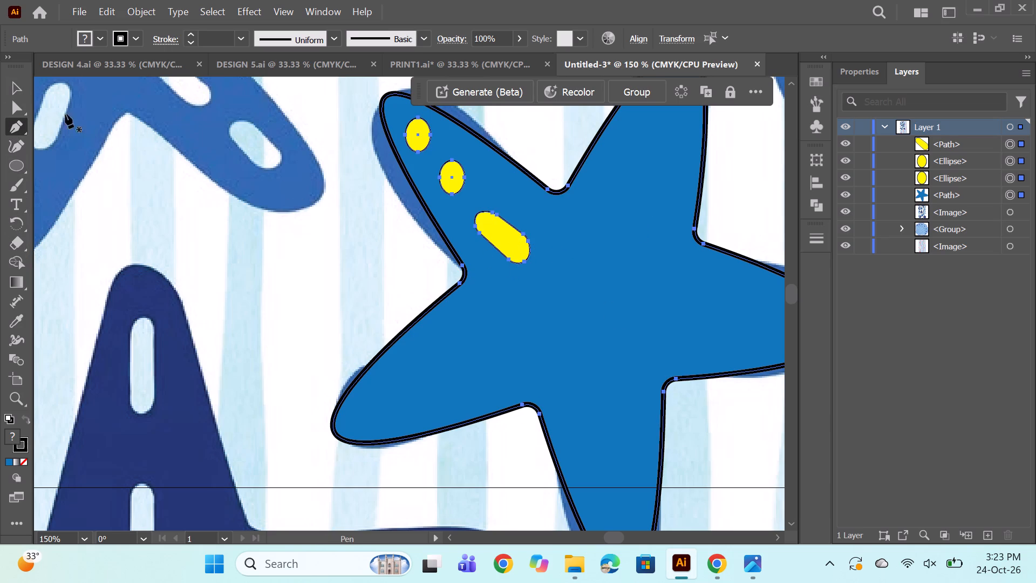
Copy the two yellow ellipses and the dash onto the starfish's lower-left arm, rotating the dash to follow the arm.
{"action": "left_click", "coordinate": [19, 86]}
{"action": "scroll", "coordinate": [280, 198], "scroll_direction": "down", "scroll_amount": 1, "text": "alt"}
{"action": "key", "text": "space"}
{"action": "left_click_drag", "start_coordinate": [548, 339], "coordinate": [474, 336]}
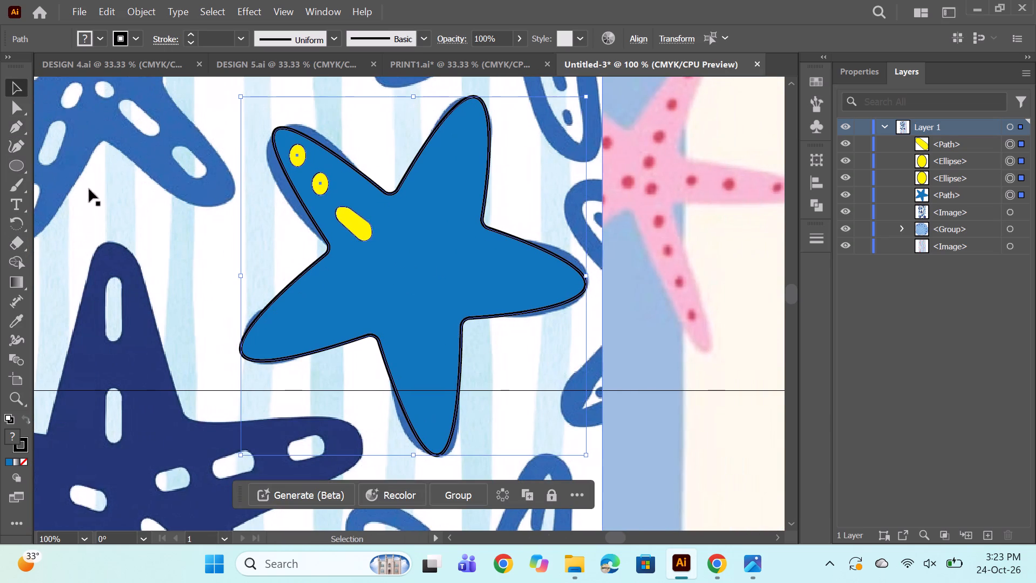
{"action": "left_click", "coordinate": [201, 172]}
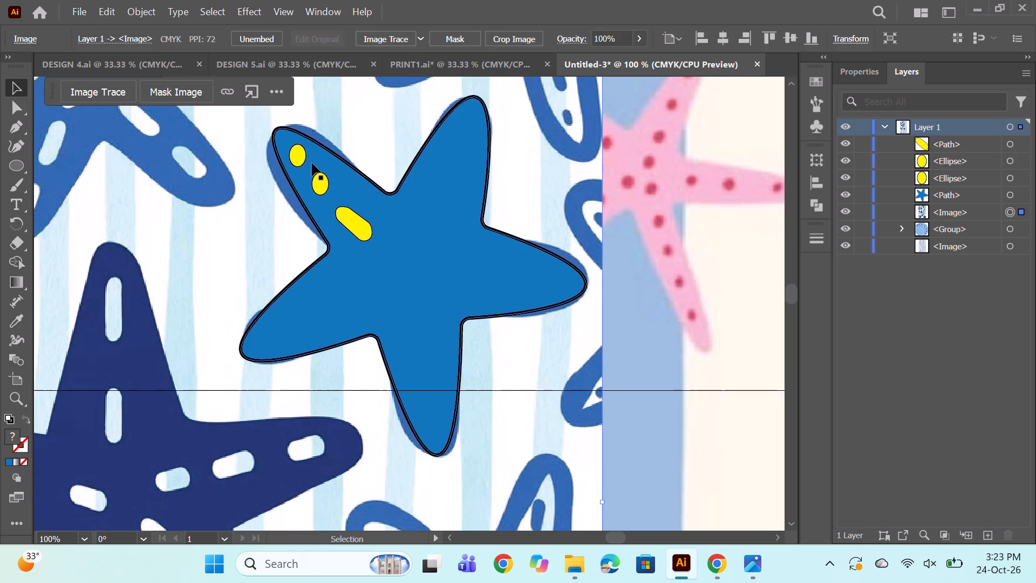
{"action": "left_click_drag", "start_coordinate": [298, 155], "coordinate": [267, 335], "text": "alt"}
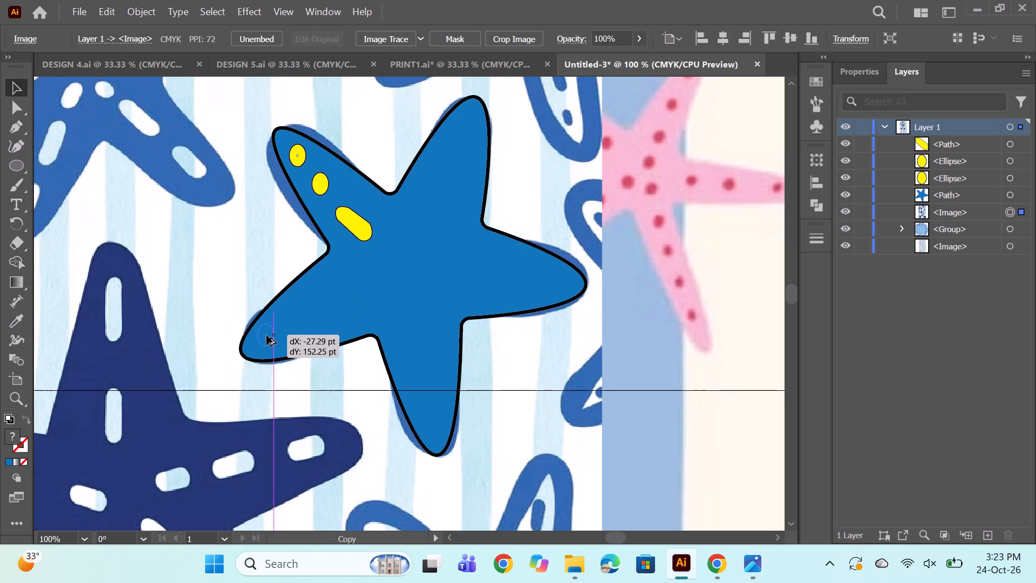
{"action": "left_click_drag", "start_coordinate": [267, 335], "coordinate": [268, 339], "text": "alt"}
{"action": "left_click_drag", "start_coordinate": [323, 187], "coordinate": [299, 333], "text": "alt"}
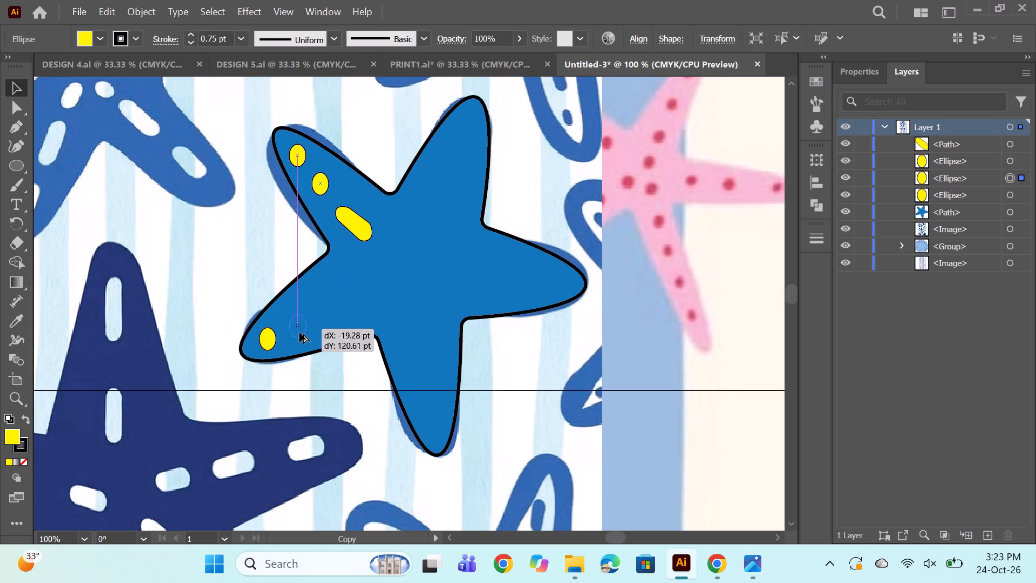
{"action": "left_click_drag", "start_coordinate": [299, 333], "coordinate": [302, 322], "text": "alt"}
{"action": "left_click_drag", "start_coordinate": [364, 228], "coordinate": [357, 273]}
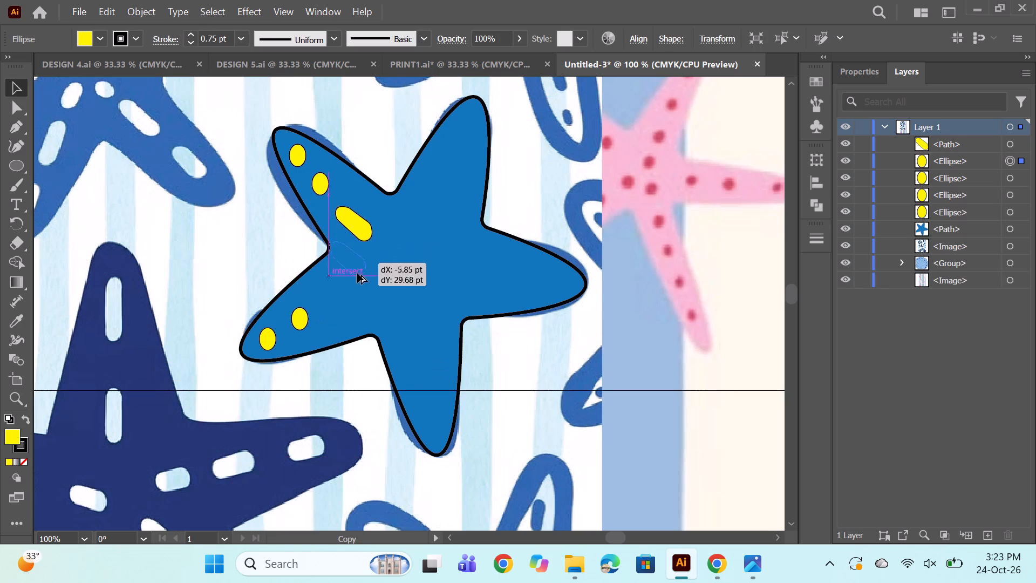
{"action": "left_click_drag", "start_coordinate": [357, 273], "coordinate": [352, 308]}
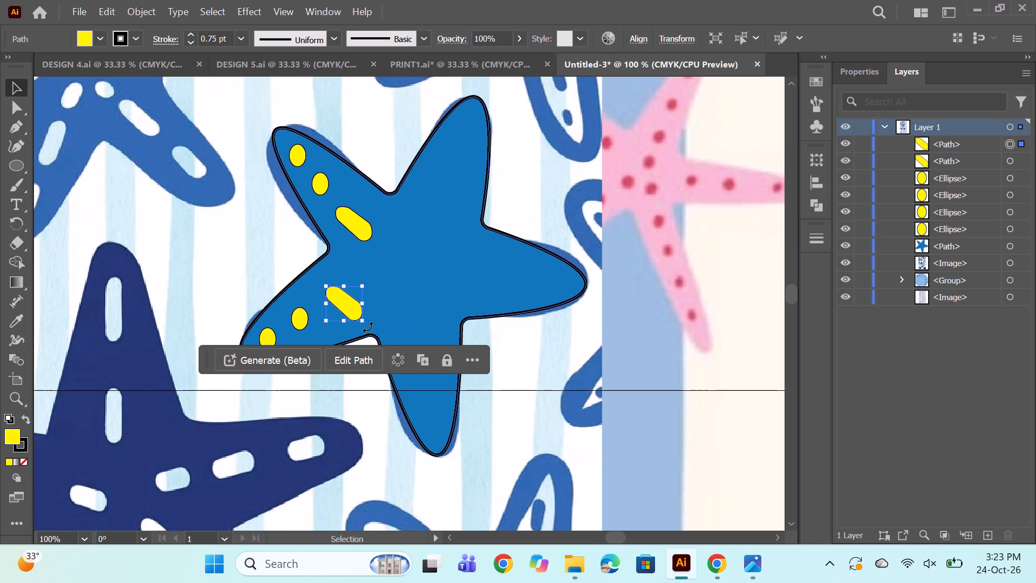
{"action": "left_click_drag", "start_coordinate": [367, 327], "coordinate": [382, 291]}
{"action": "left_click_drag", "start_coordinate": [349, 300], "coordinate": [354, 289]}
{"action": "left_click", "coordinate": [226, 246]}
Place three copied yellow ellipses and one copied dash along the starfish's bottom arm, rotating the dash to near vertical.
{"action": "left_click_drag", "start_coordinate": [301, 316], "coordinate": [333, 335], "text": "alt"}
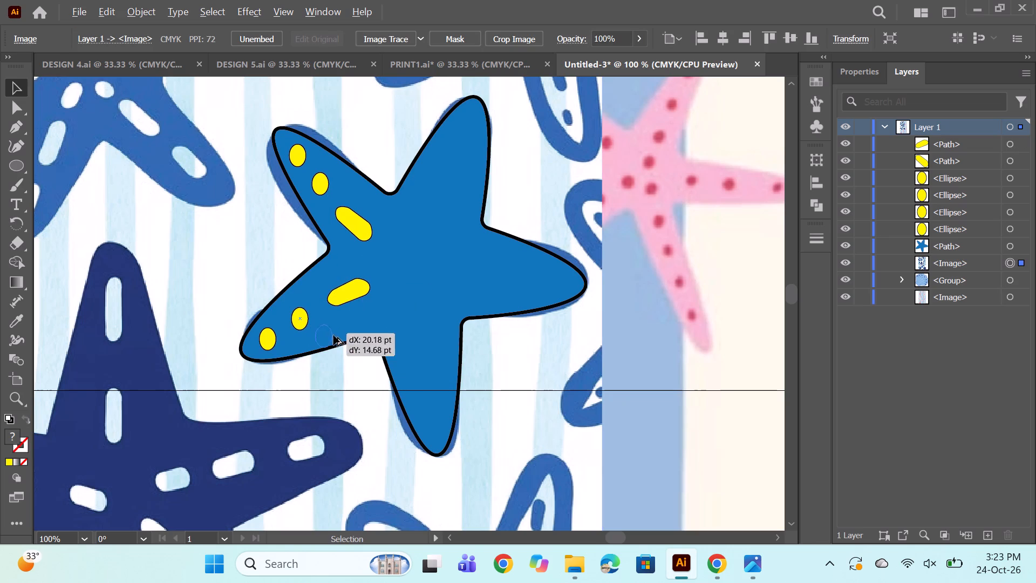
{"action": "left_click_drag", "start_coordinate": [333, 335], "coordinate": [432, 418], "text": "alt"}
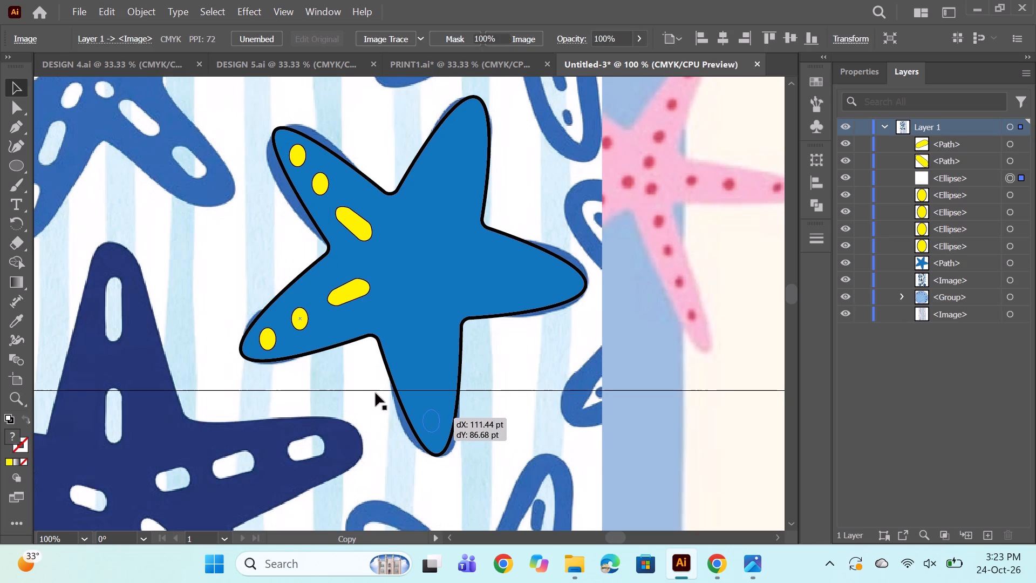
{"action": "left_click_drag", "start_coordinate": [268, 339], "coordinate": [423, 381], "text": "alt"}
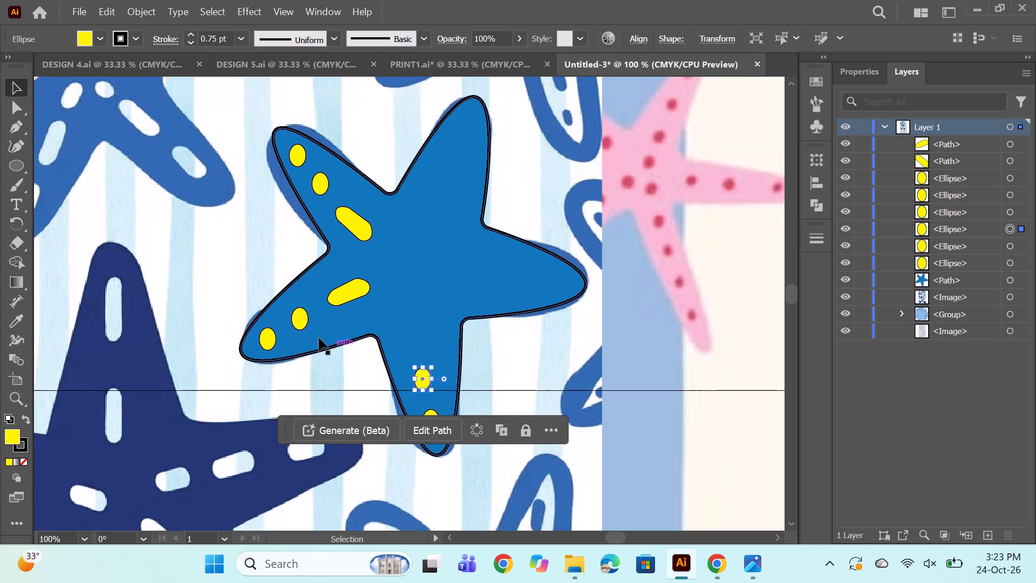
{"action": "left_click_drag", "start_coordinate": [298, 320], "coordinate": [426, 342], "text": "alt"}
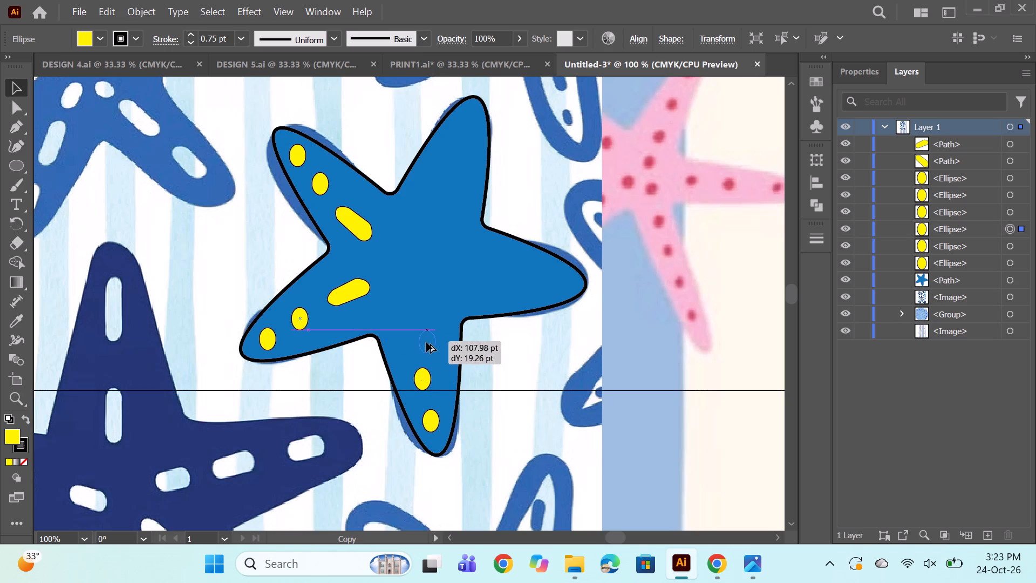
{"action": "left_click_drag", "start_coordinate": [426, 342], "coordinate": [424, 339], "text": "alt"}
{"action": "left_click_drag", "start_coordinate": [356, 282], "coordinate": [422, 289], "text": "alt"}
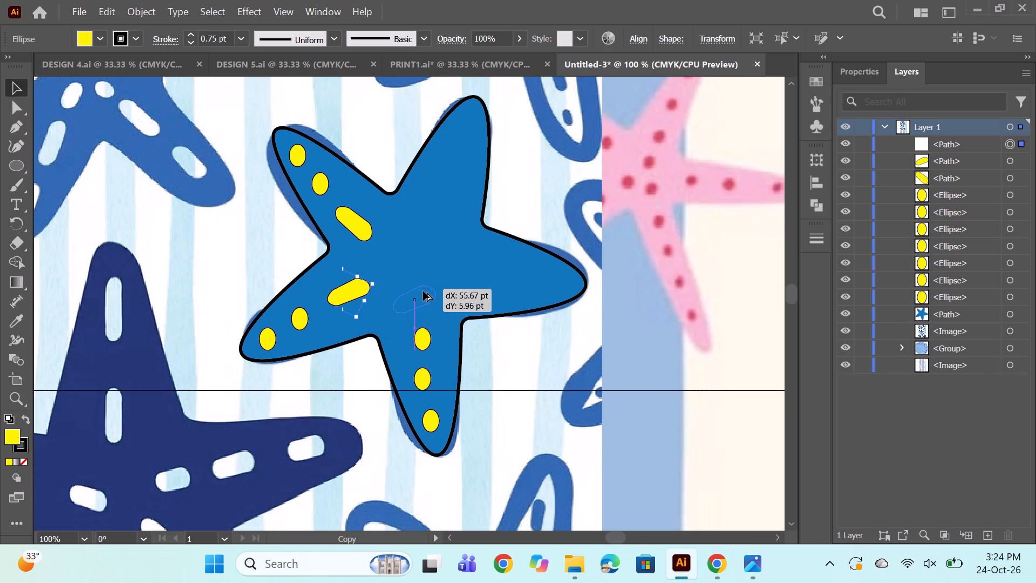
{"action": "left_click_drag", "start_coordinate": [387, 313], "coordinate": [411, 327]}
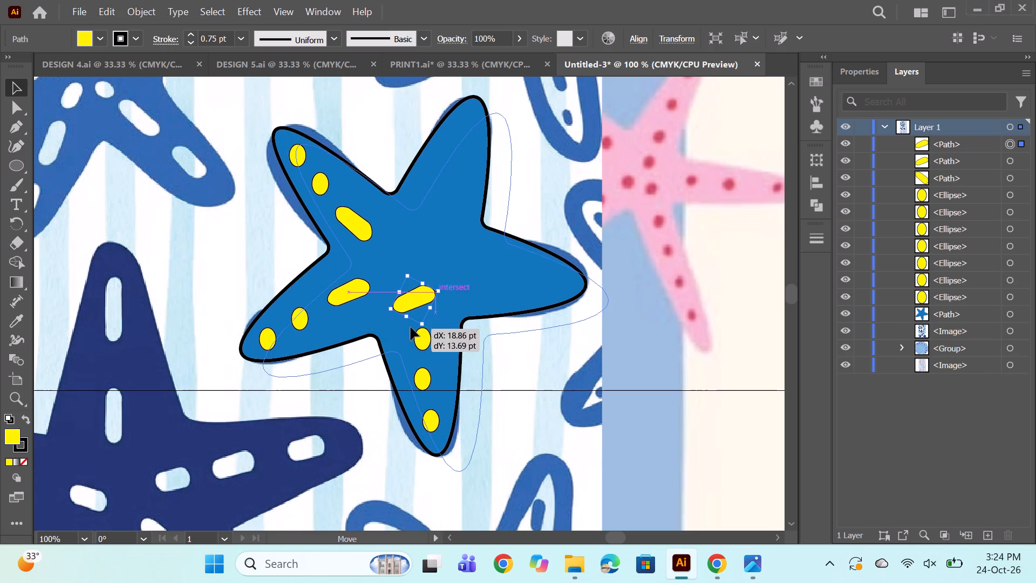
{"action": "left_click_drag", "start_coordinate": [411, 327], "coordinate": [409, 327]}
{"action": "key", "text": "ctrl+z"}
{"action": "left_click", "coordinate": [405, 307]}
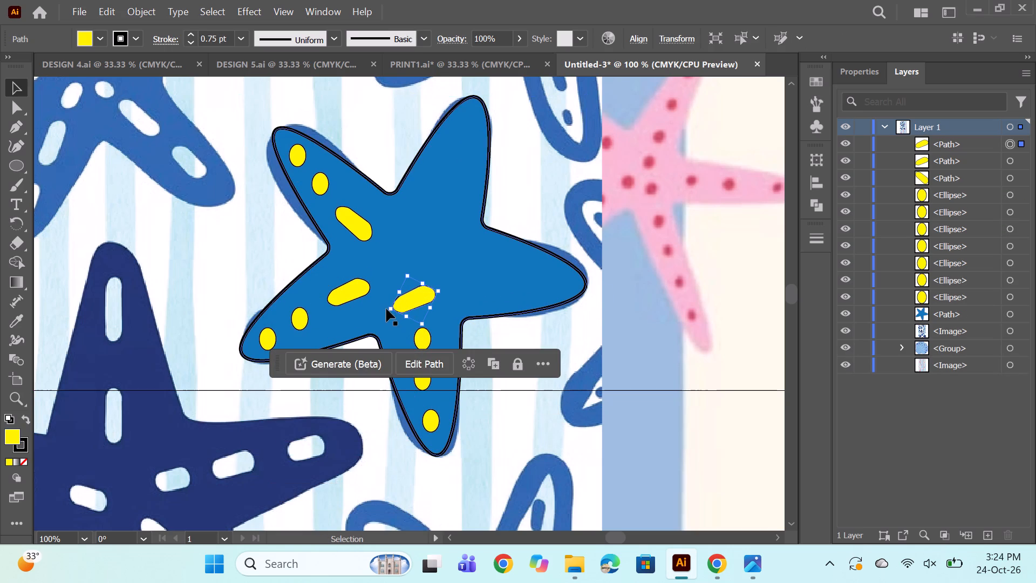
{"action": "left_click_drag", "start_coordinate": [386, 313], "coordinate": [414, 329]}
{"action": "left_click", "coordinate": [490, 310]}
Copy two yellow ellipses and a dash onto the starfish's right arm, angling the dash along the arm towards the centre.
{"action": "left_click_drag", "start_coordinate": [425, 335], "coordinate": [464, 320], "text": "alt"}
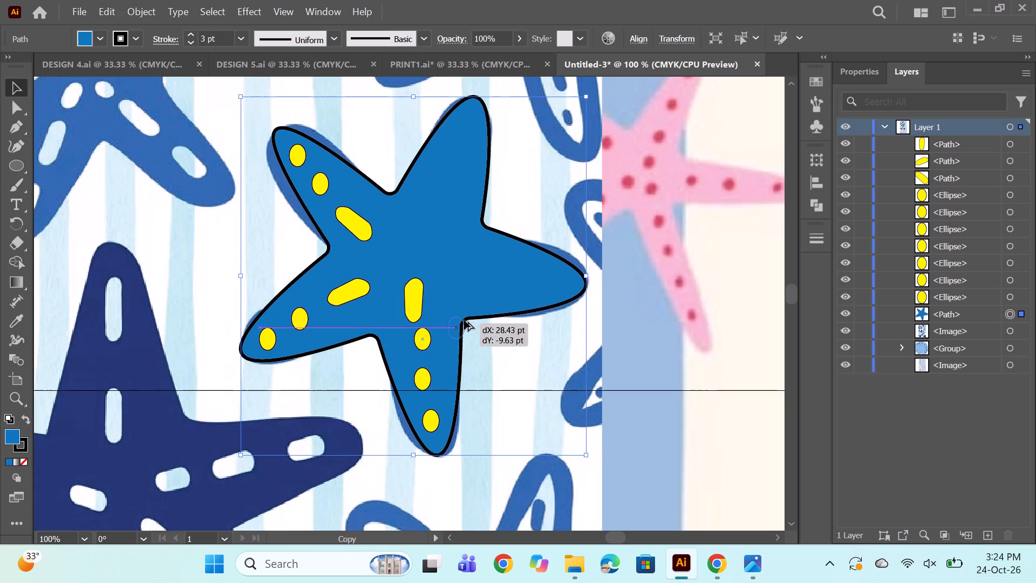
{"action": "left_click_drag", "start_coordinate": [464, 320], "coordinate": [555, 281], "text": "alt"}
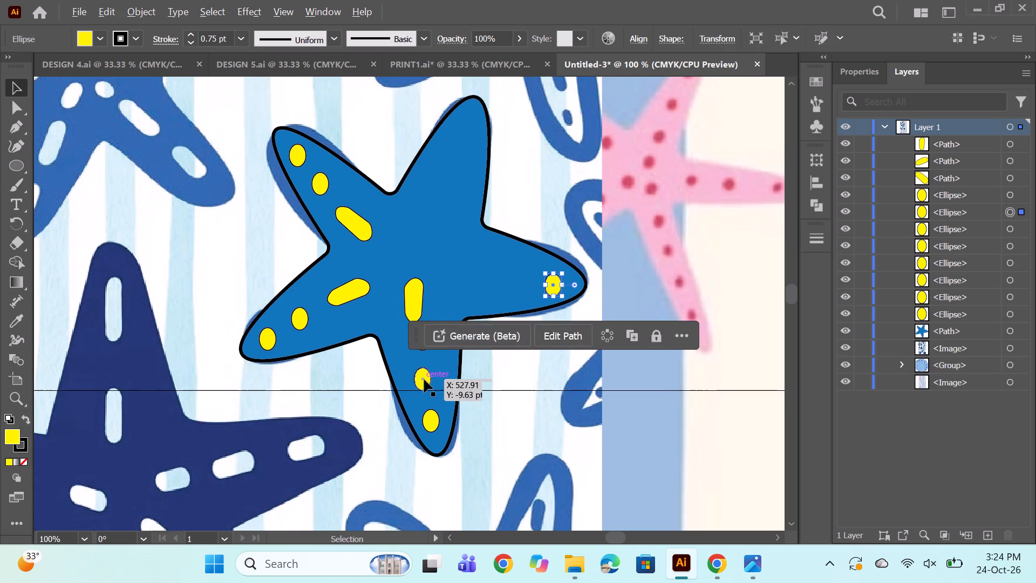
{"action": "left_click_drag", "start_coordinate": [424, 379], "coordinate": [509, 281], "text": "alt"}
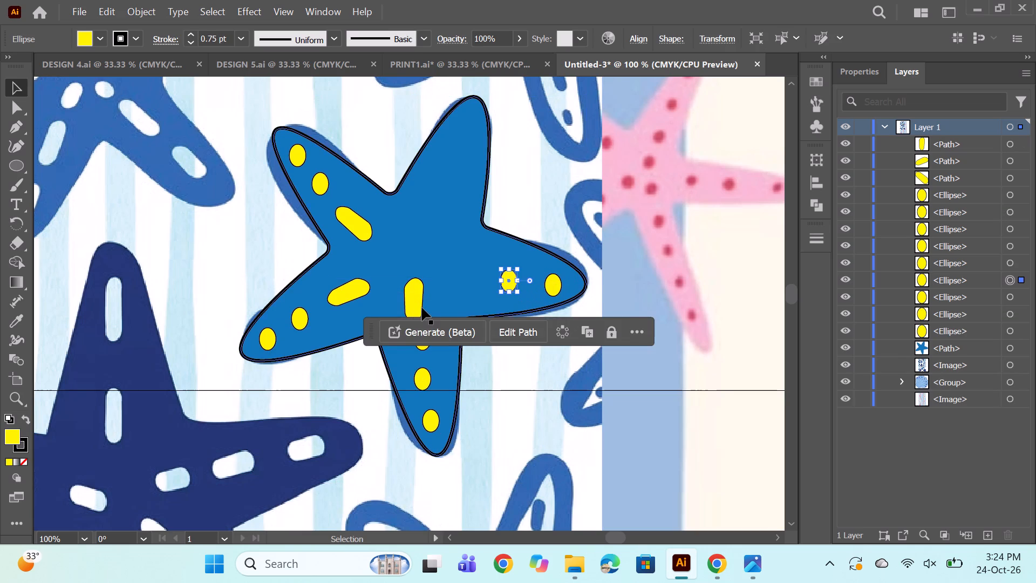
{"action": "left_click_drag", "start_coordinate": [420, 308], "coordinate": [467, 280], "text": "alt"}
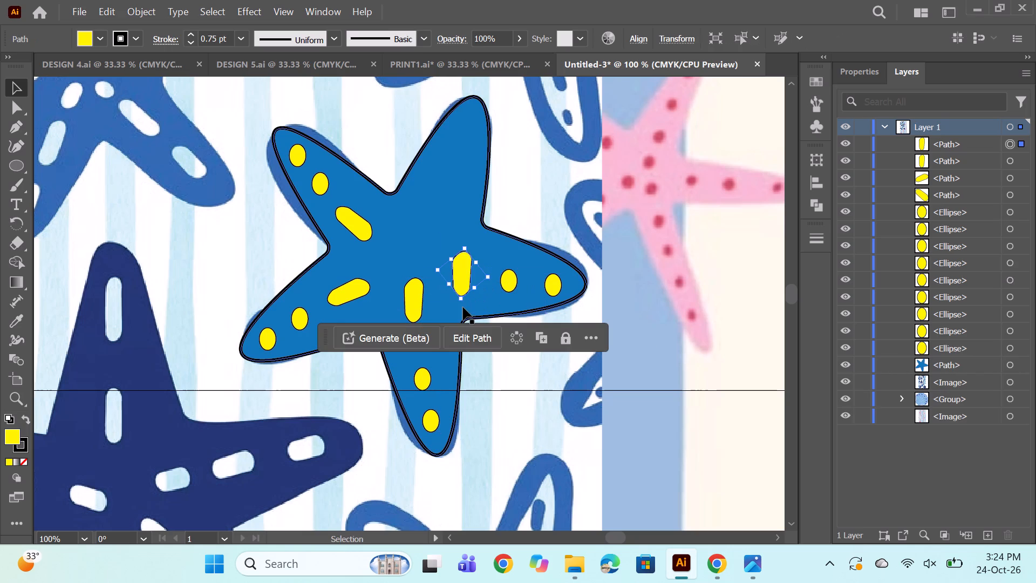
{"action": "left_click_drag", "start_coordinate": [464, 304], "coordinate": [503, 281]}
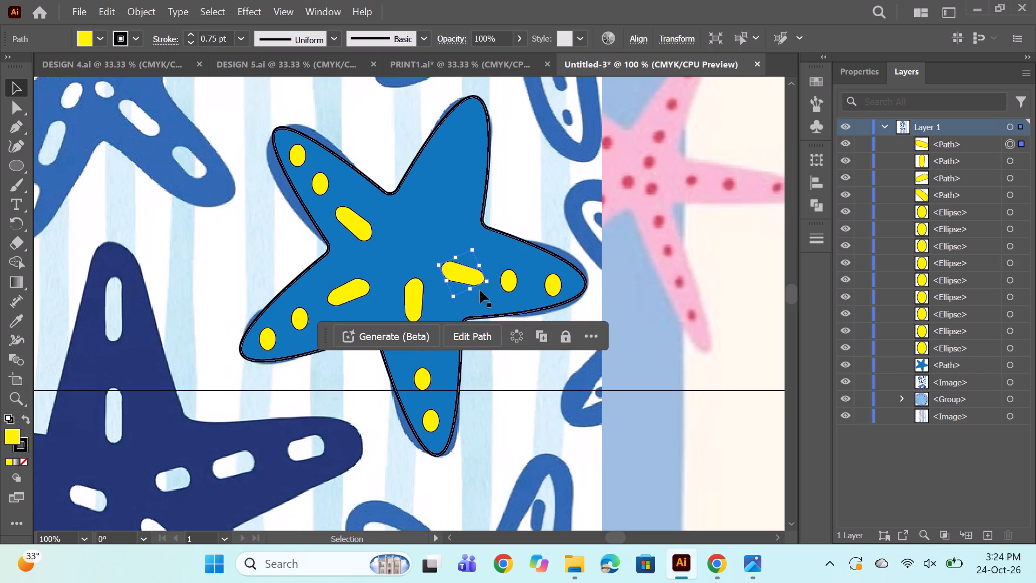
{"action": "left_click_drag", "start_coordinate": [461, 274], "coordinate": [452, 265]}
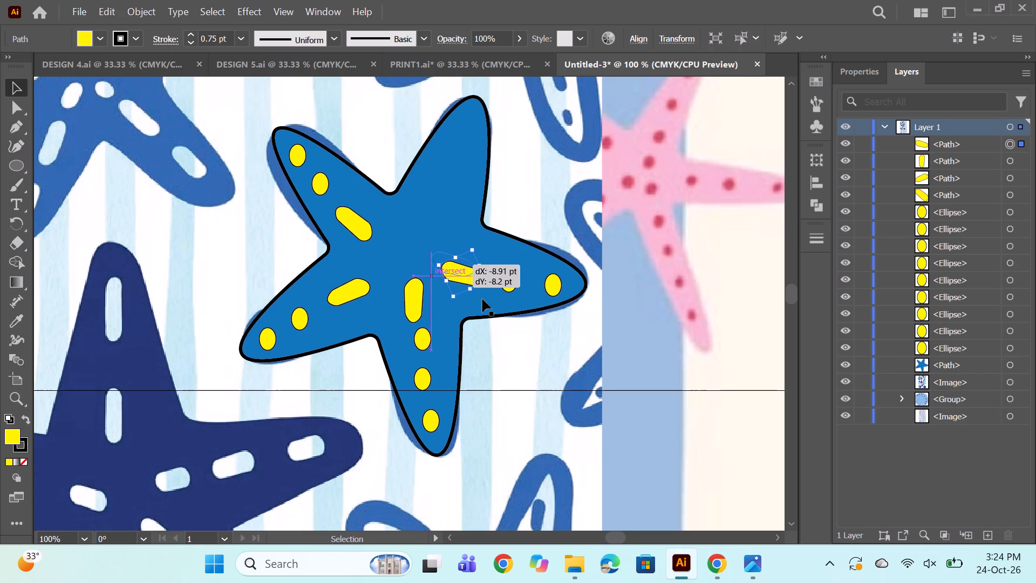
Copy two yellow ellipses and a dash onto the starfish's upper-right arm, rotating the dash steeper to follow the arm.
{"action": "left_click_drag", "start_coordinate": [512, 281], "coordinate": [471, 135], "text": "alt"}
{"action": "left_click_drag", "start_coordinate": [428, 342], "coordinate": [469, 205], "text": "alt"}
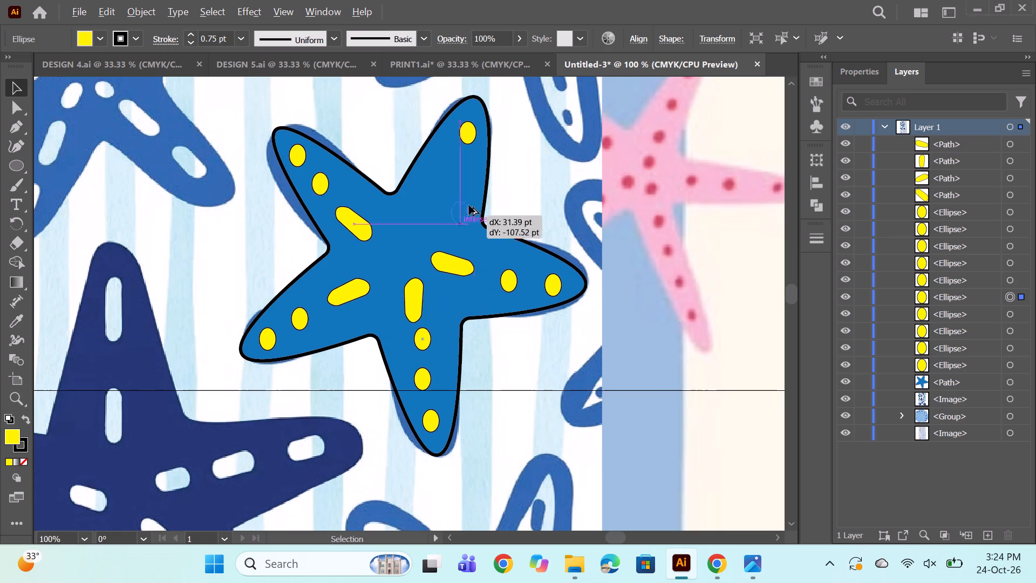
{"action": "left_click_drag", "start_coordinate": [469, 205], "coordinate": [452, 175], "text": "alt"}
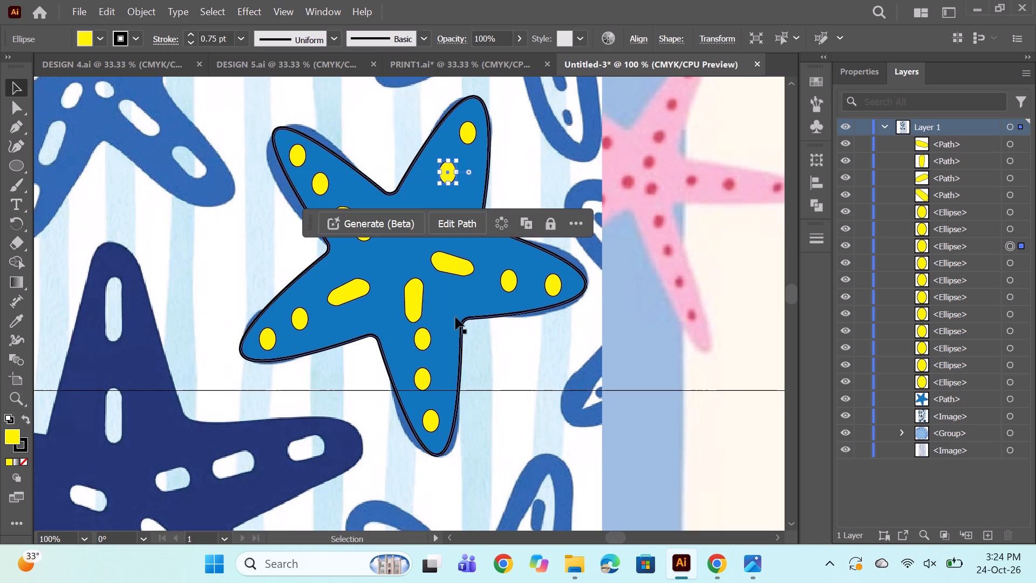
{"action": "left_click_drag", "start_coordinate": [346, 291], "coordinate": [422, 211], "text": "alt"}
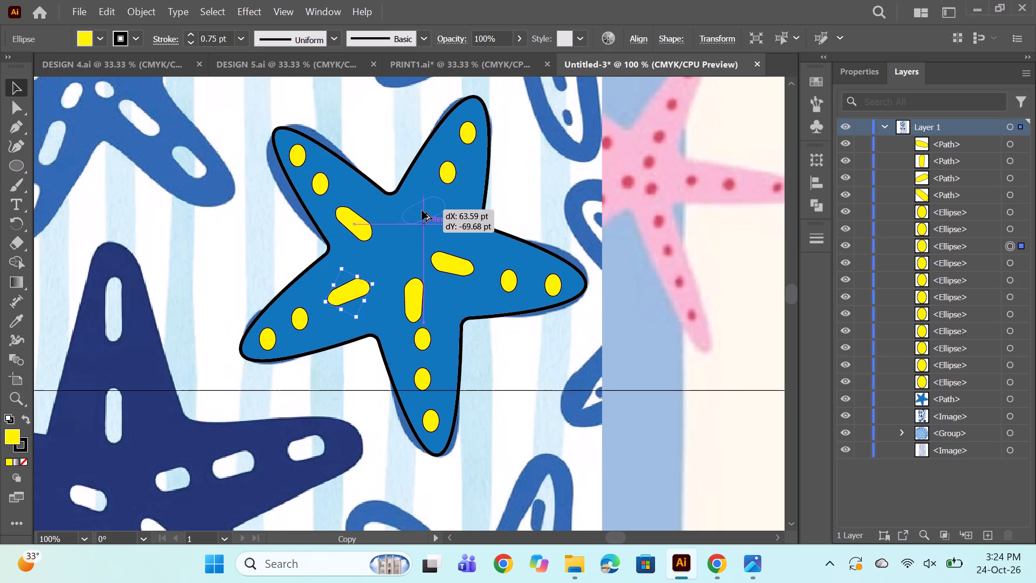
{"action": "left_click_drag", "start_coordinate": [422, 211], "coordinate": [421, 208], "text": "alt"}
{"action": "left_click_drag", "start_coordinate": [398, 227], "coordinate": [401, 234]}
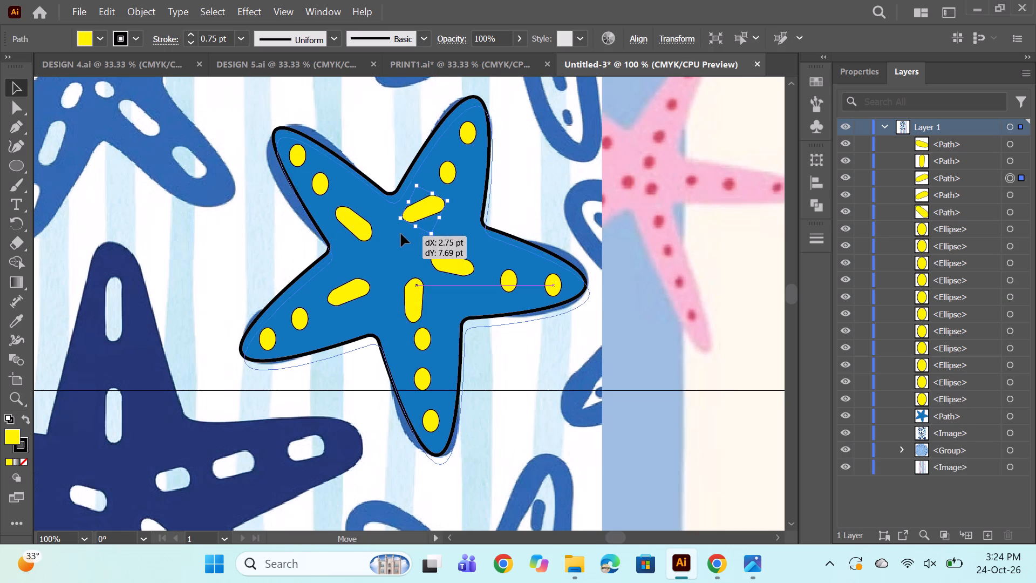
{"action": "left_click_drag", "start_coordinate": [401, 234], "coordinate": [403, 237]}
{"action": "key", "text": "ctrl+z"}
{"action": "left_click", "coordinate": [419, 215]}
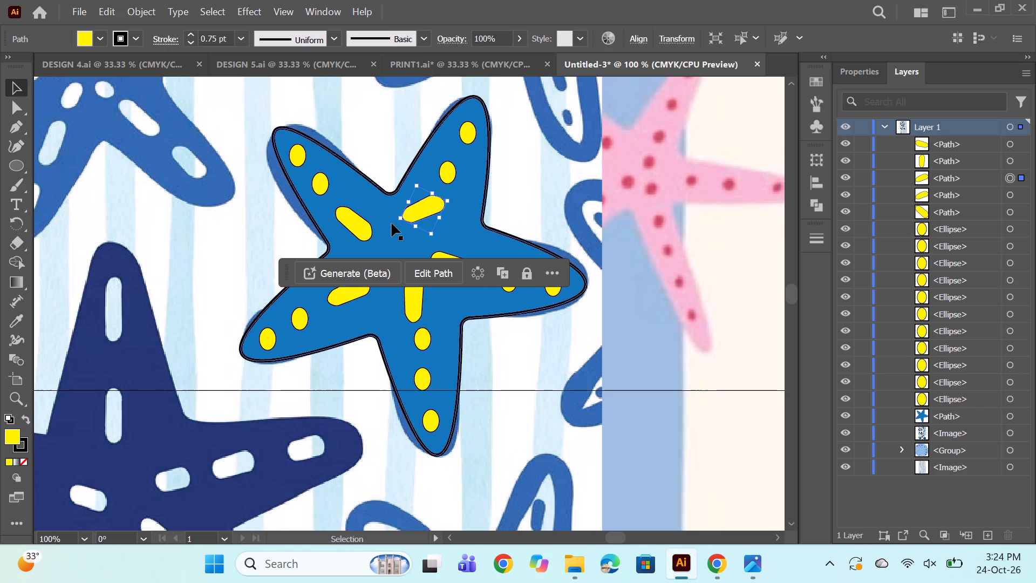
{"action": "left_click", "coordinate": [396, 222], "text": "alt"}
{"action": "left_click", "coordinate": [411, 212]}
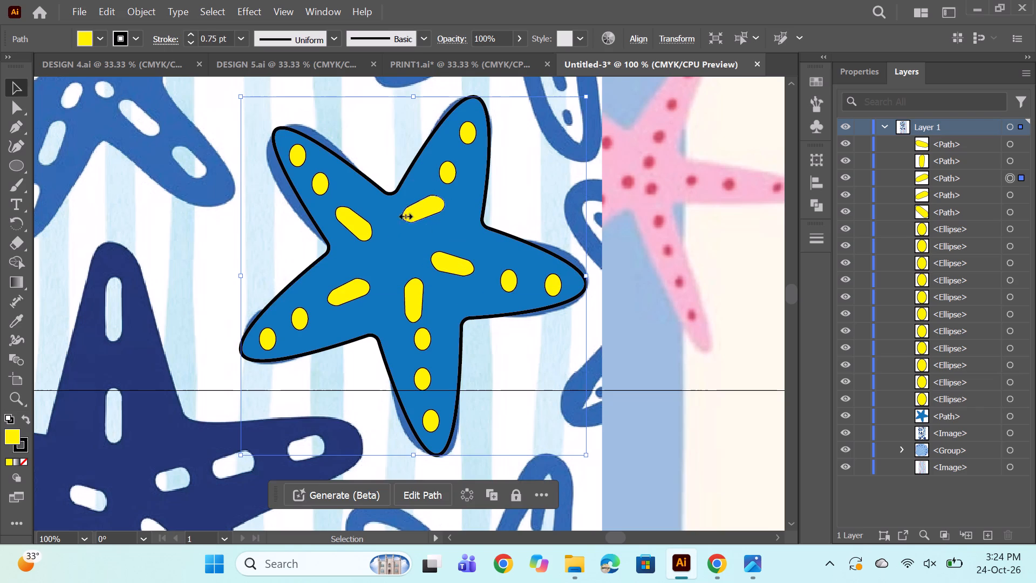
{"action": "left_click_drag", "start_coordinate": [394, 220], "coordinate": [401, 236], "text": "alt"}
{"action": "key", "text": "Down"}
{"action": "key", "text": "Right"}
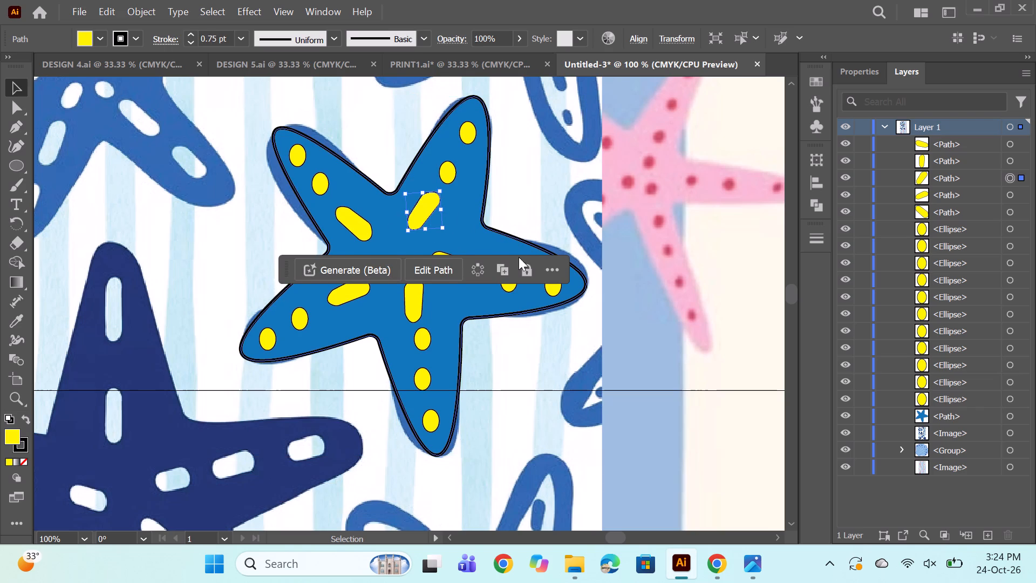
{"action": "left_click", "coordinate": [541, 189]}
Select the starfish with all its yellow ellipses and dashes, and subtract them from it with Pathfinder Minus Front.
{"action": "scroll", "coordinate": [443, 240], "scroll_direction": "down", "scroll_amount": 2, "text": "alt"}
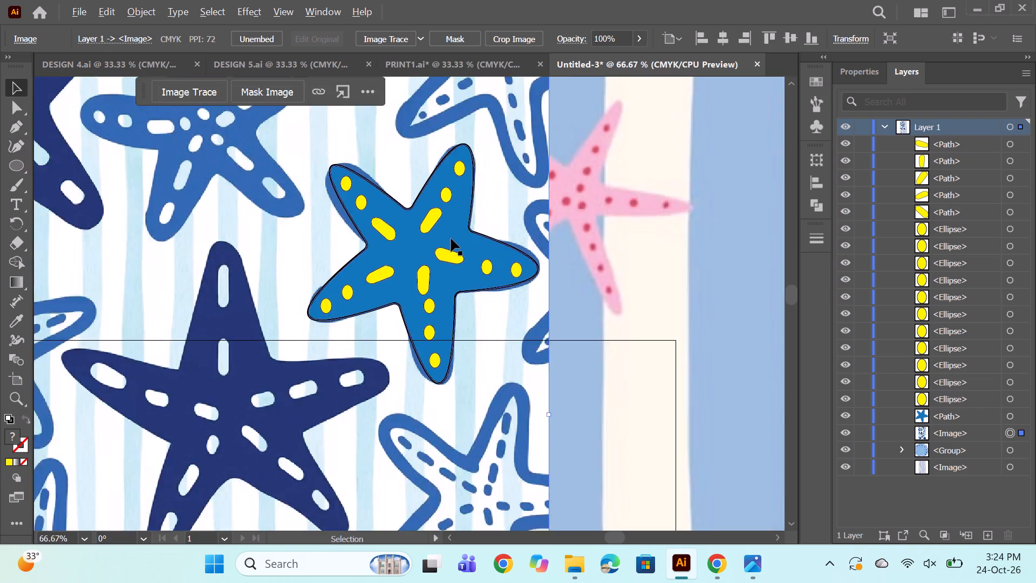
{"action": "scroll", "coordinate": [493, 201], "scroll_direction": "down", "scroll_amount": 1, "text": "alt"}
{"action": "scroll", "coordinate": [498, 205], "scroll_direction": "up", "scroll_amount": 1, "text": "alt"}
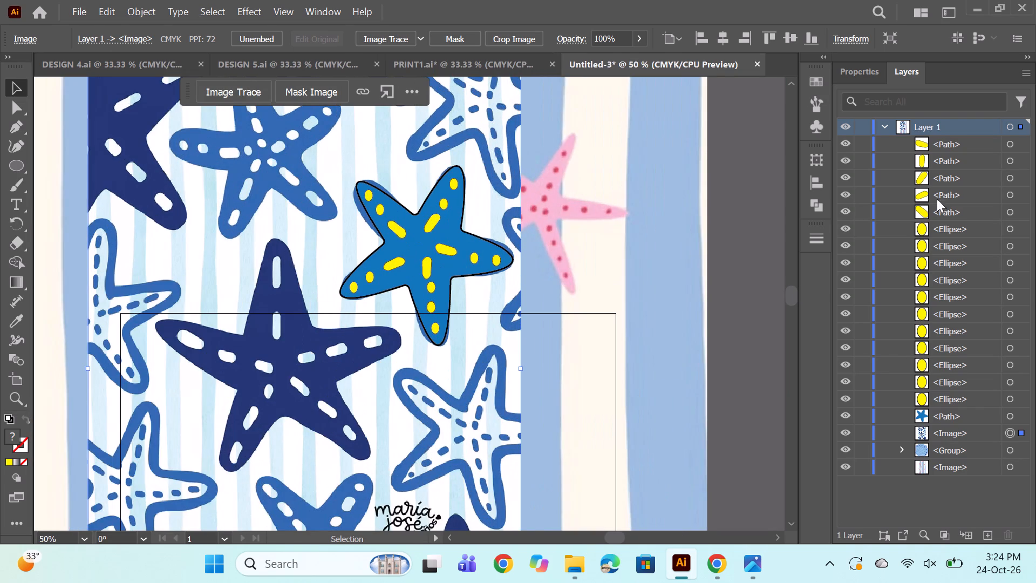
{"action": "left_click", "coordinate": [1007, 147]}
{"action": "left_click", "coordinate": [1010, 417], "text": "shift"}
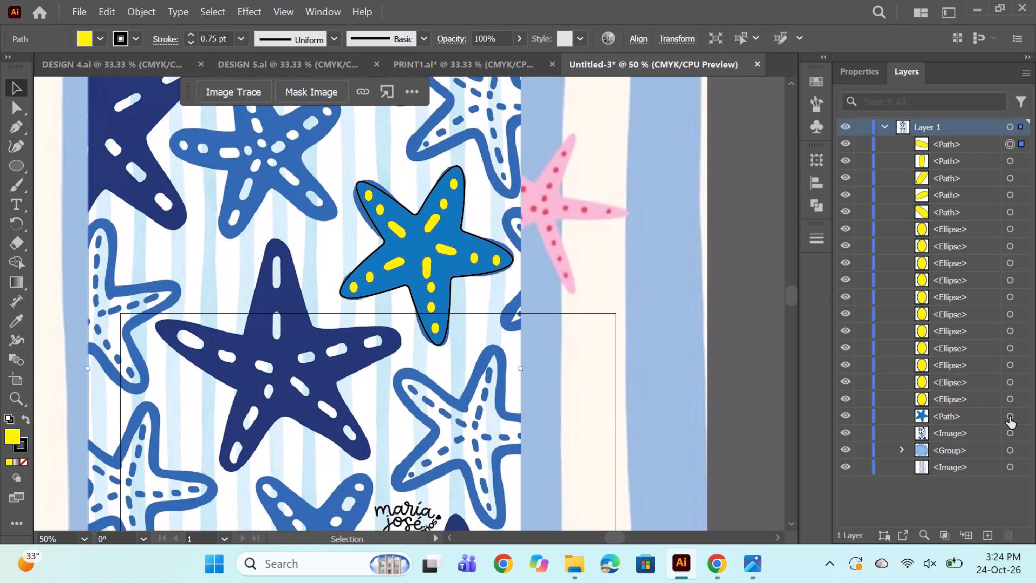
{"action": "left_click", "coordinate": [813, 208]}
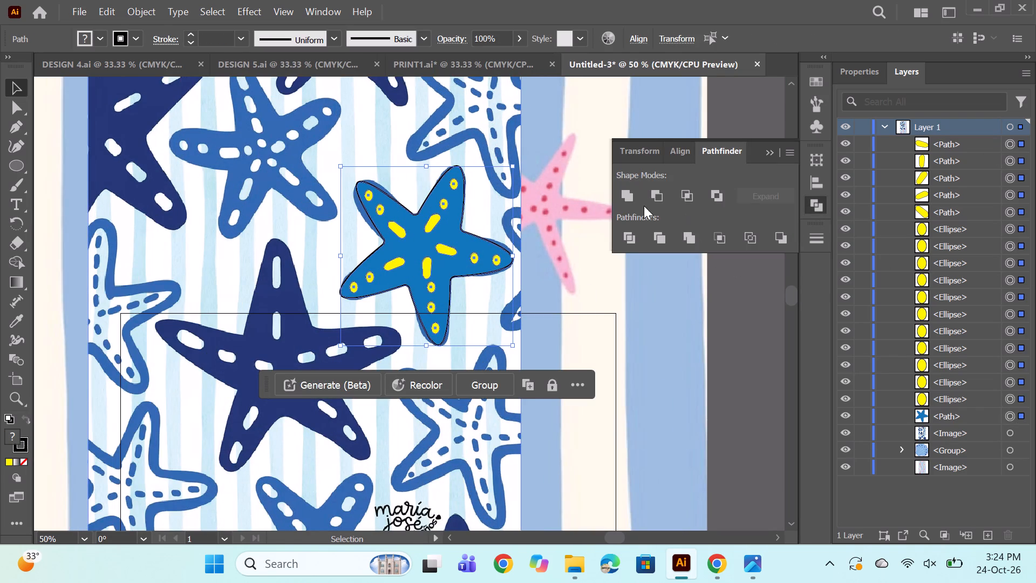
{"action": "left_click", "coordinate": [654, 196]}
{"action": "left_click", "coordinate": [715, 295], "text": "ctrl"}
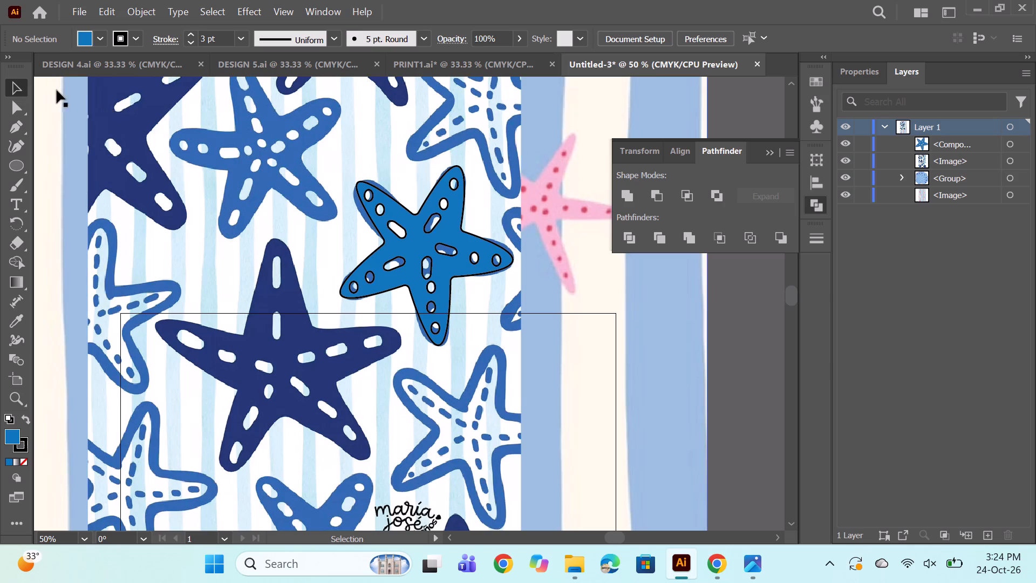
Set the stroke weight of the cut-out starfish to 2 pt.
{"action": "left_click", "coordinate": [17, 87]}
{"action": "left_click", "coordinate": [1004, 146]}
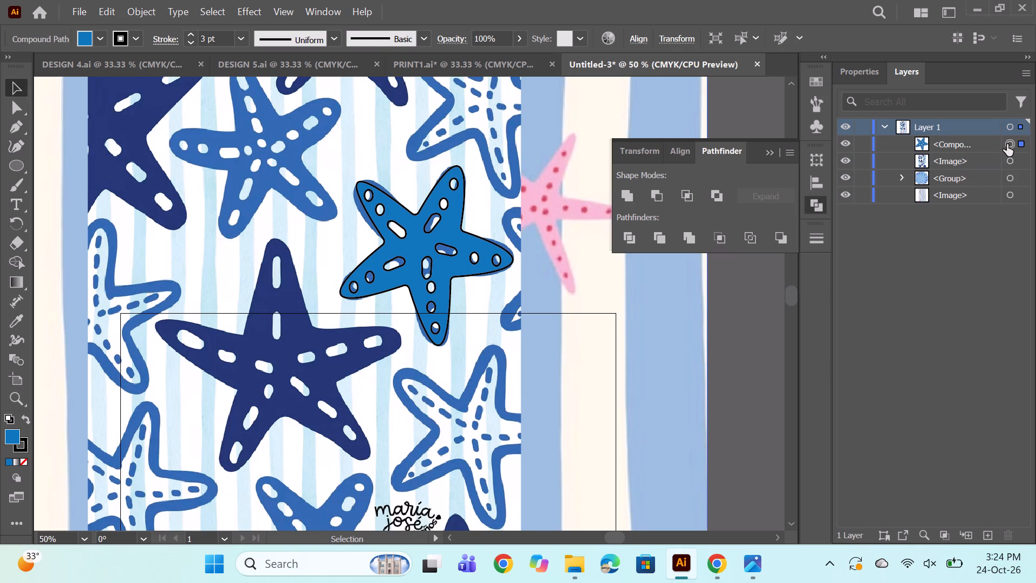
{"action": "left_click", "coordinate": [817, 229]}
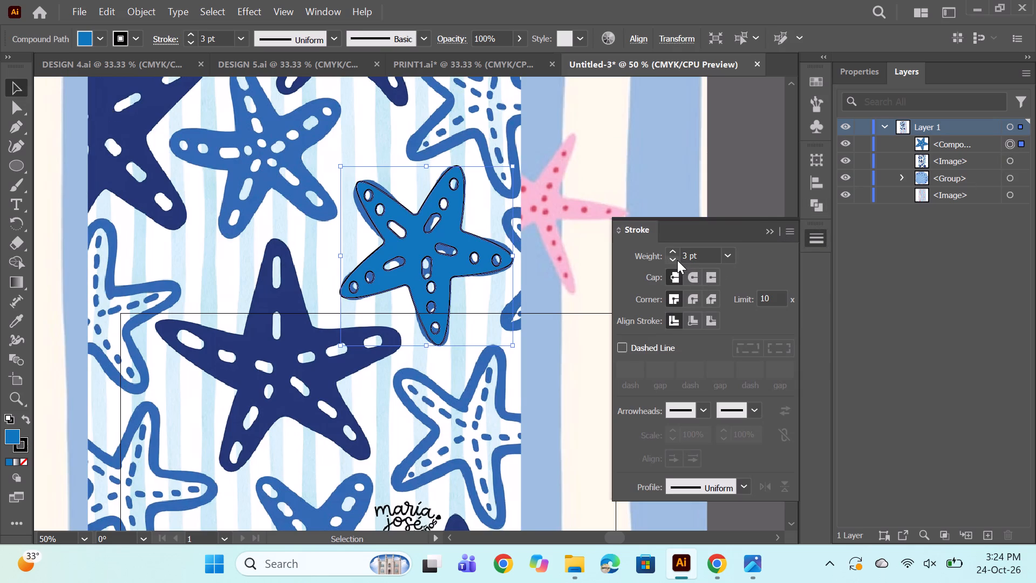
{"action": "left_click", "coordinate": [677, 260]}
{"action": "left_click", "coordinate": [685, 196], "text": "ctrl"}
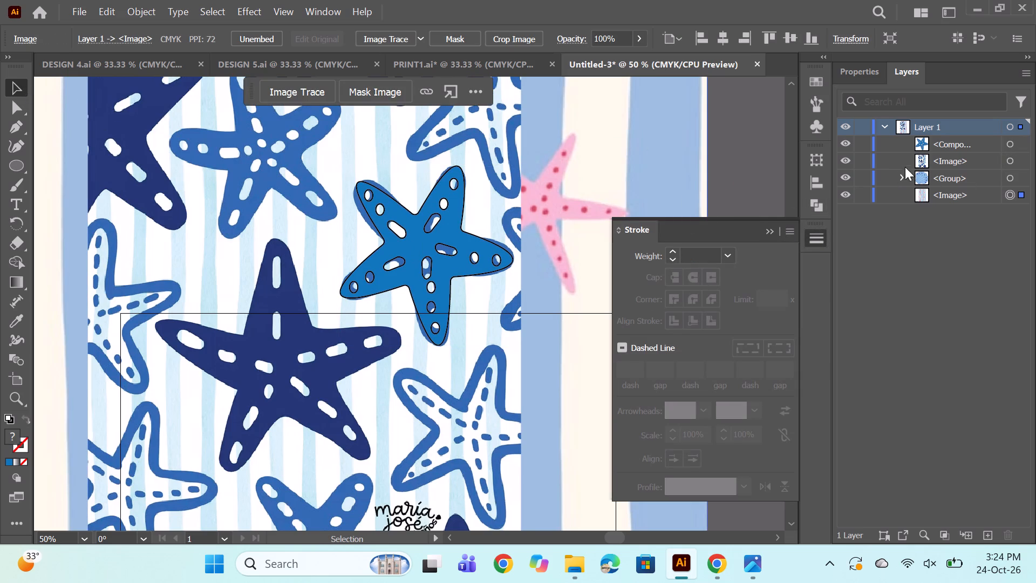
Copy the cut-out starfish from the tracing document into the PRINT1 document.
{"action": "left_click", "coordinate": [1011, 143]}
{"action": "left_click_drag", "start_coordinate": [413, 246], "coordinate": [448, 73]}
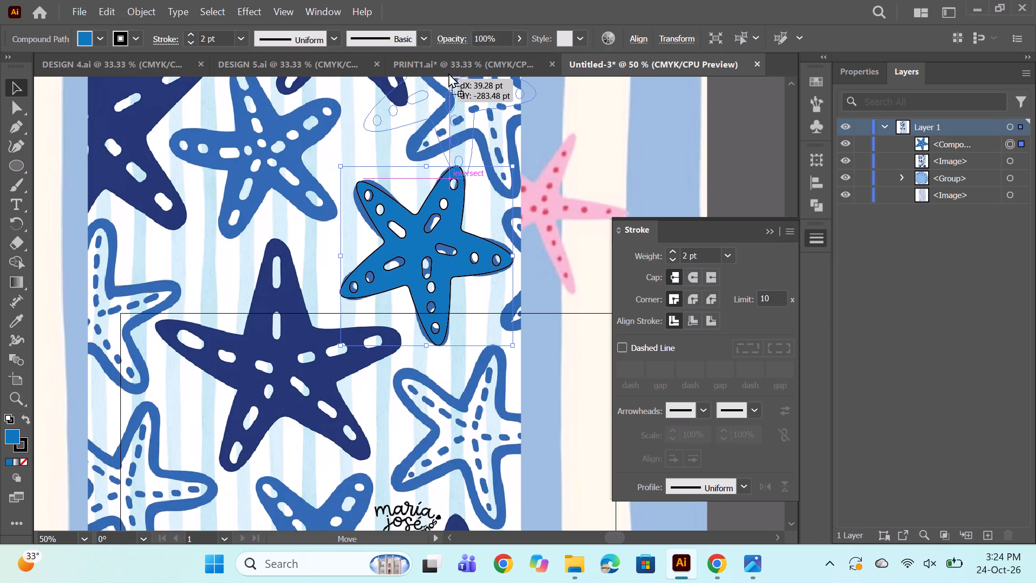
{"action": "left_click_drag", "start_coordinate": [448, 73], "coordinate": [404, 212]}
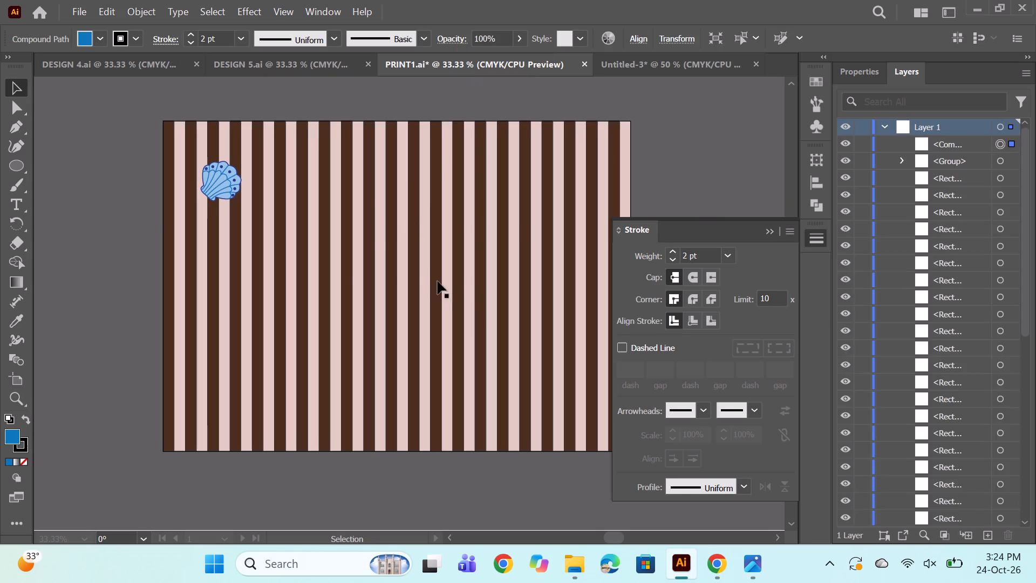
Scale the starfish down to roughly the shell's size and place it level with the shell, to the shell's right on the stripes.
{"action": "left_click_drag", "start_coordinate": [468, 279], "coordinate": [454, 264], "text": "alt+shift"}
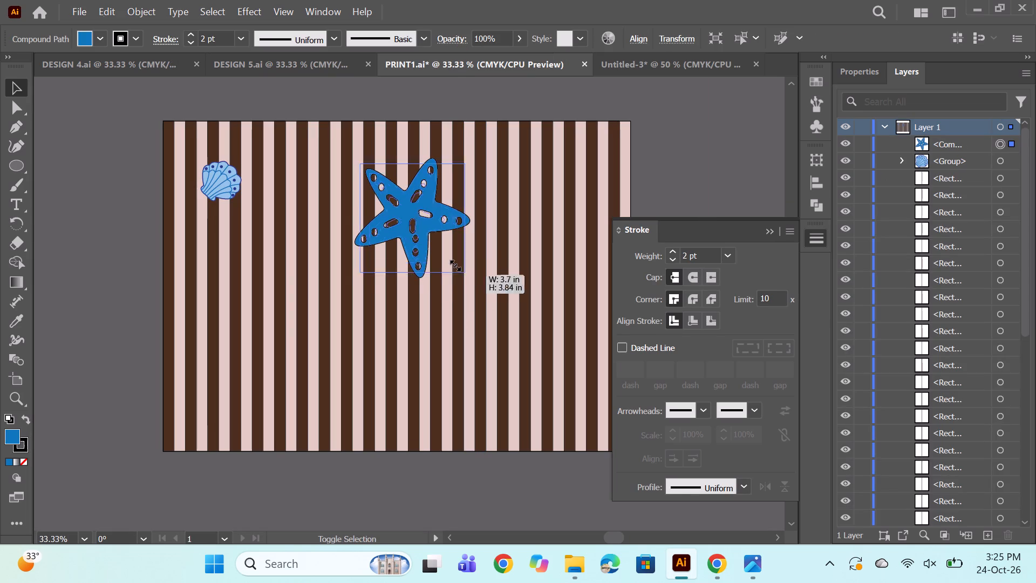
{"action": "left_click_drag", "start_coordinate": [454, 264], "coordinate": [437, 242], "text": "alt+shift"}
{"action": "left_click_drag", "start_coordinate": [413, 218], "coordinate": [236, 249]}
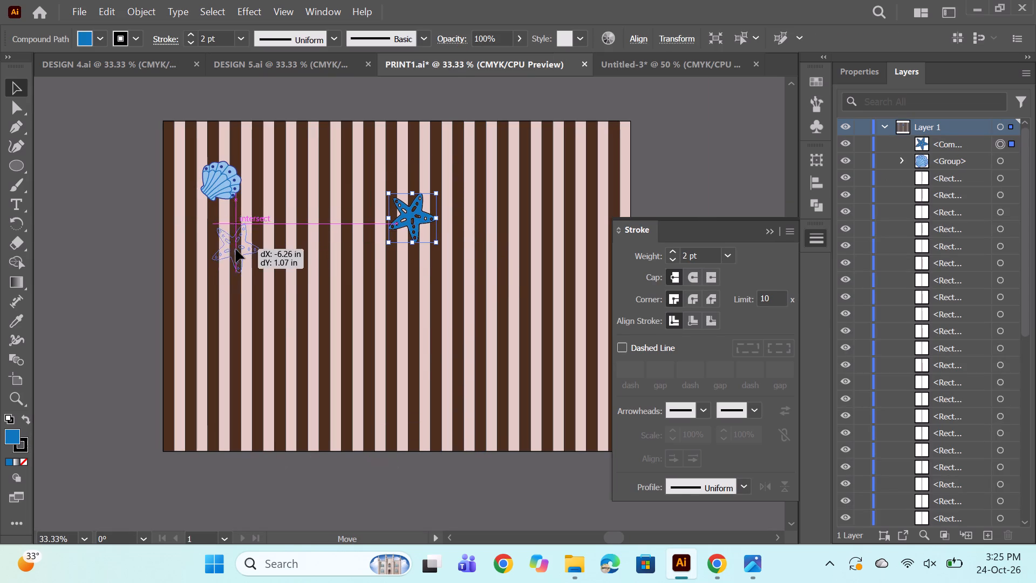
{"action": "left_click_drag", "start_coordinate": [236, 249], "coordinate": [220, 265]}
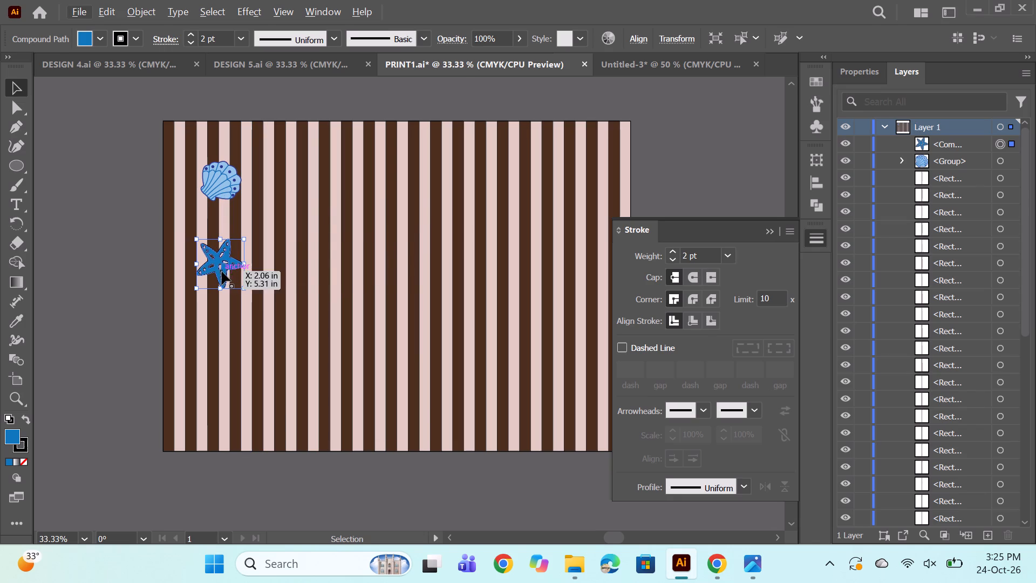
{"action": "left_click_drag", "start_coordinate": [222, 270], "coordinate": [311, 191]}
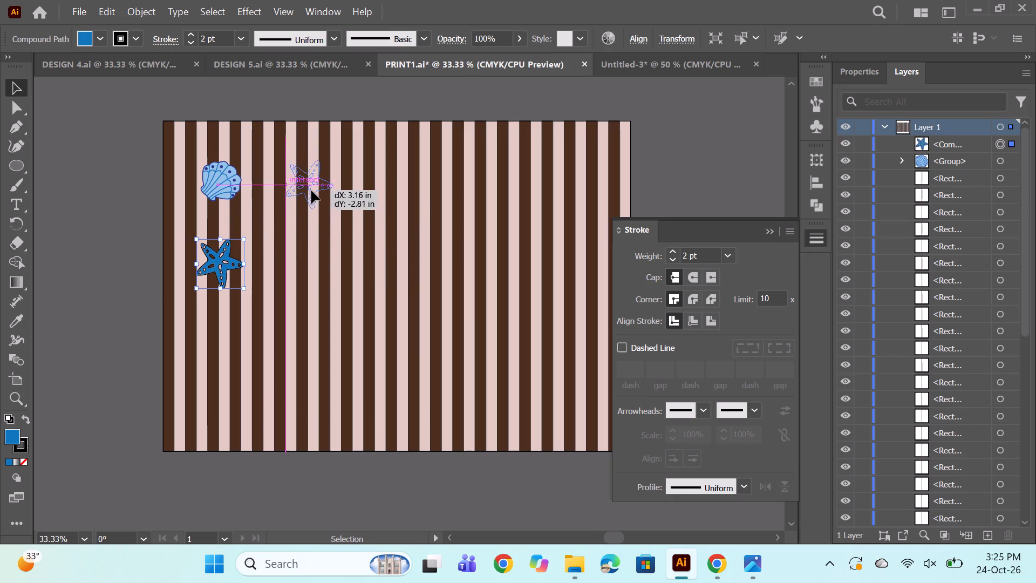
{"action": "left_click", "coordinate": [412, 232]}
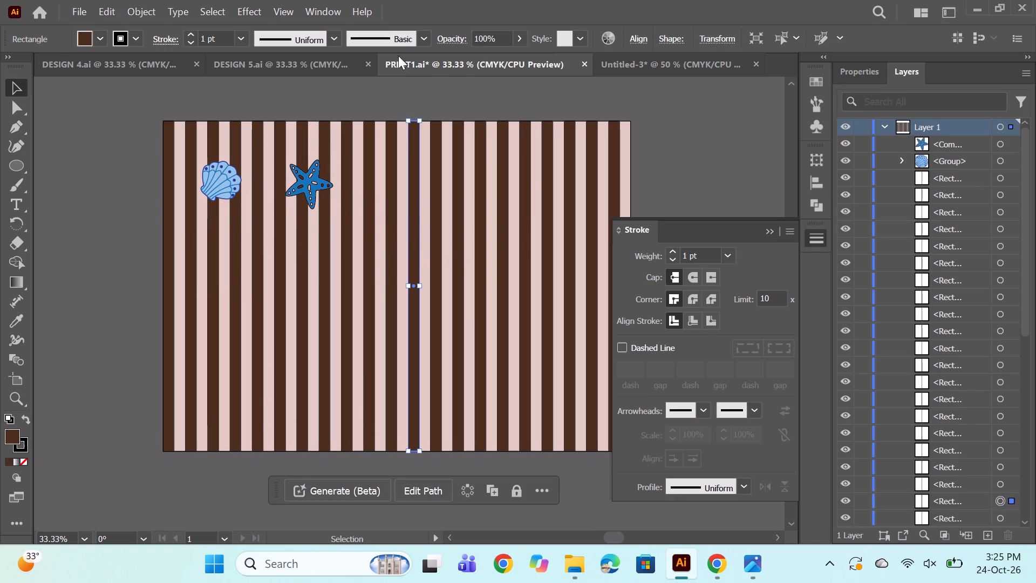
{"action": "scroll", "coordinate": [412, 242], "scroll_direction": "down", "scroll_amount": 1}
{"action": "scroll", "coordinate": [271, 251], "scroll_direction": "up", "scroll_amount": 1}
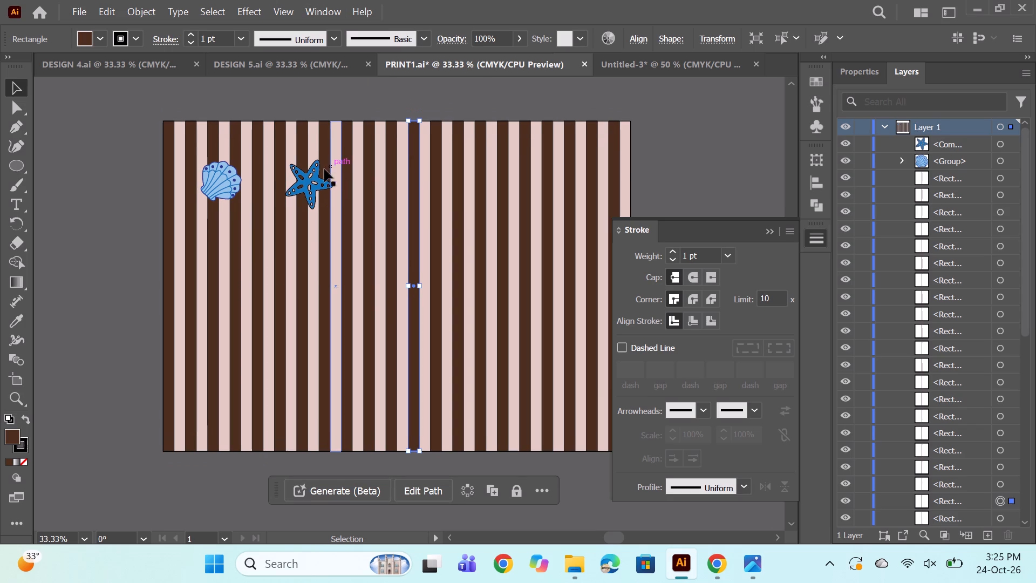
Apply the shell's light blue fill and dark blue outline to the starfish with the Eyedropper.
{"action": "left_click", "coordinate": [315, 175]}
{"action": "left_click", "coordinate": [10, 314]}
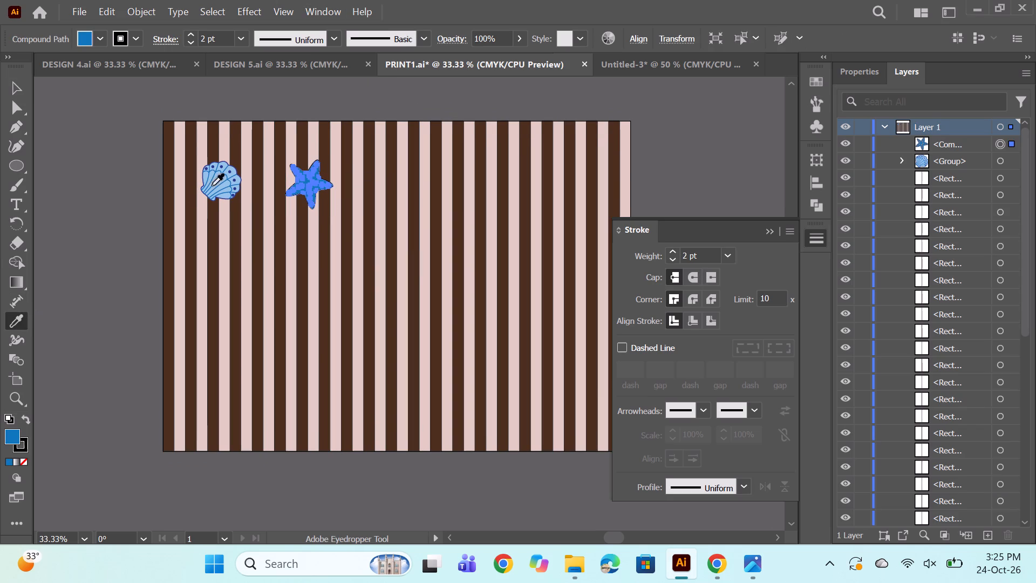
{"action": "left_click", "coordinate": [221, 180]}
{"action": "left_click", "coordinate": [452, 213], "text": "ctrl"}
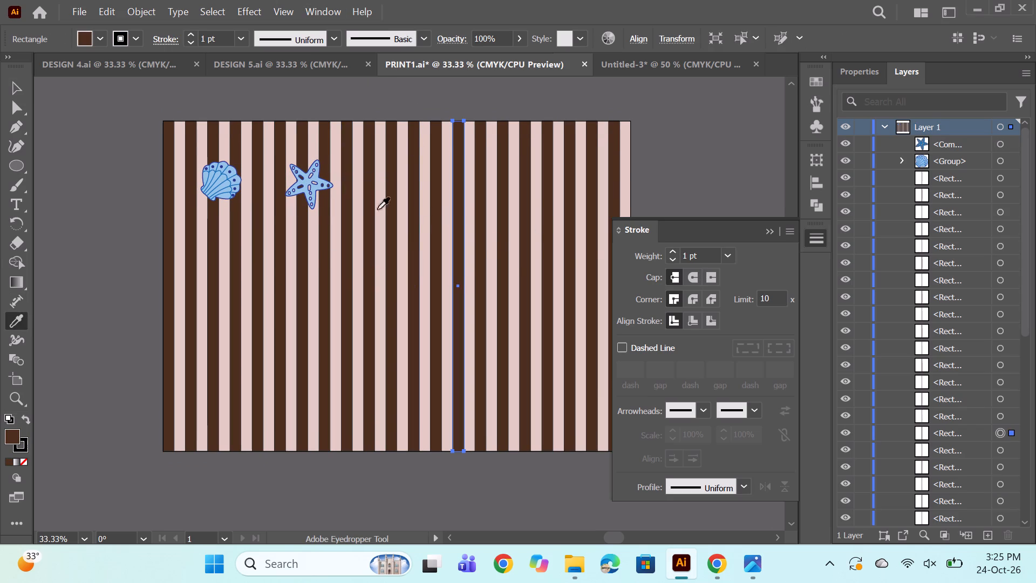
Reduce the starfish's outline weight by one step.
{"action": "left_click", "coordinate": [672, 260]}
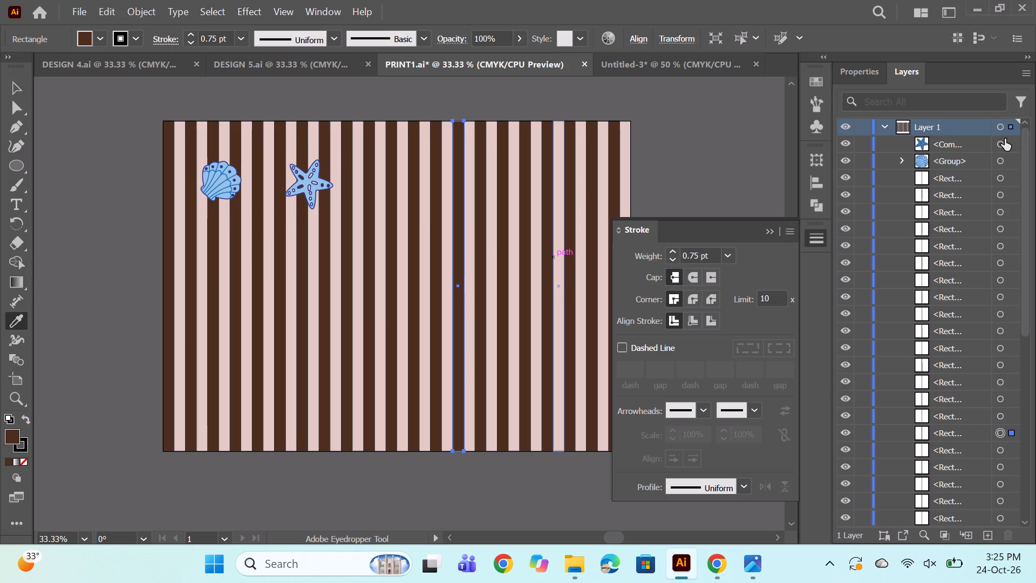
{"action": "left_click", "coordinate": [996, 141]}
{"action": "left_click", "coordinate": [665, 261]}
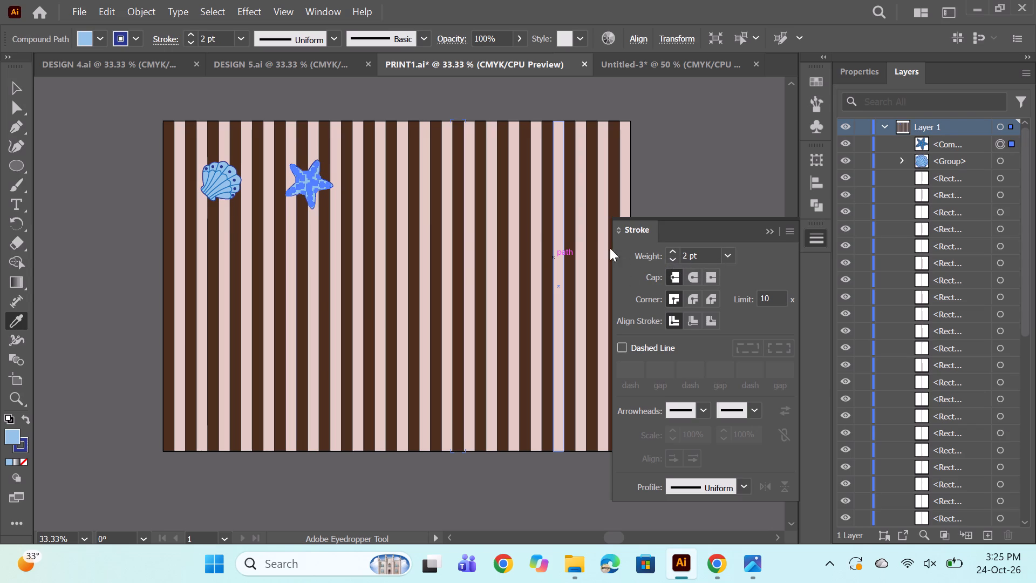
{"action": "left_click", "coordinate": [672, 260]}
{"action": "left_click", "coordinate": [489, 236], "text": "ctrl"}
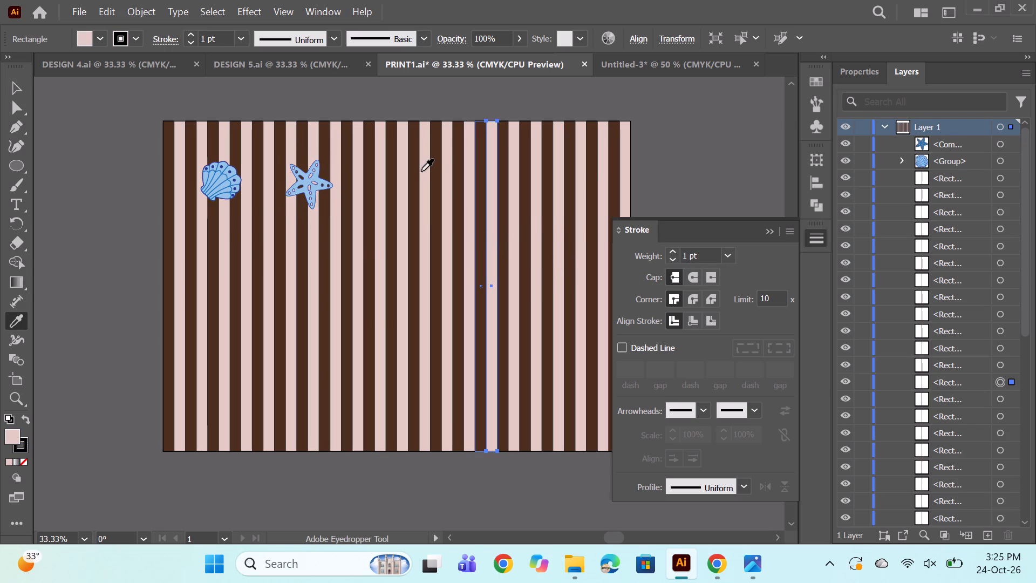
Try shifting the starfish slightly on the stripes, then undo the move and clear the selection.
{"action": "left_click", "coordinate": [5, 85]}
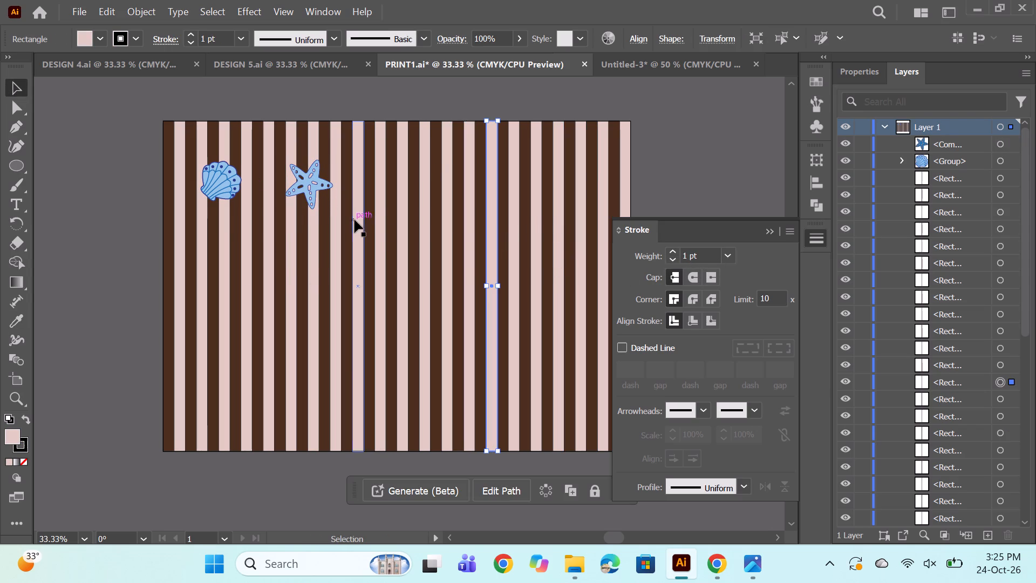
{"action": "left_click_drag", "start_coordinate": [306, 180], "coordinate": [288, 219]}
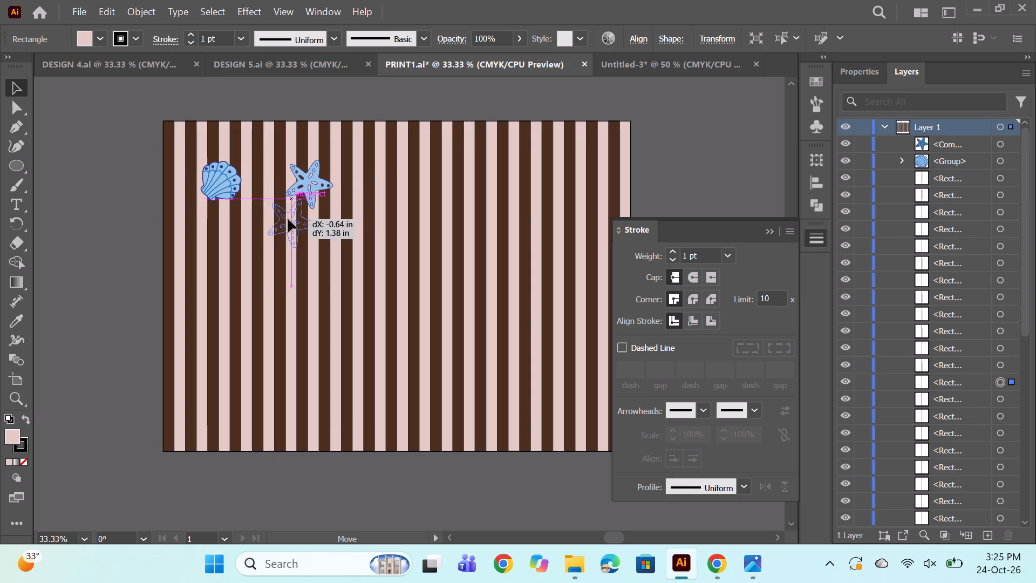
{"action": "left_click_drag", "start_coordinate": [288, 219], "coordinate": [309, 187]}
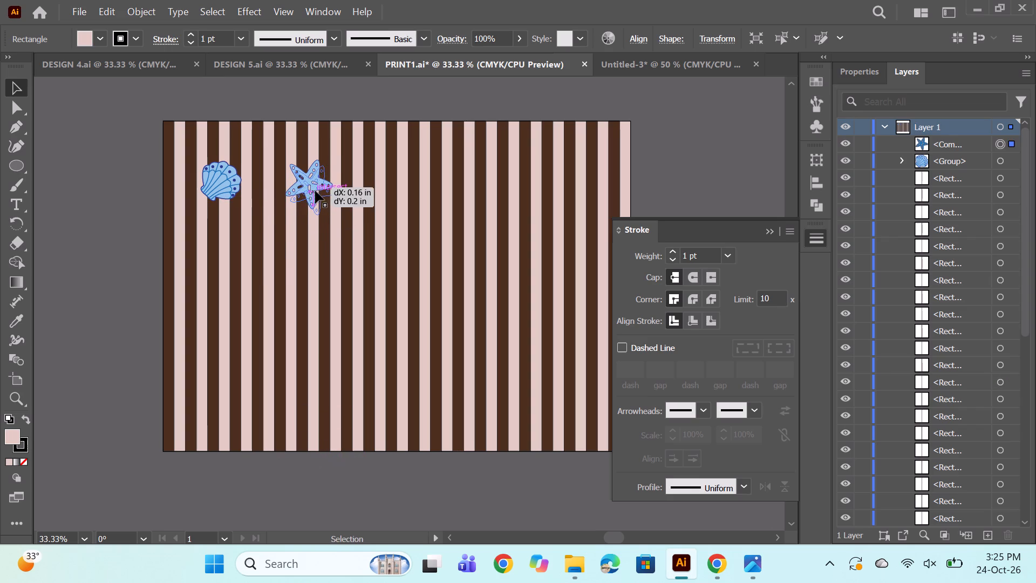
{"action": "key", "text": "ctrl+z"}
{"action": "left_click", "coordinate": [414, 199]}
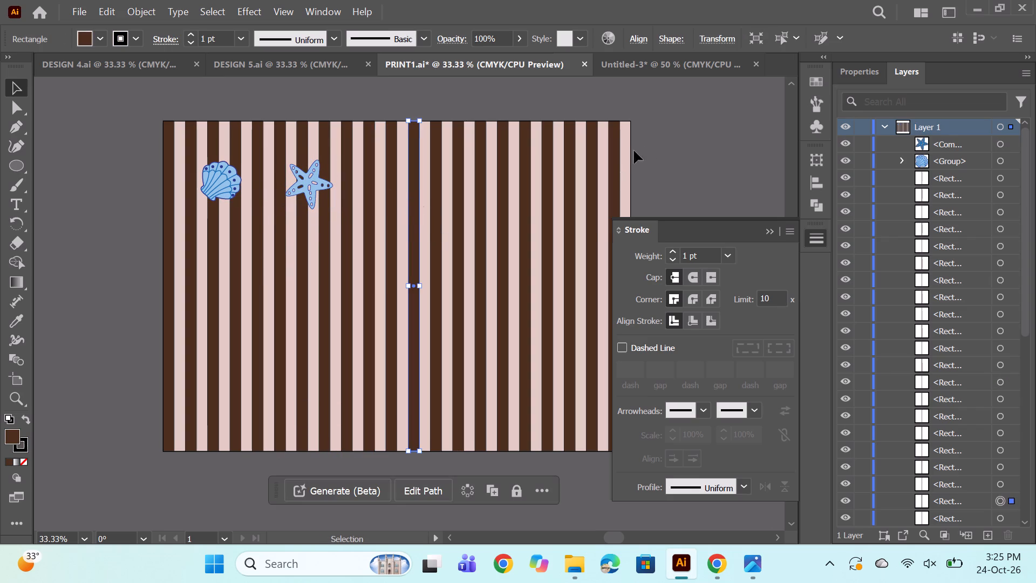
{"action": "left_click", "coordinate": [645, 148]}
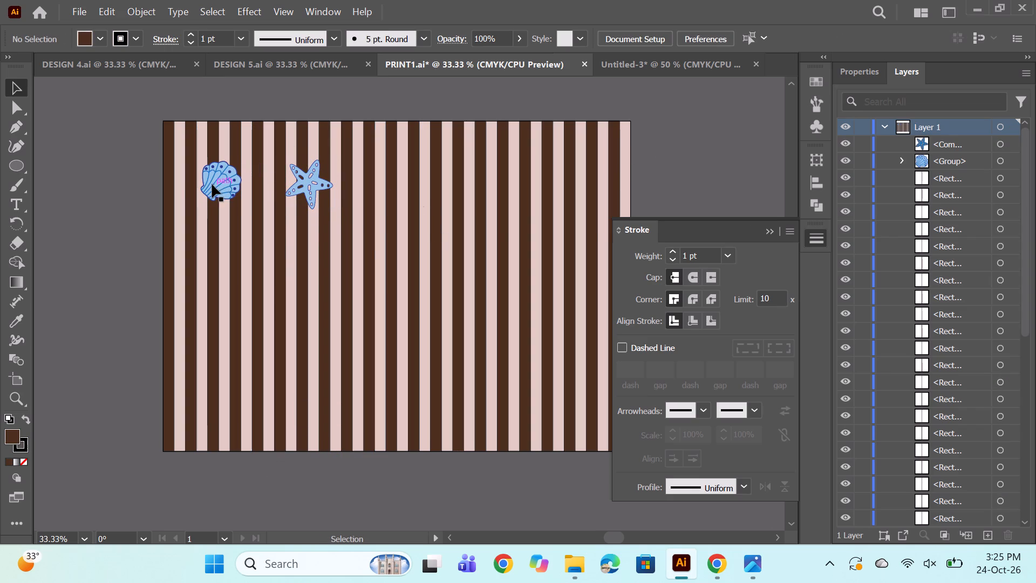
Make a new pattern from the seashell group.
{"action": "left_click", "coordinate": [212, 185]}
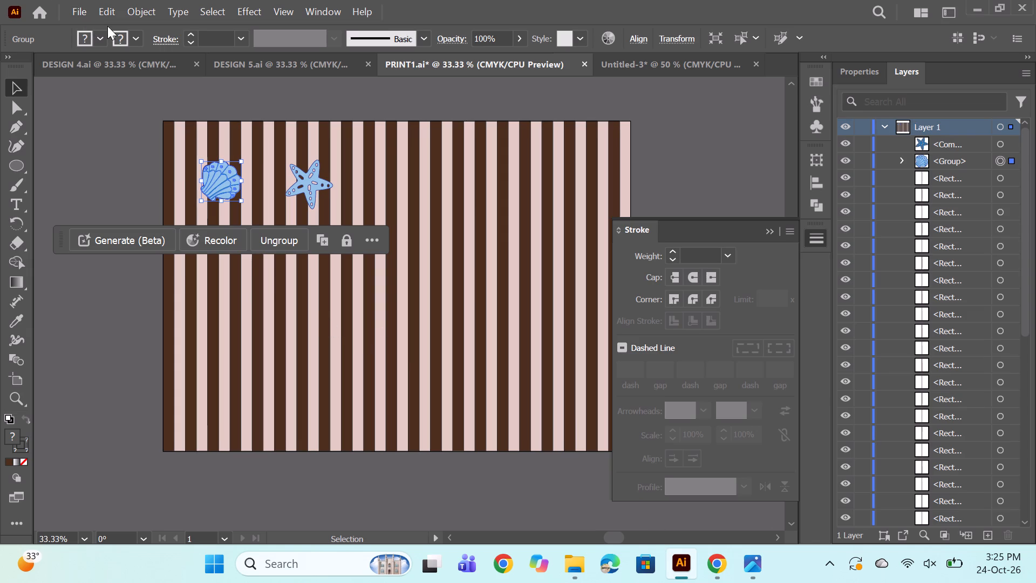
{"action": "left_click", "coordinate": [145, 16]}
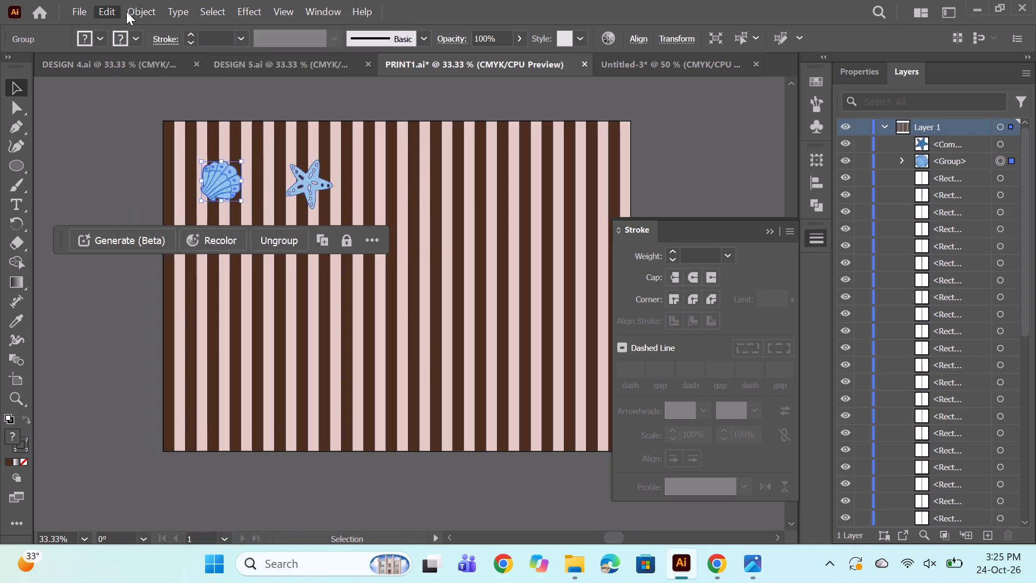
{"action": "left_click", "coordinate": [174, 486]}
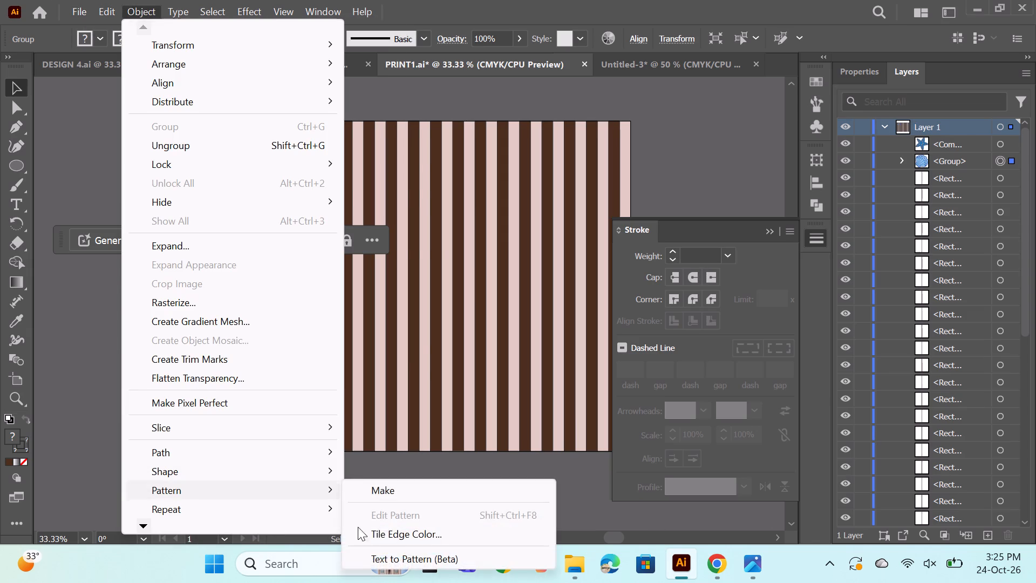
{"action": "left_click", "coordinate": [400, 496]}
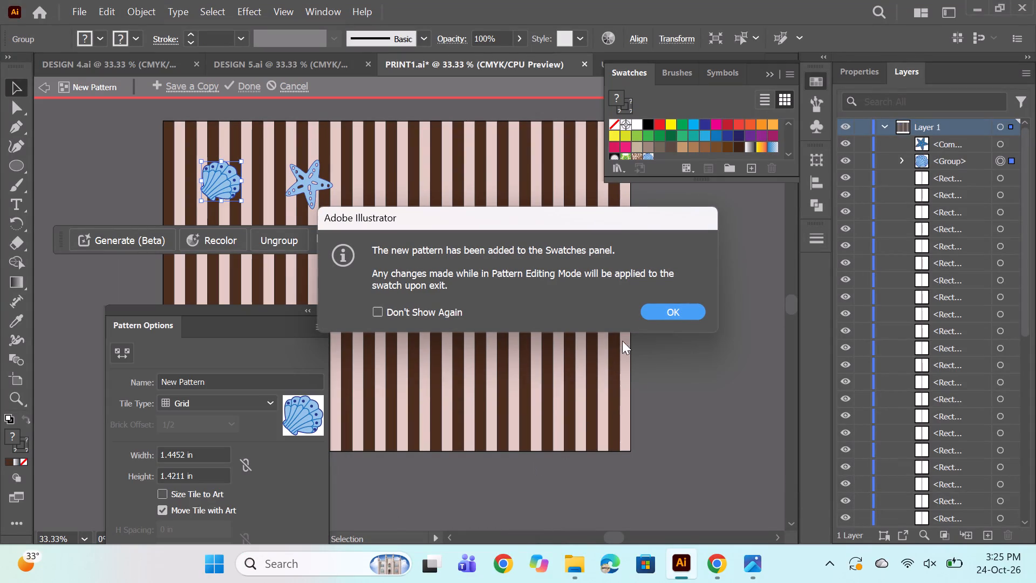
{"action": "left_click", "coordinate": [678, 315]}
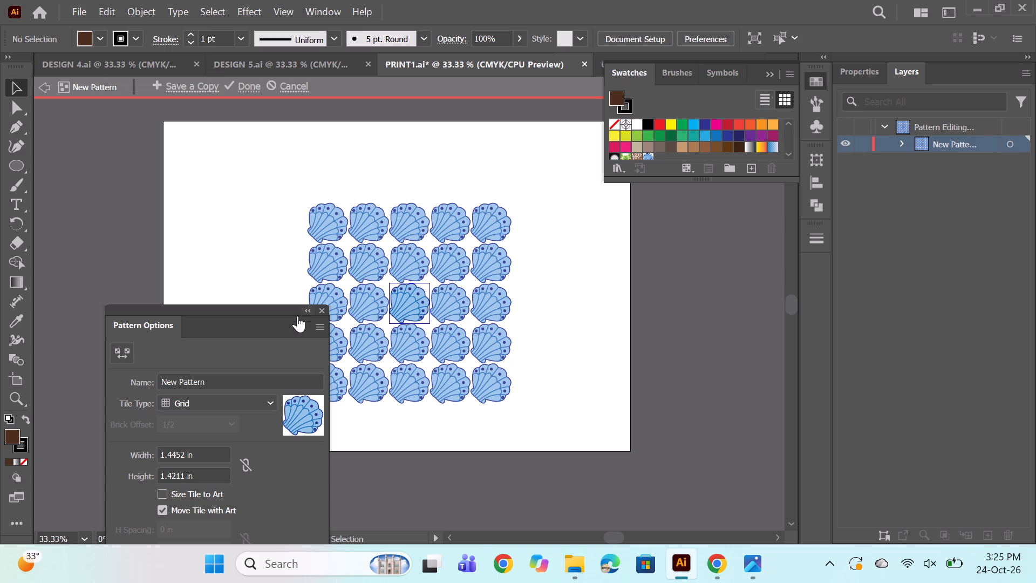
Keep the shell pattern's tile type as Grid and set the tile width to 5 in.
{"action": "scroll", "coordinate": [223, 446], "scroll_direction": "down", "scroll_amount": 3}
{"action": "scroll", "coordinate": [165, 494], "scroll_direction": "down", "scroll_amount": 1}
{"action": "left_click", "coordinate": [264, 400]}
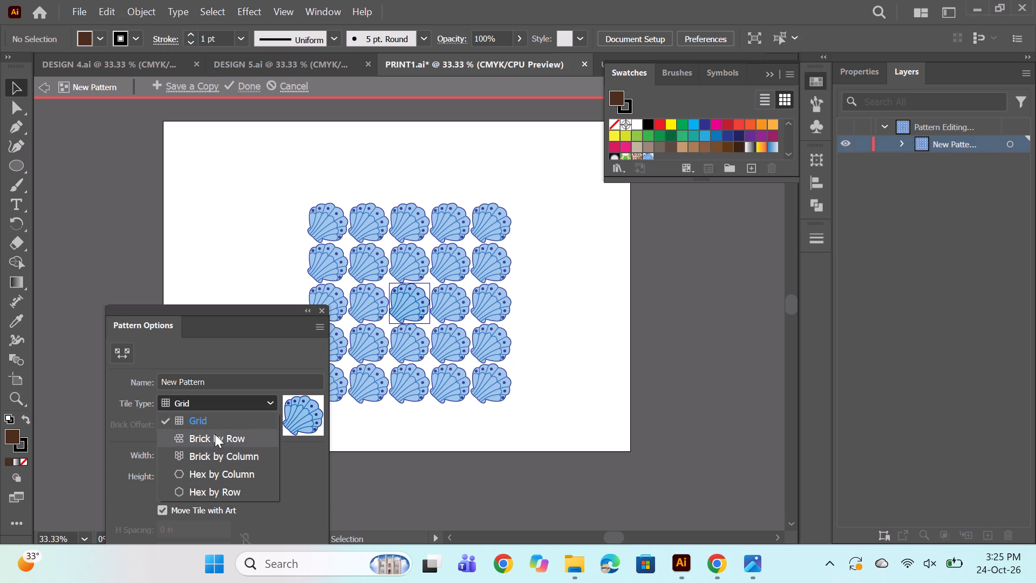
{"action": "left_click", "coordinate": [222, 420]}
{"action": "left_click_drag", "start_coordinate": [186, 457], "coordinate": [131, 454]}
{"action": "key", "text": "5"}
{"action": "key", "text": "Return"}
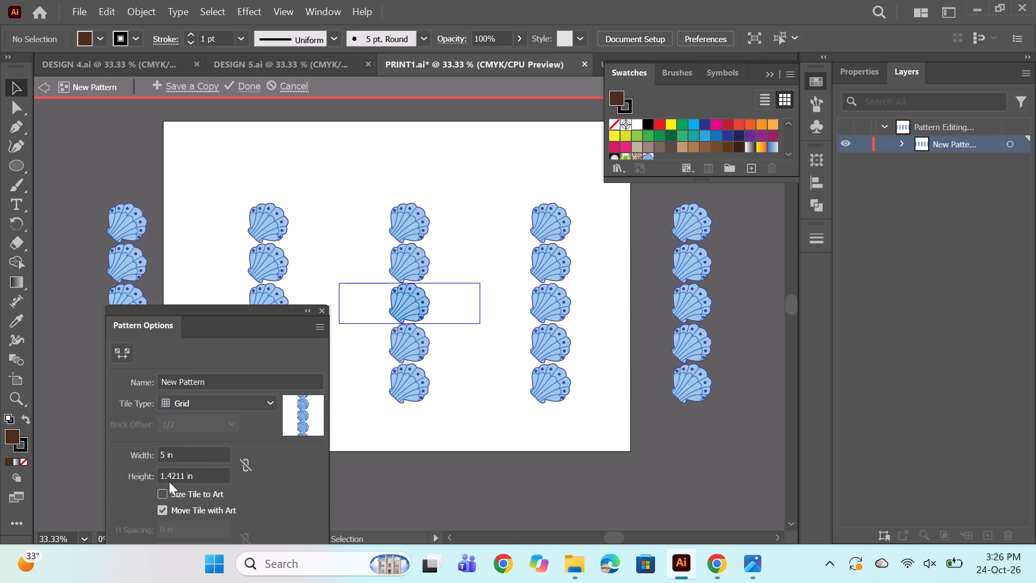
Set the shell pattern's tile width to 4 in.
{"action": "left_click_drag", "start_coordinate": [165, 454], "coordinate": [149, 457]}
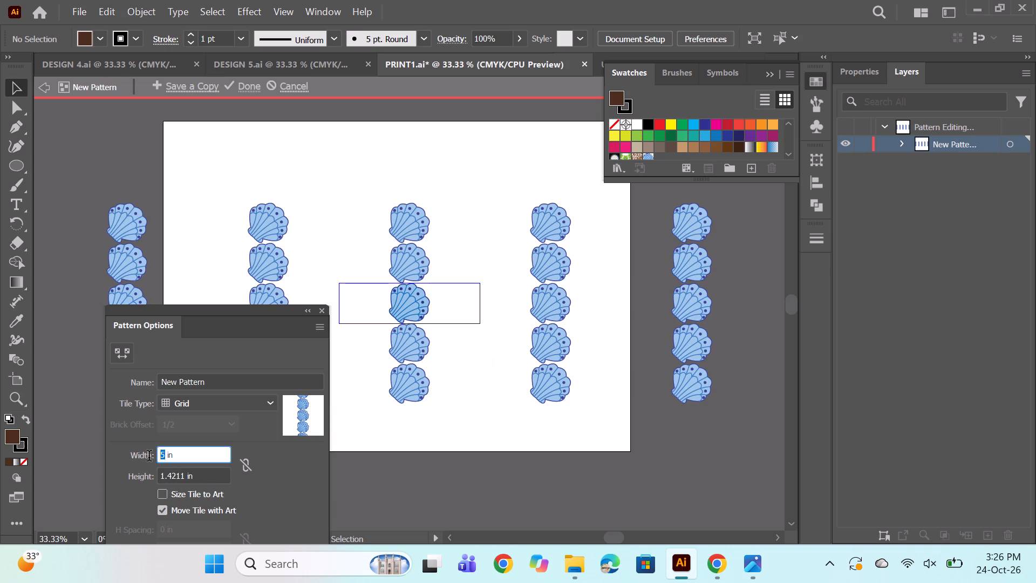
{"action": "left_click_drag", "start_coordinate": [149, 457], "coordinate": [148, 457]}
{"action": "key", "text": "4"}
{"action": "key", "text": "Return"}
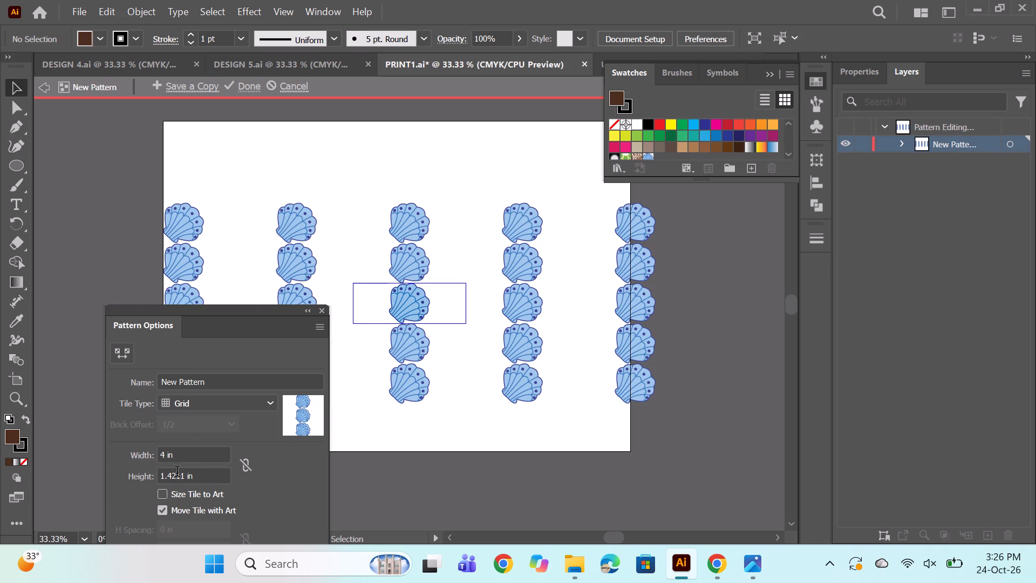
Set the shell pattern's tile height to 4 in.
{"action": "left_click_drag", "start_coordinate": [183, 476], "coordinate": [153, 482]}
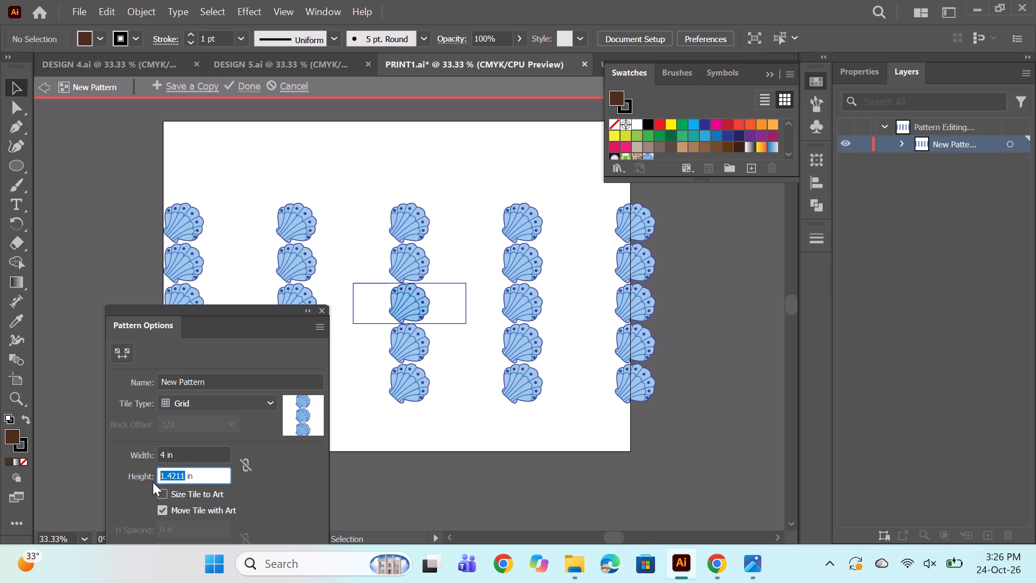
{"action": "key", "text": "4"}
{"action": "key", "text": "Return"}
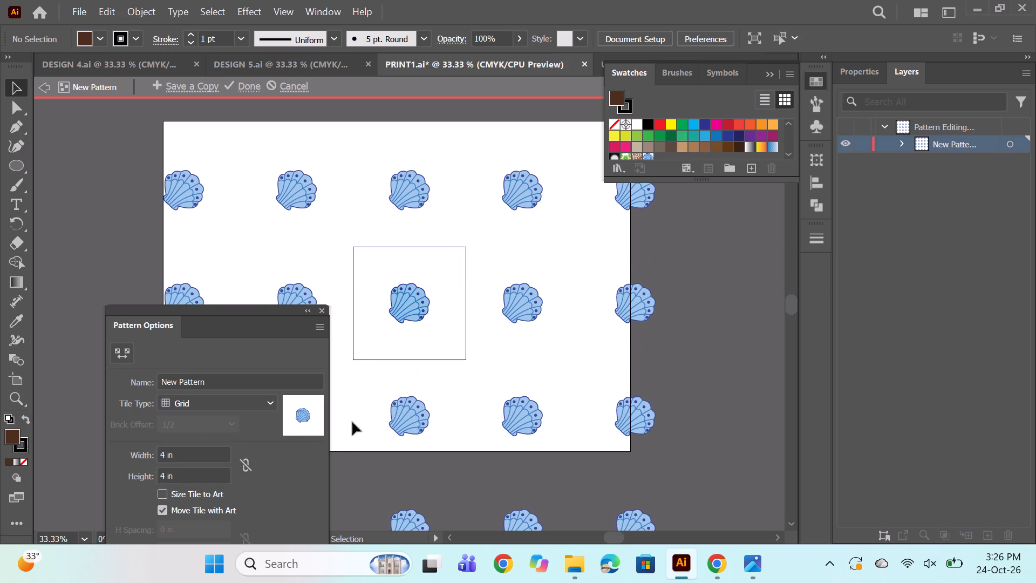
Toggle Size Tile to Art and Move Tile with Art for the shell pattern, leaving both options off.
{"action": "scroll", "coordinate": [352, 389], "scroll_direction": "down", "scroll_amount": 1}
{"action": "scroll", "coordinate": [432, 397], "scroll_direction": "down", "scroll_amount": 1}
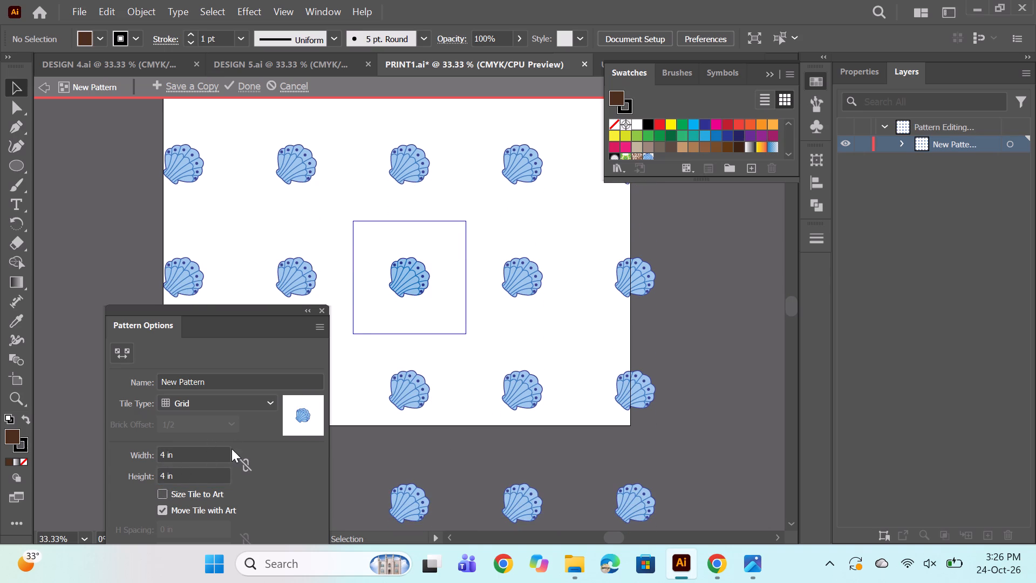
{"action": "scroll", "coordinate": [231, 449], "scroll_direction": "down", "scroll_amount": 2}
{"action": "left_click", "coordinate": [161, 496]}
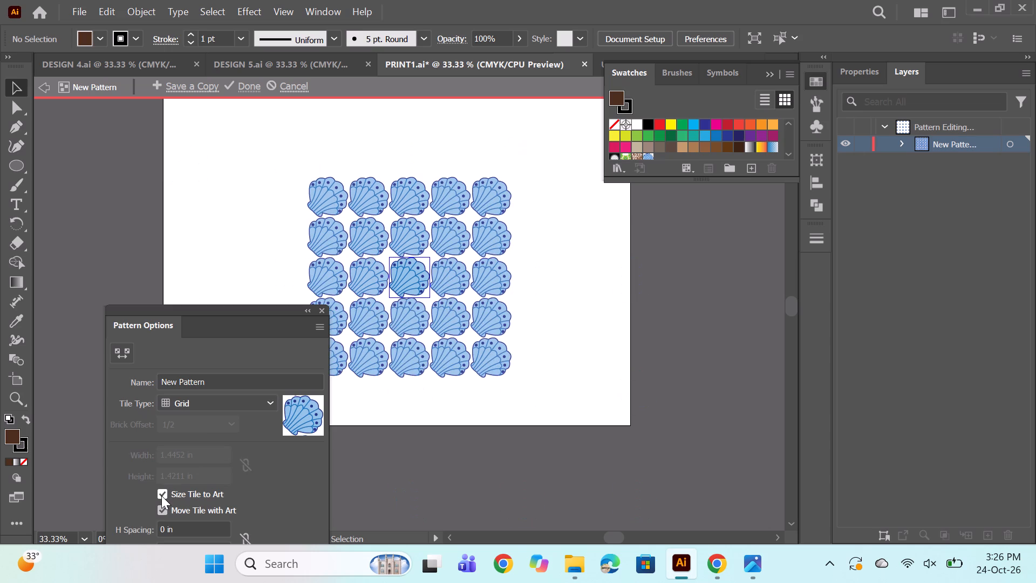
{"action": "left_click", "coordinate": [161, 509]}
{"action": "left_click", "coordinate": [159, 511]}
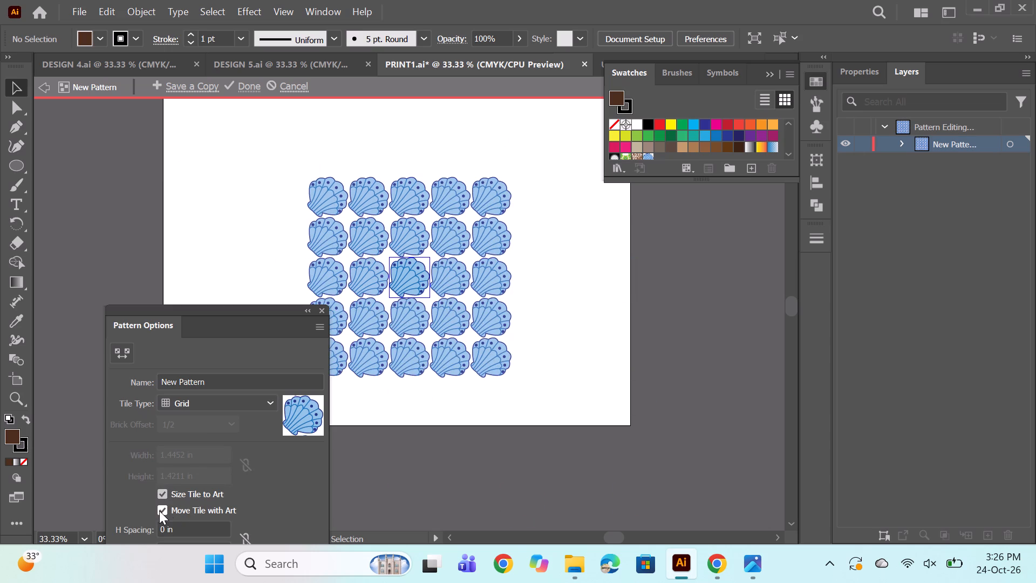
{"action": "left_click", "coordinate": [166, 497]}
{"action": "left_click", "coordinate": [165, 510]}
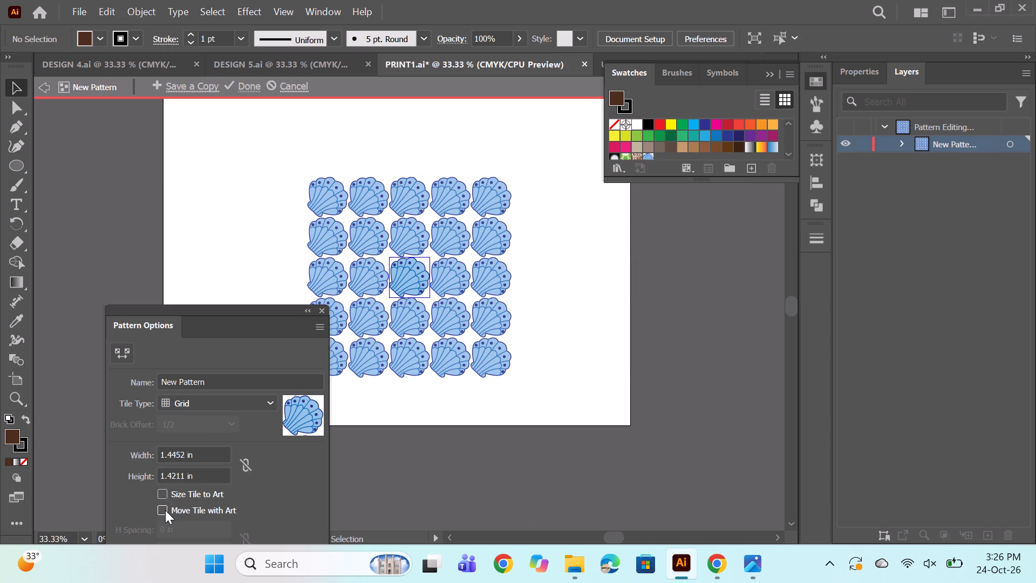
{"action": "left_click", "coordinate": [160, 496]}
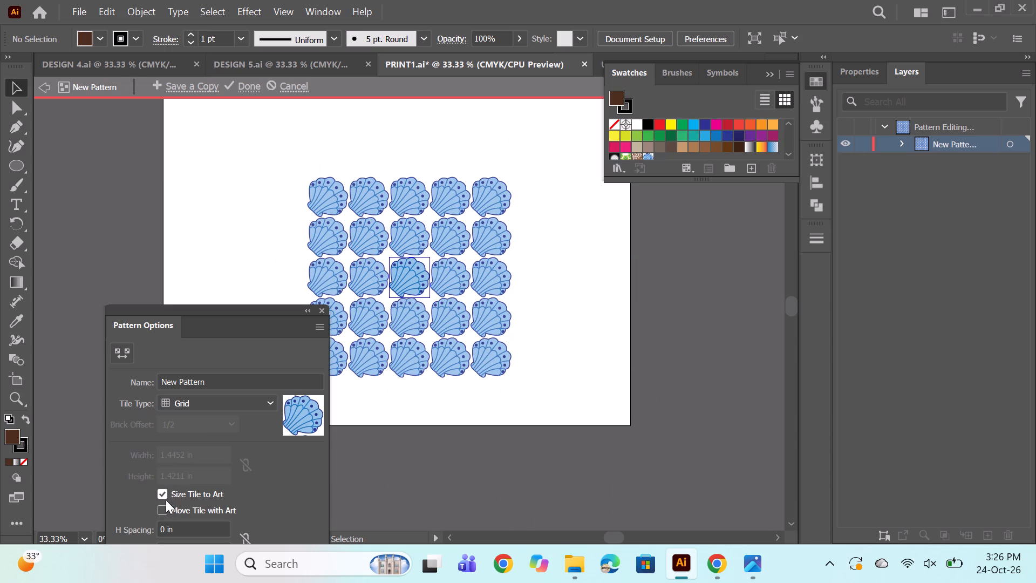
{"action": "left_click", "coordinate": [165, 506]}
{"action": "left_click", "coordinate": [165, 510]}
{"action": "left_click", "coordinate": [164, 494]}
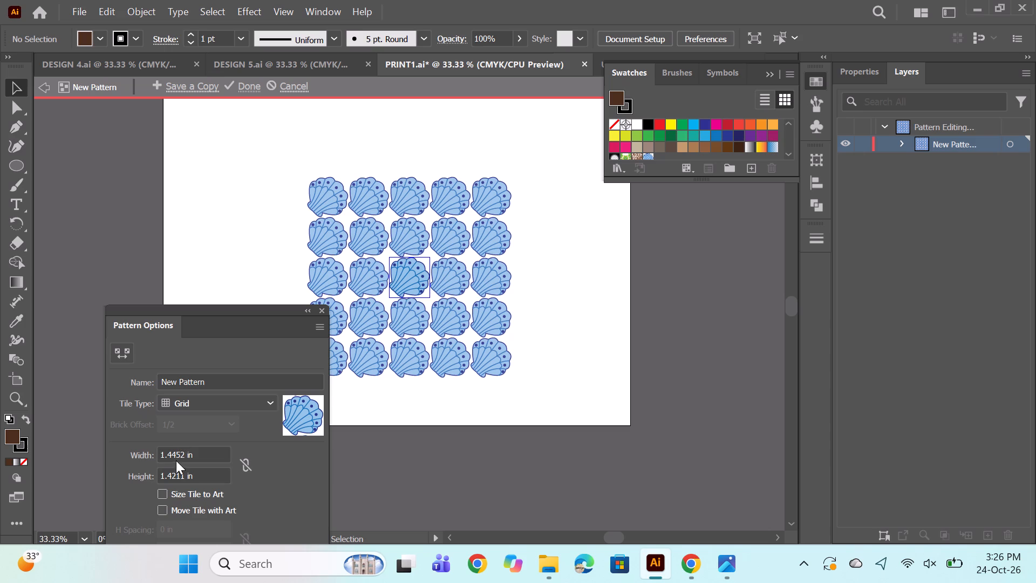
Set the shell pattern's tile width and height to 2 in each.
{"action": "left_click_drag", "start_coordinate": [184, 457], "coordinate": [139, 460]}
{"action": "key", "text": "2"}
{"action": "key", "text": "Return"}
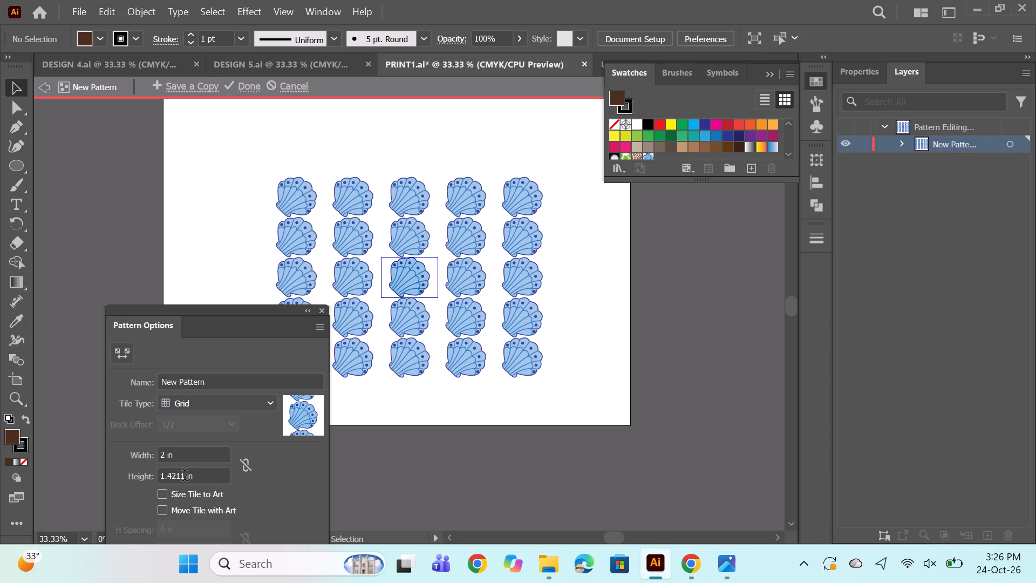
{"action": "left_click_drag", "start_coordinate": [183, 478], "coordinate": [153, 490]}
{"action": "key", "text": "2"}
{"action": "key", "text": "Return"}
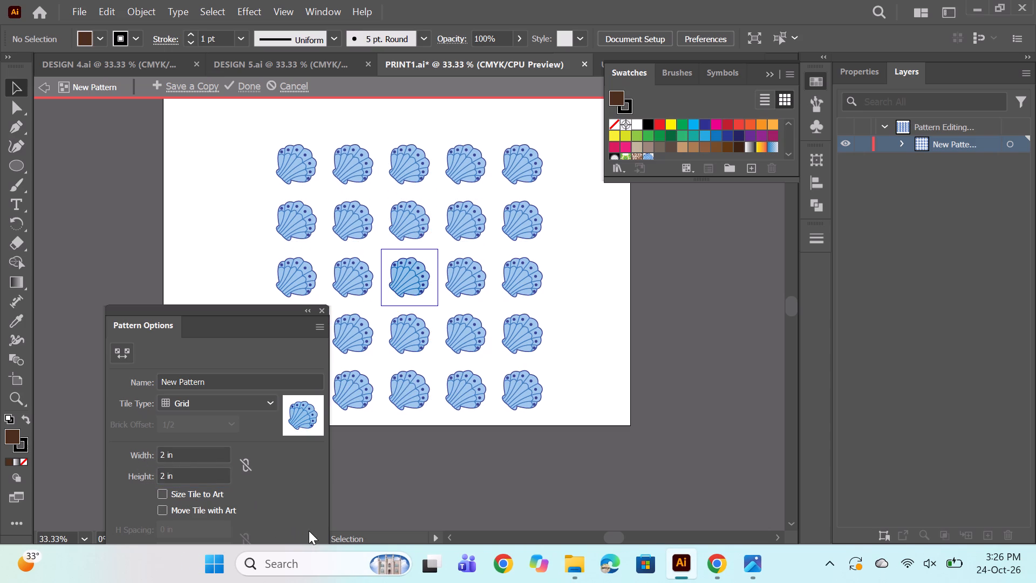
Set the shell pattern's tile width and height to 4 in each and finish editing the pattern.
{"action": "left_click_drag", "start_coordinate": [166, 458], "coordinate": [140, 467]}
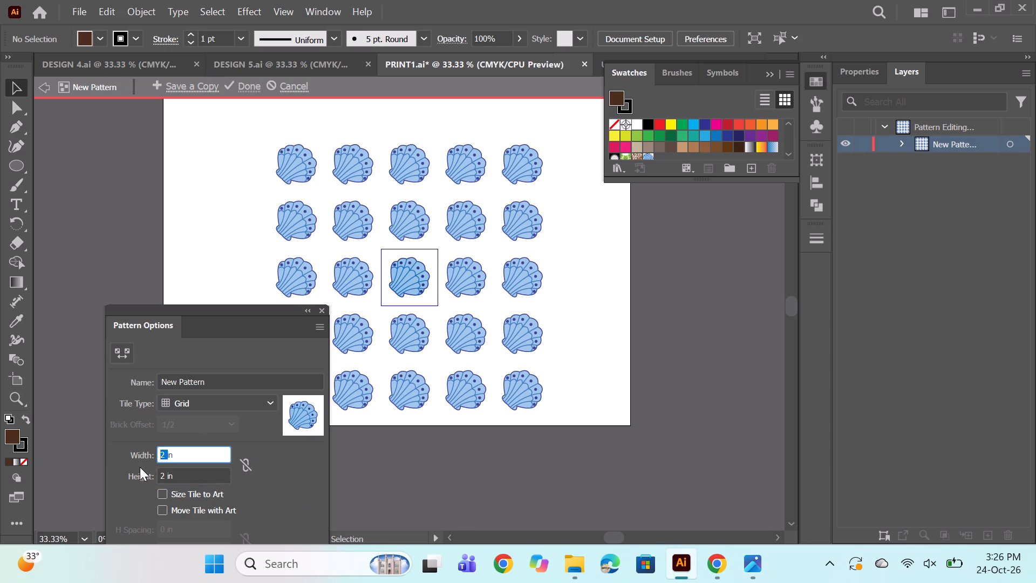
{"action": "key", "text": "4"}
{"action": "key", "text": "Return"}
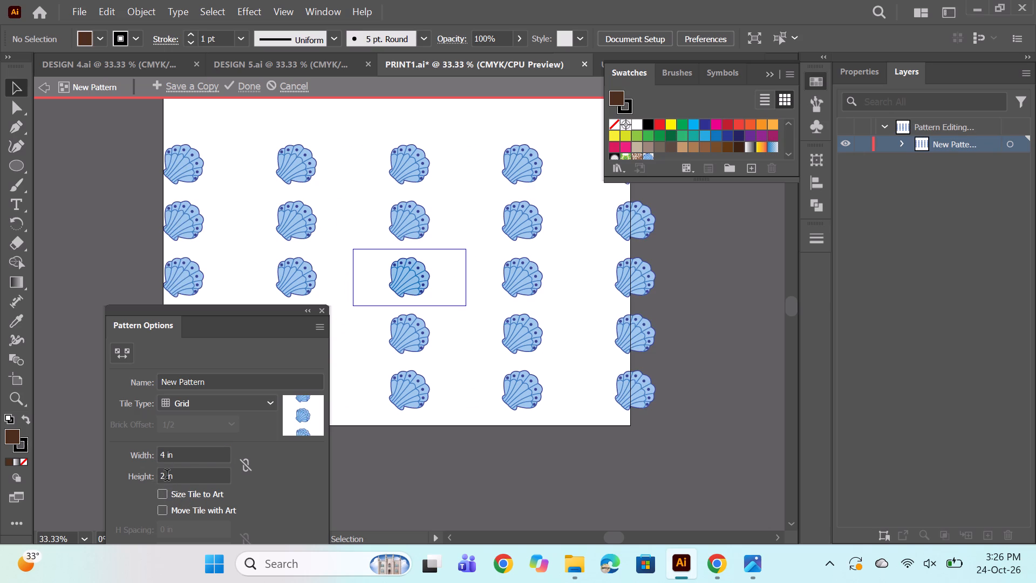
{"action": "left_click_drag", "start_coordinate": [167, 477], "coordinate": [148, 485]}
{"action": "key", "text": "4"}
{"action": "key", "text": "Return"}
{"action": "scroll", "coordinate": [362, 422], "scroll_direction": "down", "scroll_amount": 1}
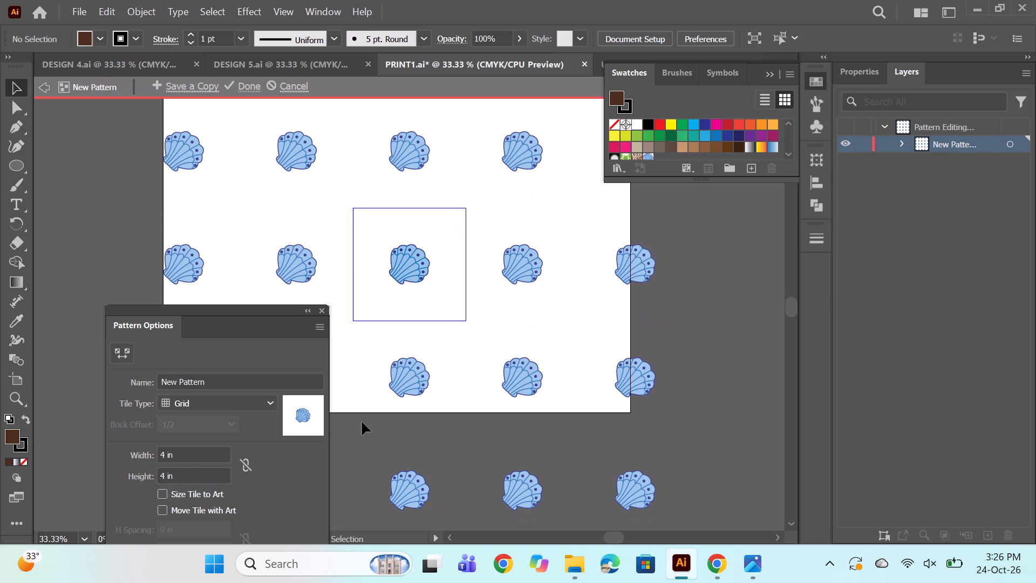
{"action": "scroll", "coordinate": [216, 431], "scroll_direction": "down", "scroll_amount": 4}
{"action": "left_click", "coordinate": [311, 422]}
{"action": "double_click", "coordinate": [301, 418]}
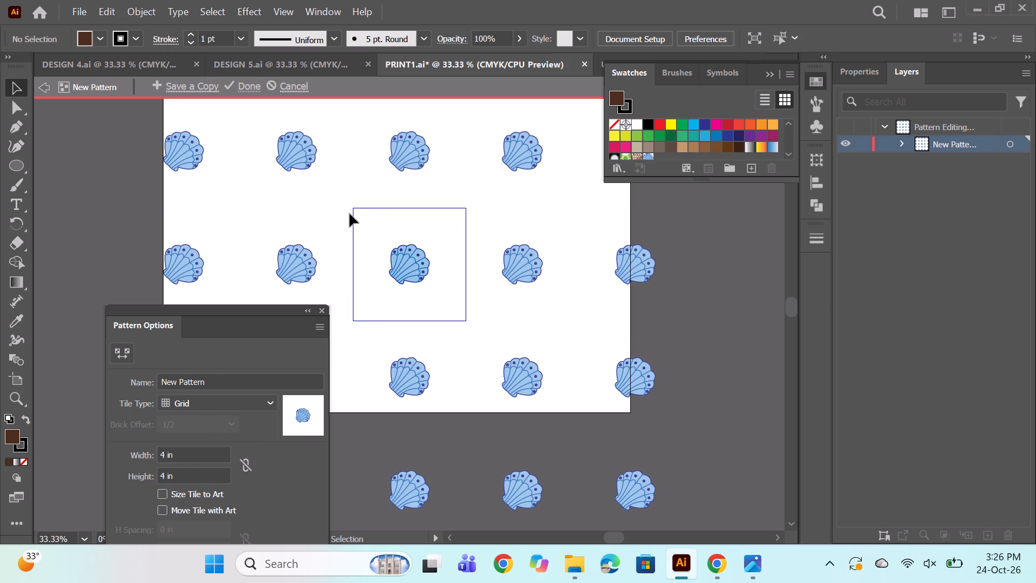
{"action": "left_click", "coordinate": [356, 208]}
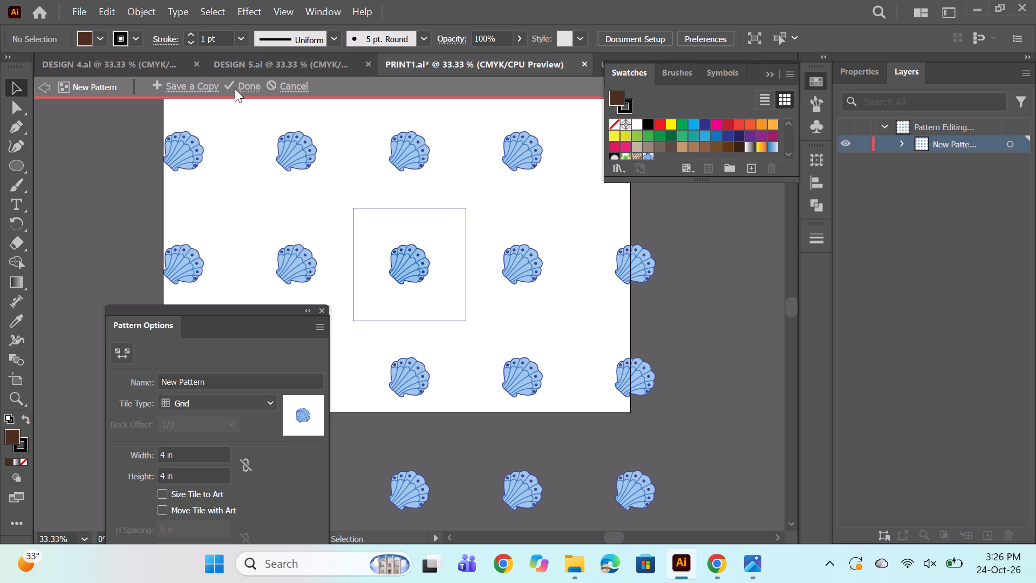
{"action": "left_click", "coordinate": [227, 84]}
Draw a rectangle covering the whole striped artboard and fill it with the new shell pattern swatch.
{"action": "scroll", "coordinate": [306, 253], "scroll_direction": "up", "scroll_amount": 2}
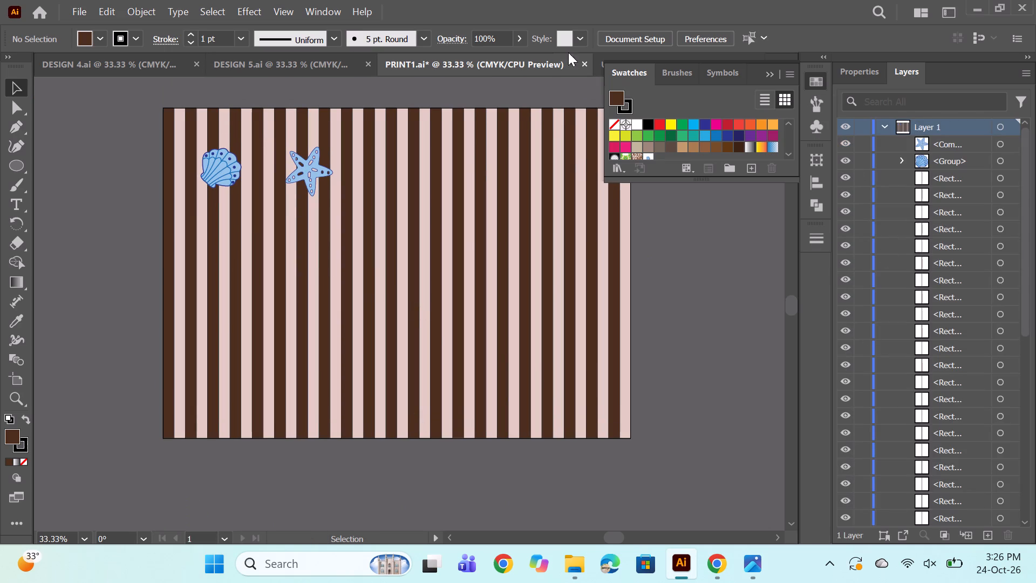
{"action": "right_click", "coordinate": [17, 160]}
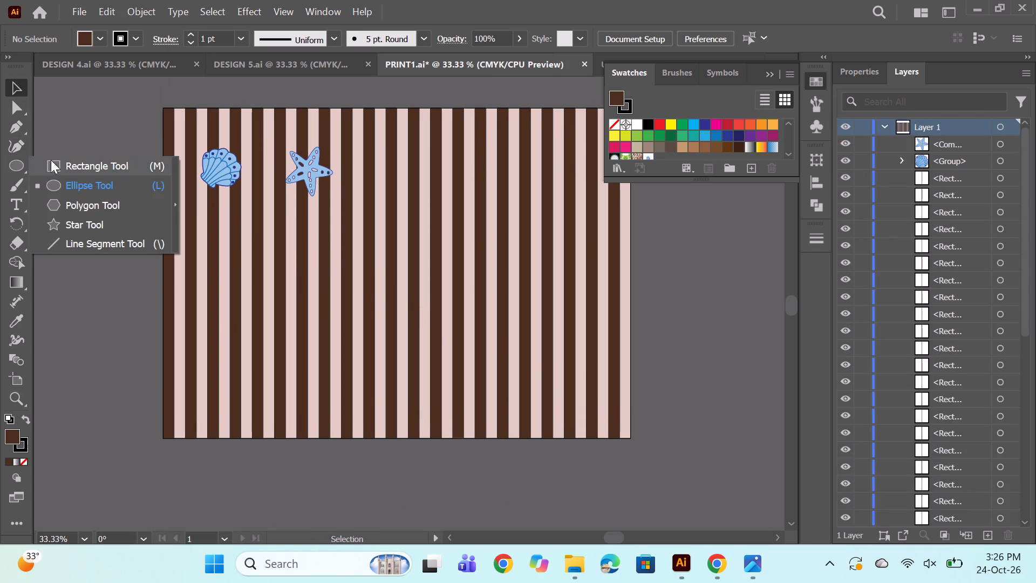
{"action": "left_click", "coordinate": [51, 160]}
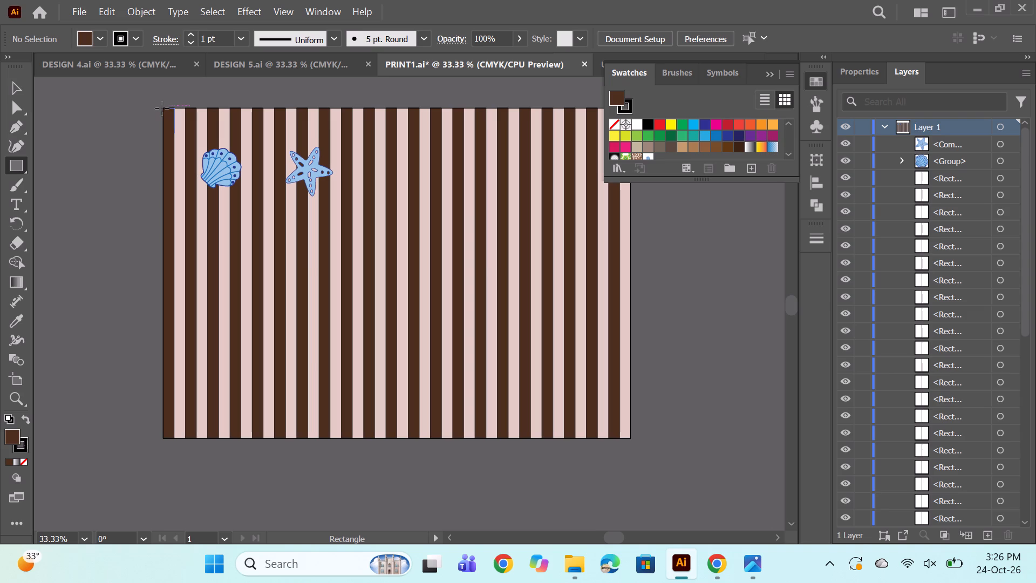
{"action": "left_click_drag", "start_coordinate": [162, 109], "coordinate": [633, 440]}
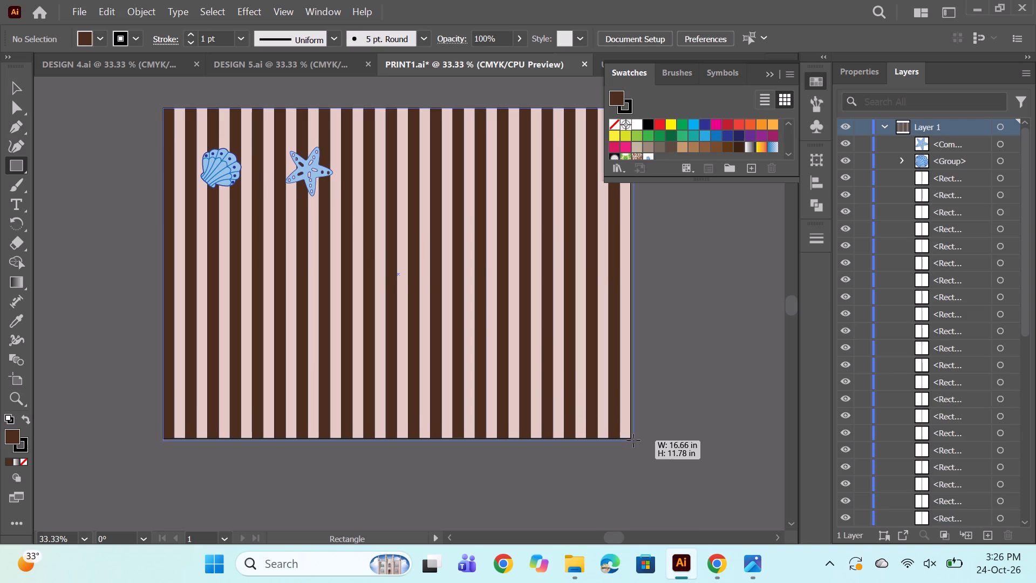
{"action": "left_click_drag", "start_coordinate": [633, 440], "coordinate": [631, 439]}
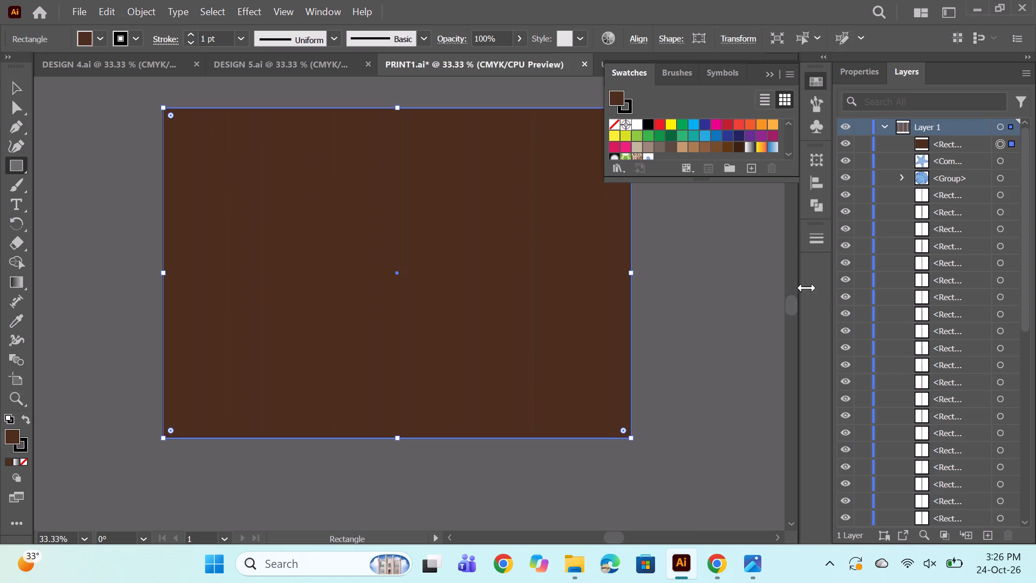
{"action": "scroll", "coordinate": [671, 143], "scroll_direction": "down", "scroll_amount": 1}
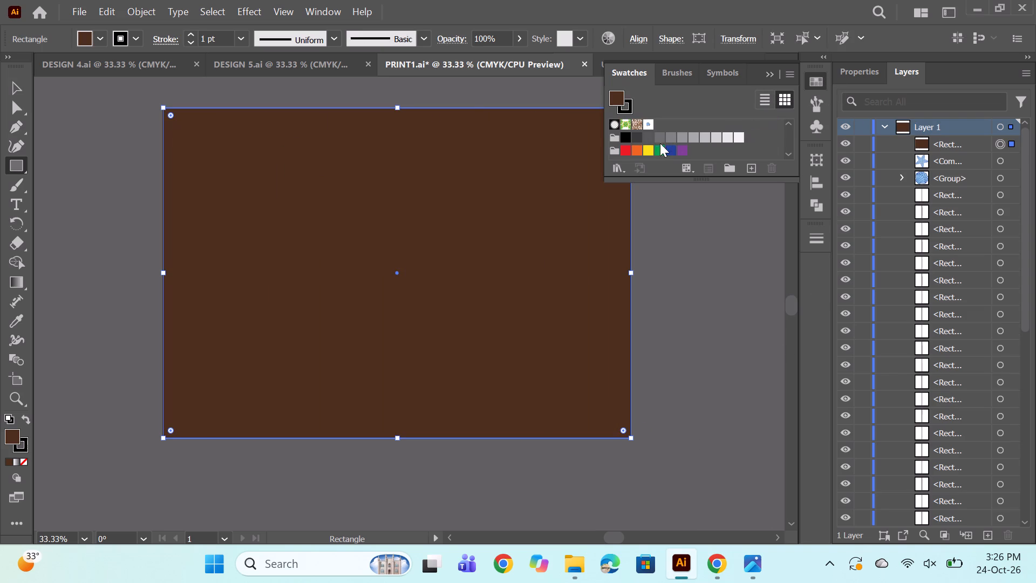
{"action": "left_click", "coordinate": [649, 121]}
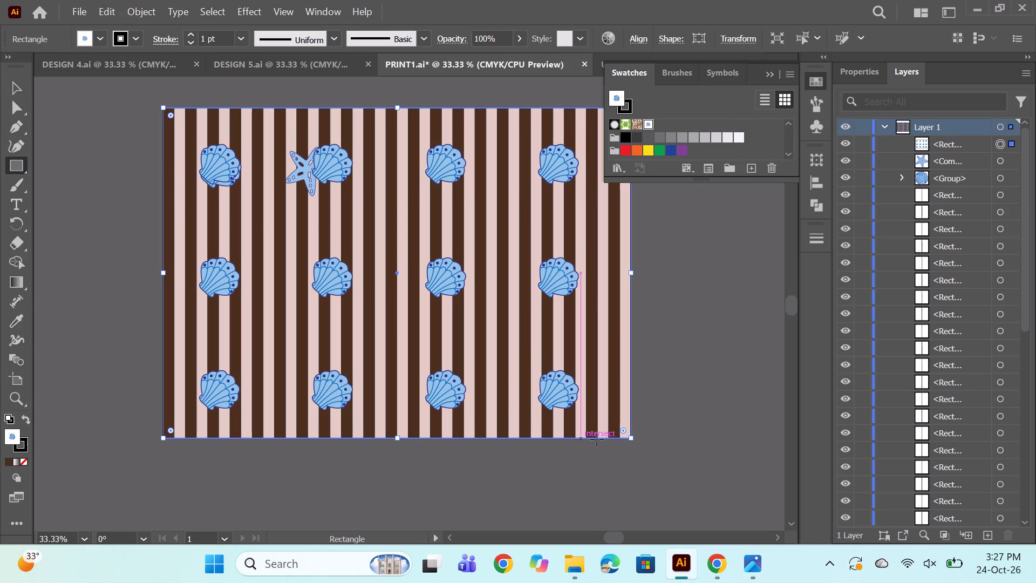
{"action": "left_click", "coordinate": [629, 438]}
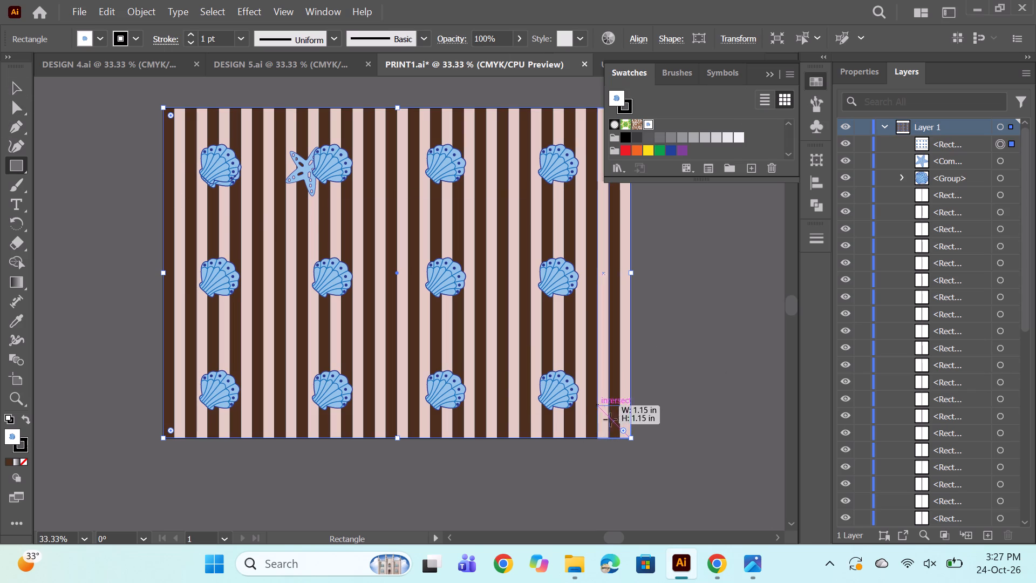
Reopen the shell pattern swatch, set its tile width and height to 3 in each, and finish editing.
{"action": "double_click", "coordinate": [649, 121]}
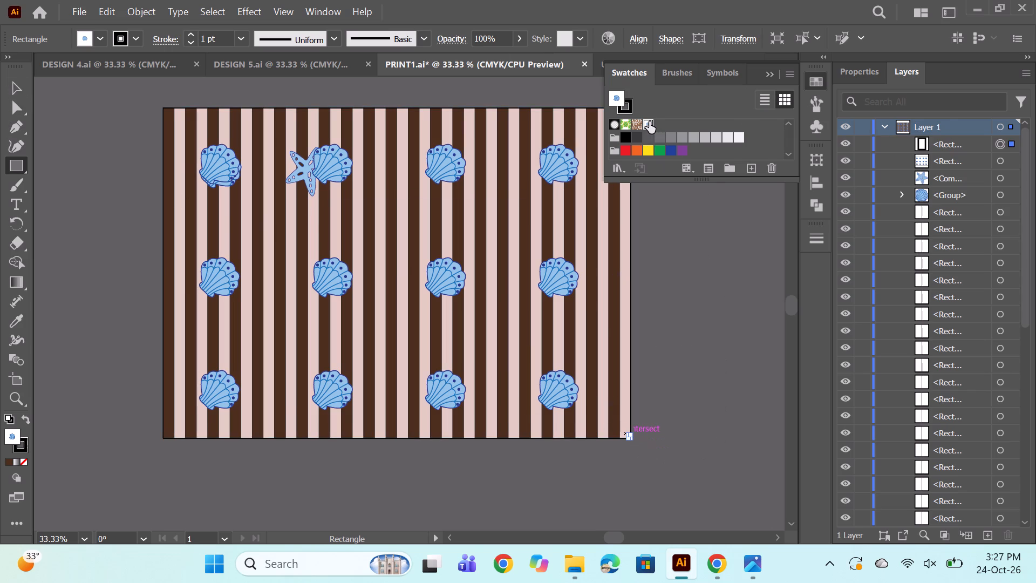
{"action": "left_click", "coordinate": [743, 364]}
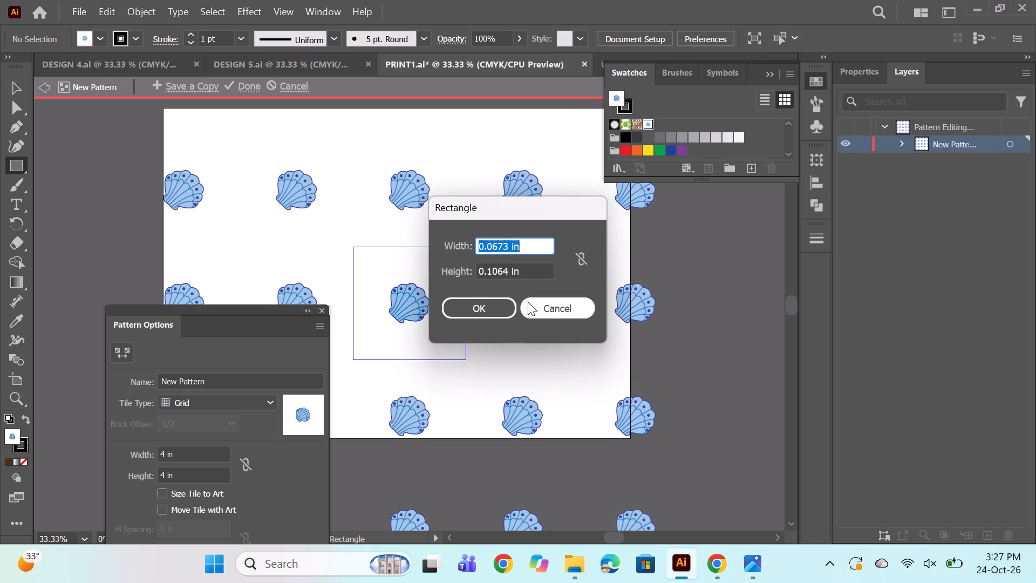
{"action": "left_click", "coordinate": [528, 302]}
{"action": "left_click", "coordinate": [14, 84]}
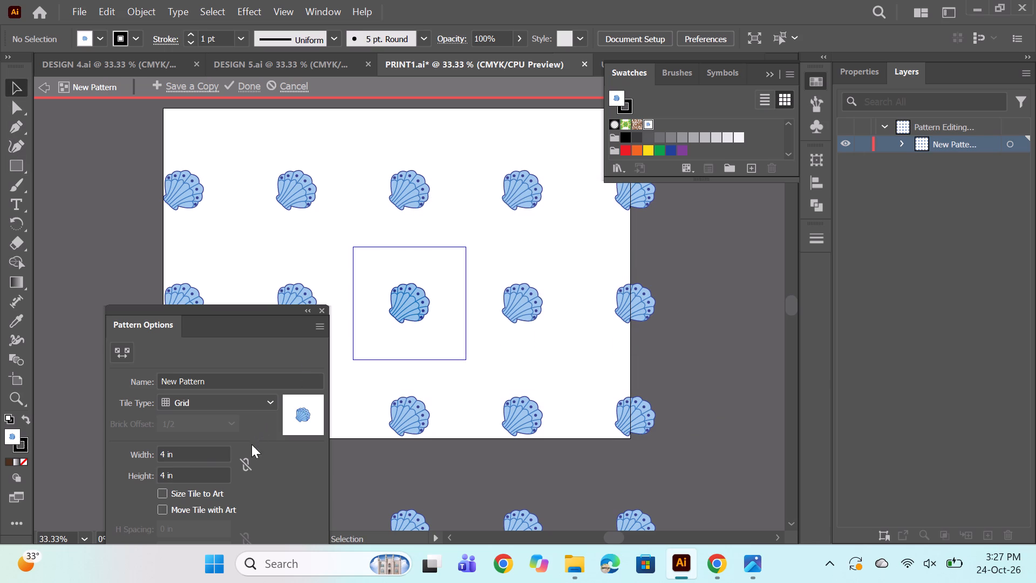
{"action": "left_click_drag", "start_coordinate": [166, 457], "coordinate": [154, 457]}
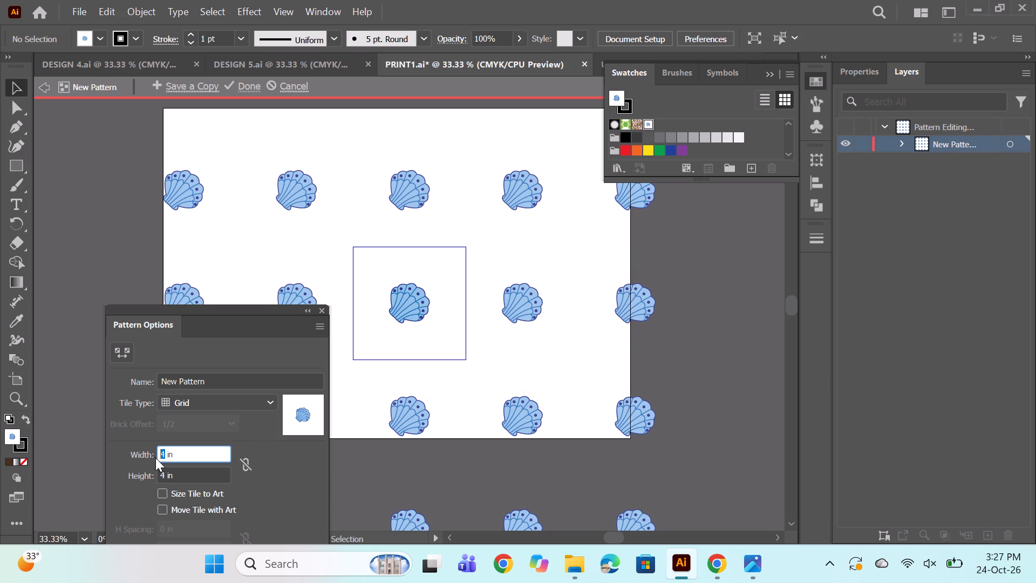
{"action": "key", "text": "3"}
{"action": "key", "text": "Return"}
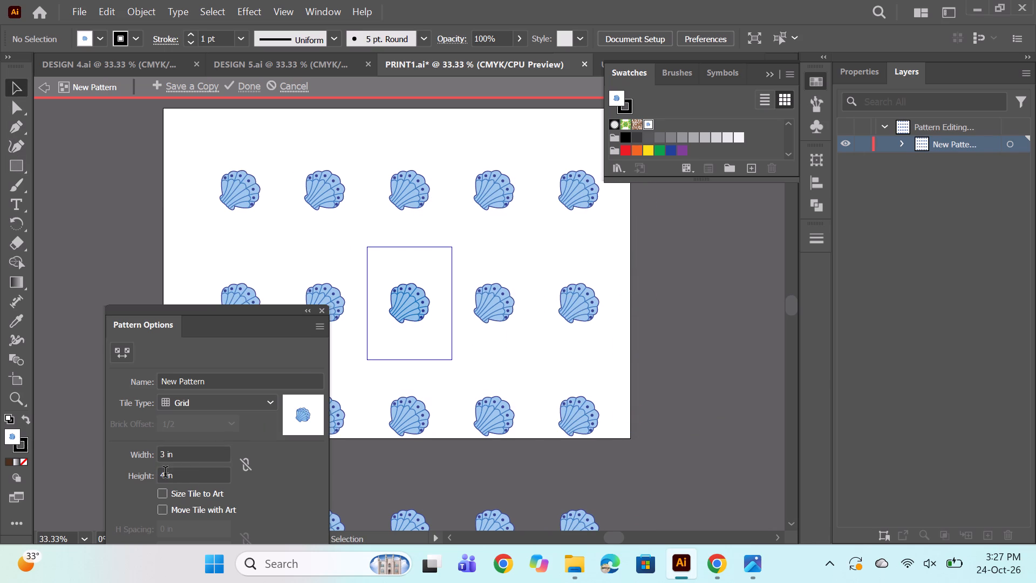
{"action": "left_click_drag", "start_coordinate": [165, 473], "coordinate": [145, 486]}
{"action": "key", "text": "3"}
{"action": "key", "text": "Return"}
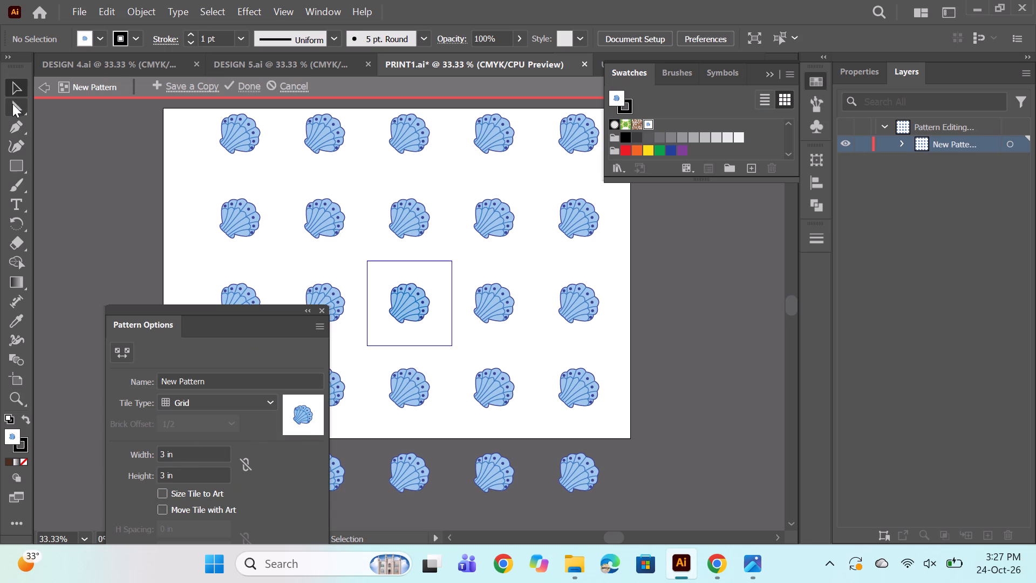
{"action": "left_click", "coordinate": [249, 90]}
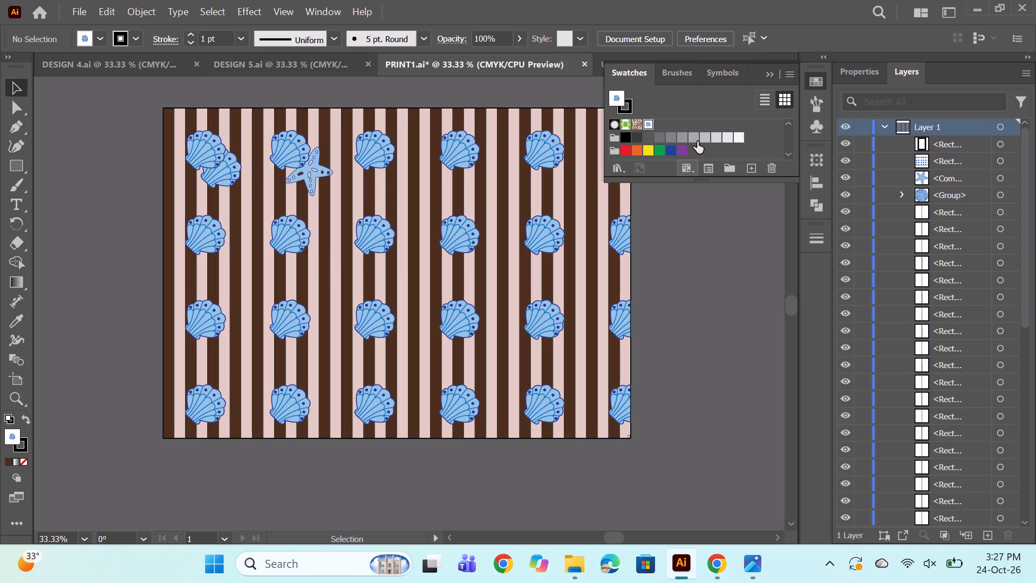
Hide the original single shell group that sits beneath the shell pattern.
{"action": "left_click", "coordinate": [776, 225]}
{"action": "left_click", "coordinate": [311, 180]}
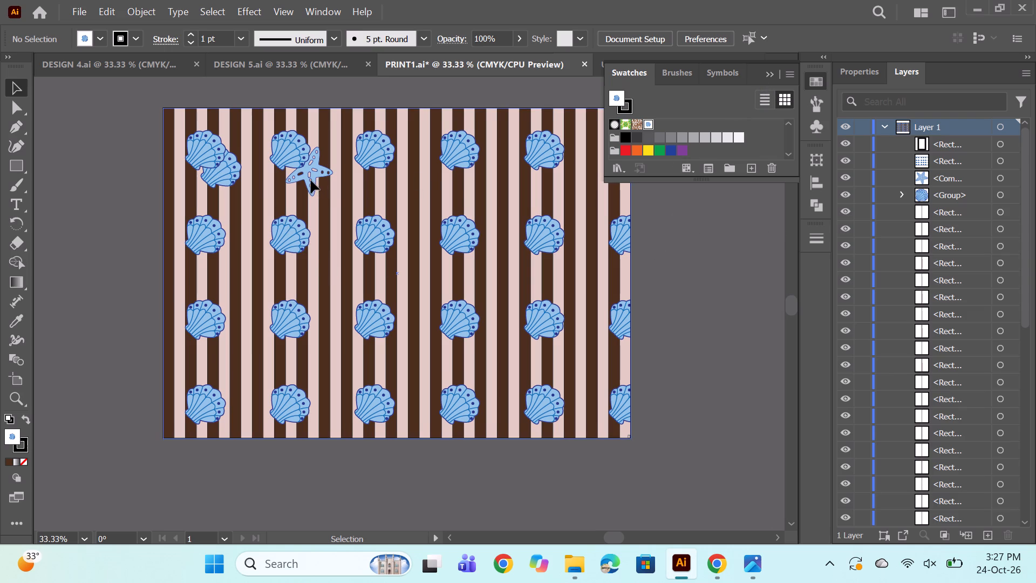
{"action": "left_click", "coordinate": [847, 194]}
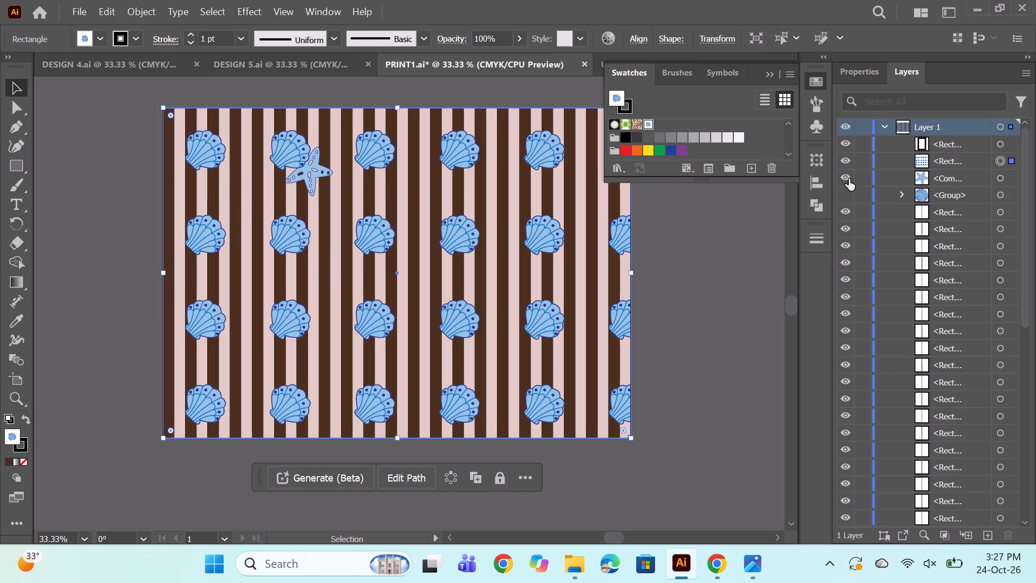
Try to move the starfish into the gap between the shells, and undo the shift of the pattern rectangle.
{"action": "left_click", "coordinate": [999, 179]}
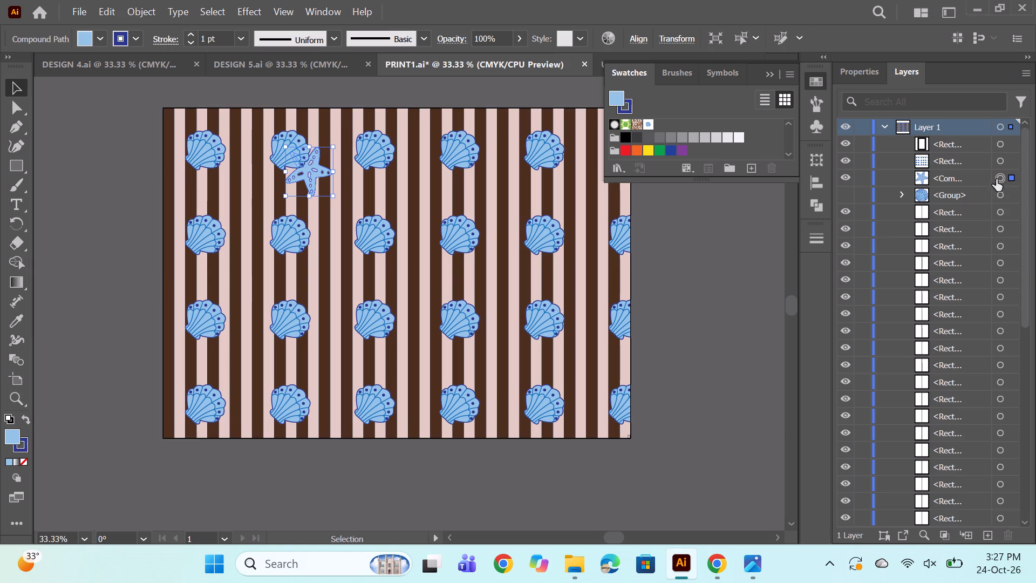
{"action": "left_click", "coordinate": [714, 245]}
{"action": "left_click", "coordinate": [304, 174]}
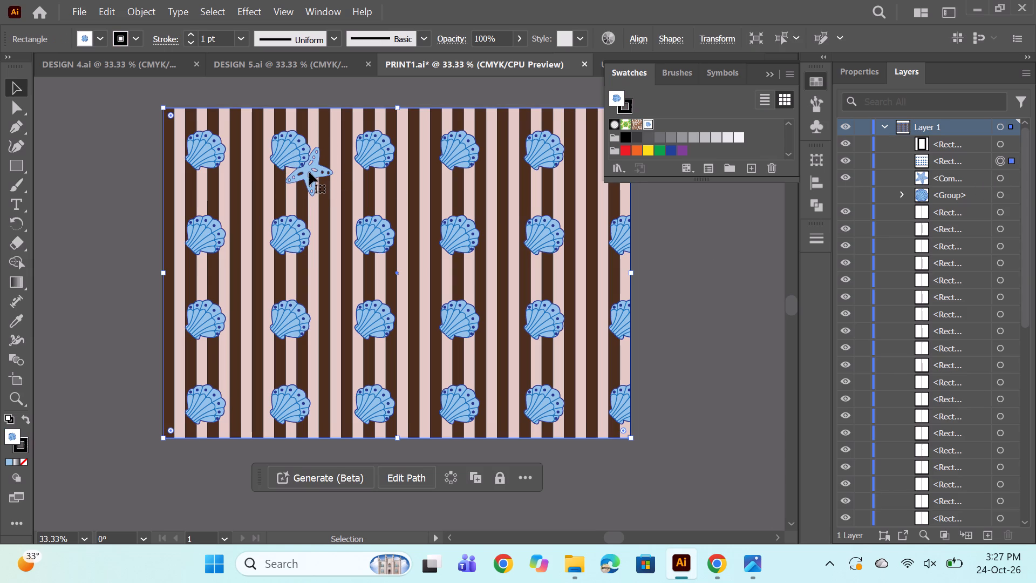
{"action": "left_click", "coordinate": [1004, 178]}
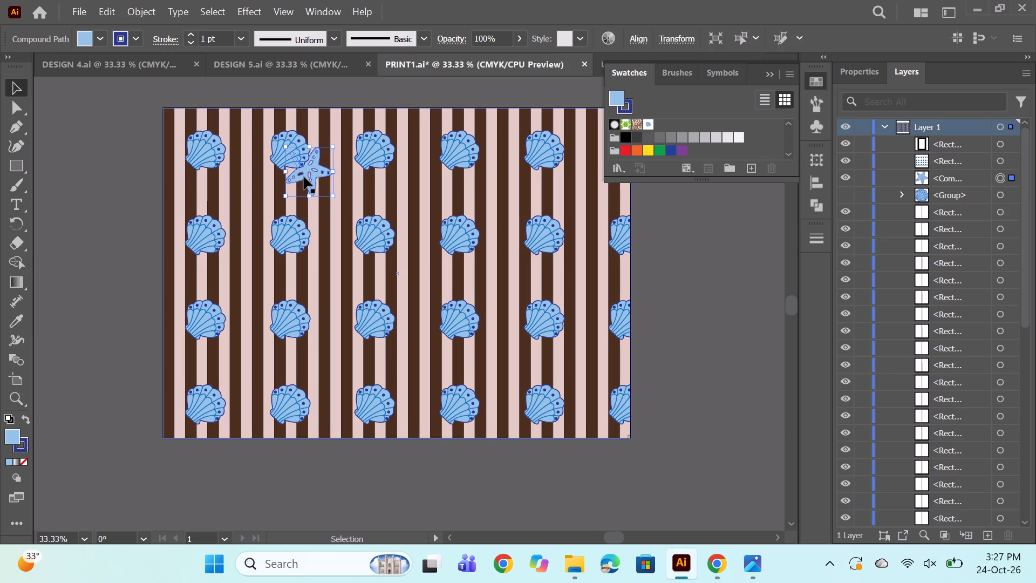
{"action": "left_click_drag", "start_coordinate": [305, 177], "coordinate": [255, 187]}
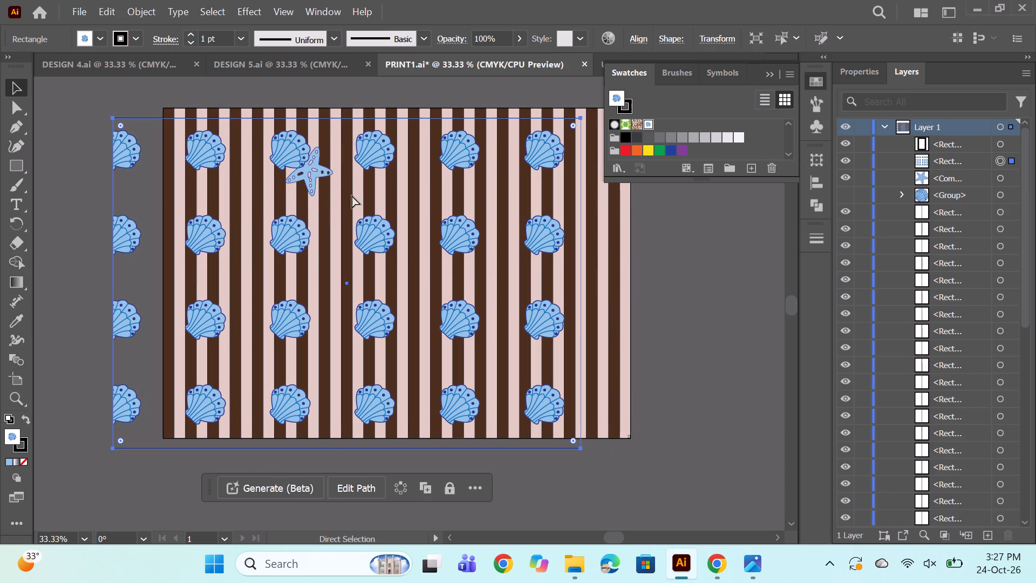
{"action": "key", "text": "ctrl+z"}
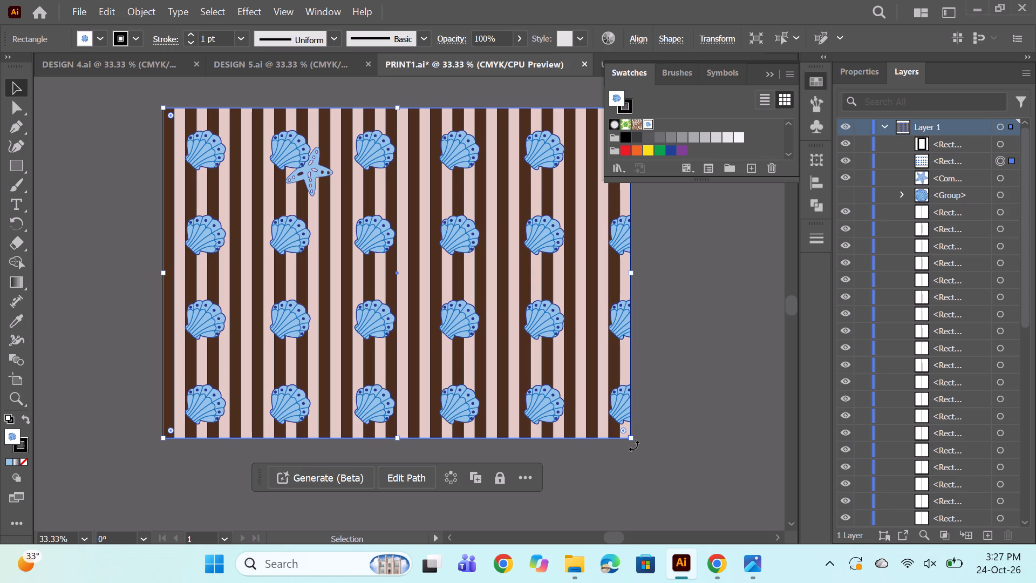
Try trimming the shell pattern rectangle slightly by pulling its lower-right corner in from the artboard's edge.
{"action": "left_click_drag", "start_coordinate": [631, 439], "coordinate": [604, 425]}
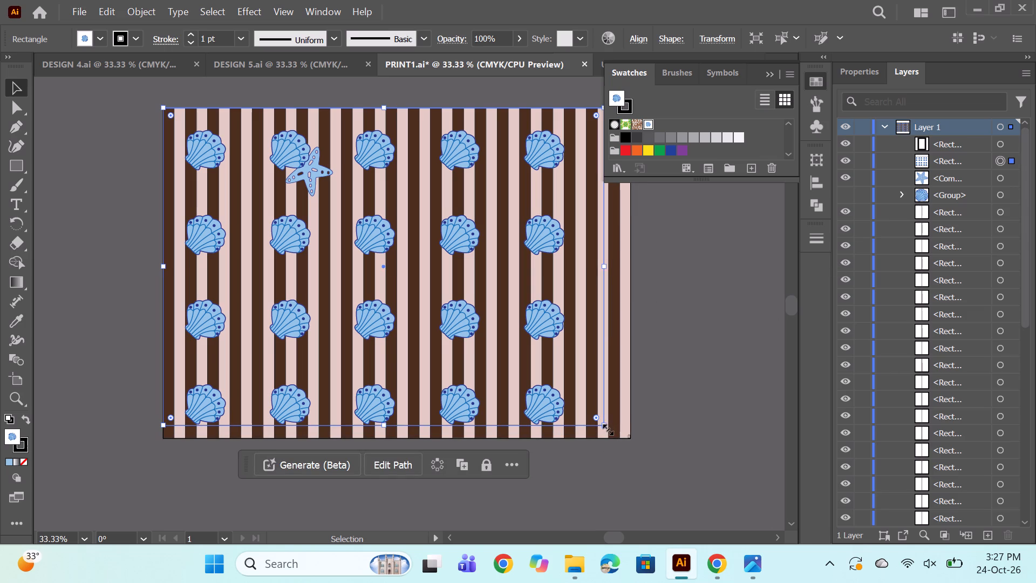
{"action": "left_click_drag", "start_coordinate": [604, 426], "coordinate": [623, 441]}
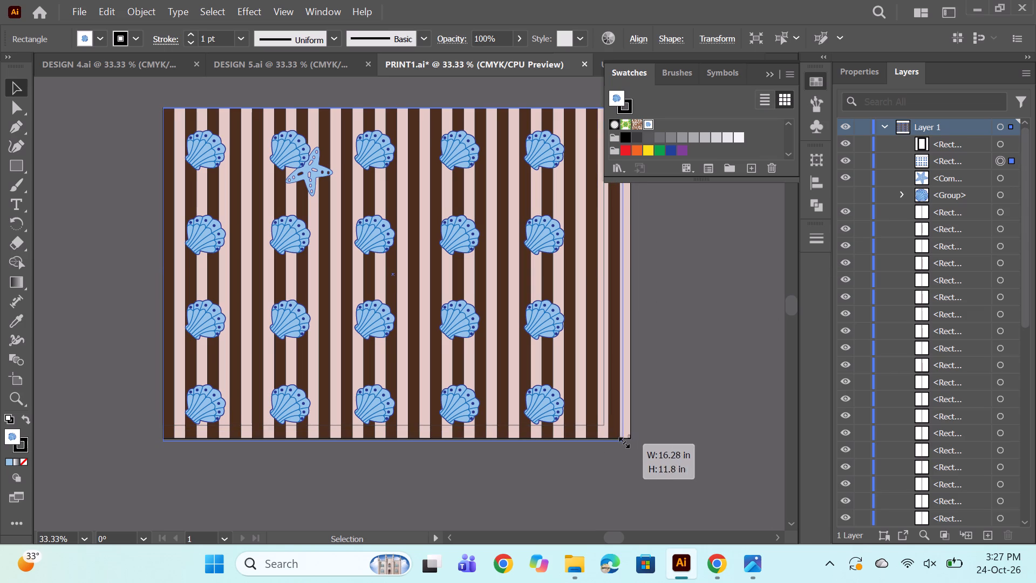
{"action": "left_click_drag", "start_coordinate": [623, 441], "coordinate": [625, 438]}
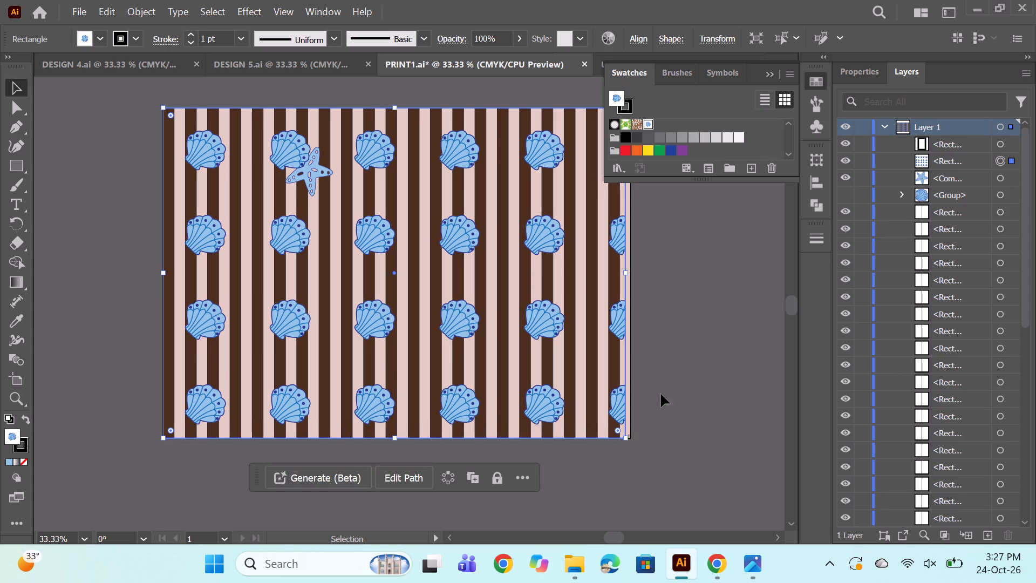
Nudge the shell pattern rectangle slightly left and stretch its right side to the artboard's edge, about 16.64 in wide.
{"action": "left_click_drag", "start_coordinate": [157, 269], "coordinate": [140, 274]}
{"action": "left_click", "coordinate": [215, 251]}
{"action": "key", "text": "Left"}
{"action": "key", "text": "Left"}
{"action": "key", "text": "Left"}
{"action": "key", "text": "Left"}
{"action": "key", "text": "Left"}
{"action": "key", "text": "Left"}
{"action": "key", "text": "Left"}
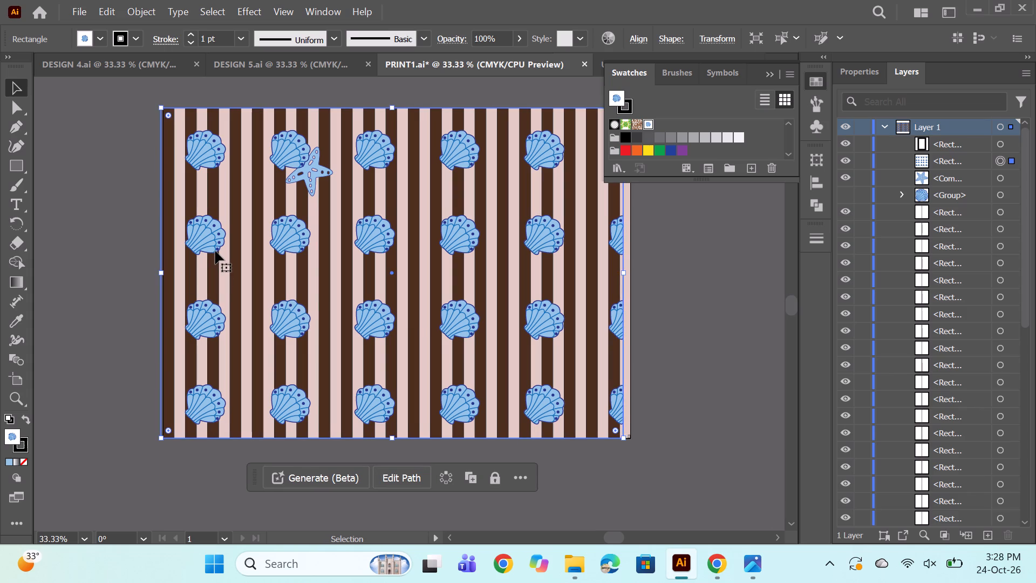
{"action": "key", "text": "Left"}
{"action": "key", "text": "Left"}
{"action": "key", "text": "Left"}
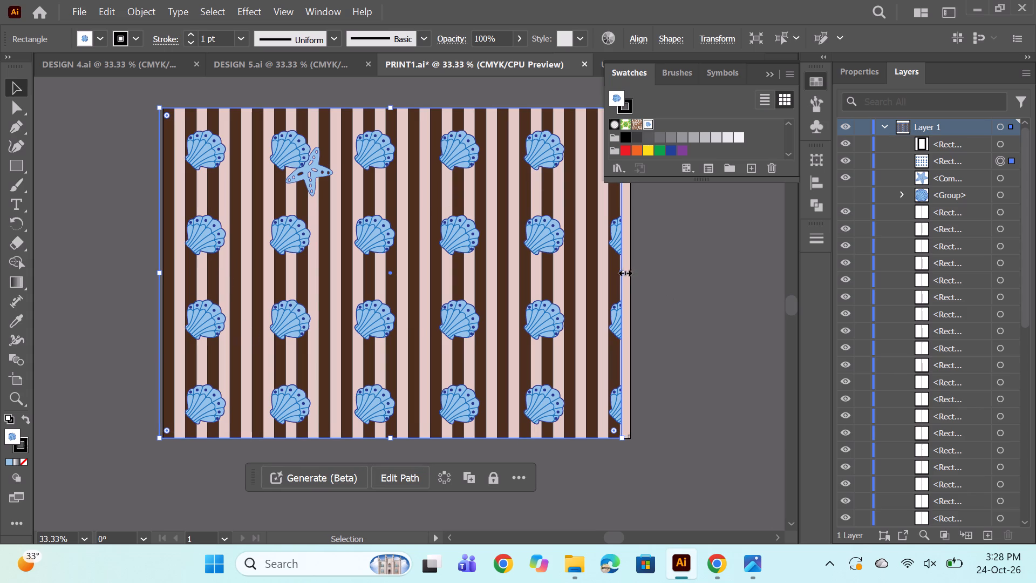
{"action": "left_click_drag", "start_coordinate": [622, 272], "coordinate": [629, 272]}
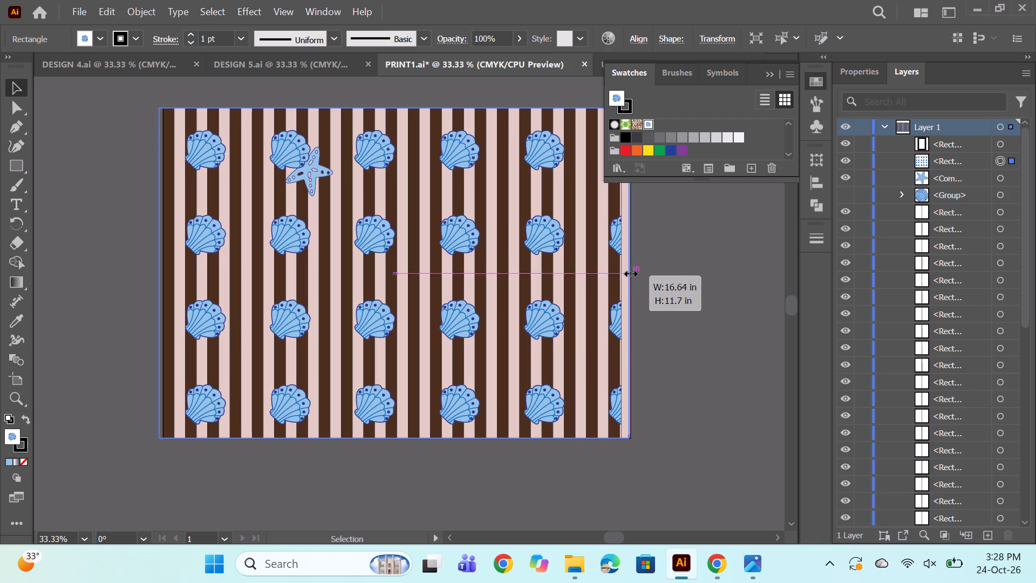
{"action": "left_click_drag", "start_coordinate": [629, 272], "coordinate": [631, 274]}
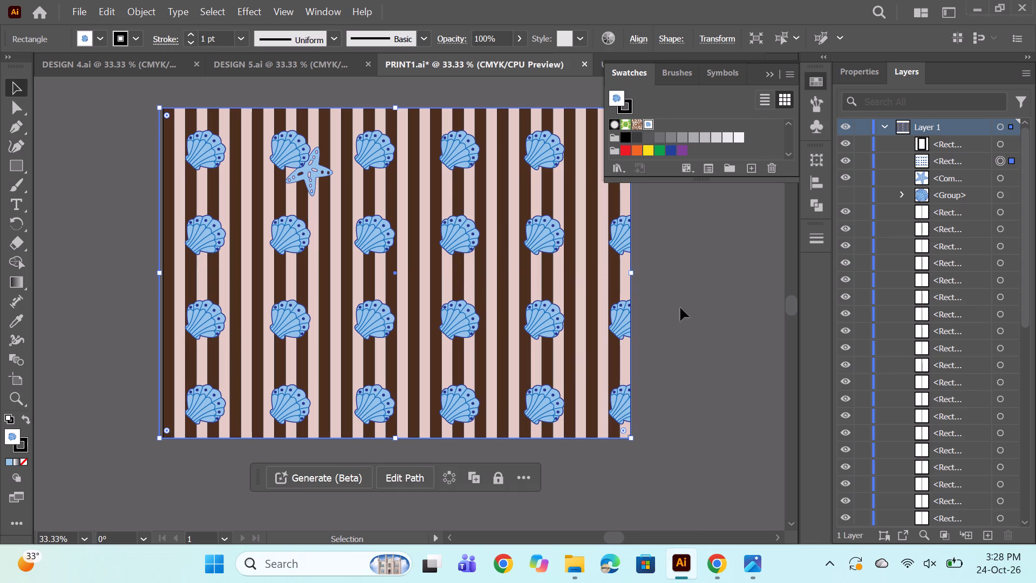
Shift the shell pattern rectangle further left beyond the artboard and extend its right side back to the artboard's right edge.
{"action": "left_click", "coordinate": [692, 293]}
{"action": "left_click", "coordinate": [551, 237]}
{"action": "key", "text": "Left"}
{"action": "key", "text": "Left"}
{"action": "key", "text": "Left"}
{"action": "key", "text": "Left"}
{"action": "key", "text": "Left"}
{"action": "key", "text": "Left"}
{"action": "key", "text": "Left"}
{"action": "key", "text": "Left"}
{"action": "key", "text": "Left"}
{"action": "key", "text": "Left"}
{"action": "key", "text": "Left"}
{"action": "key", "text": "Left"}
{"action": "key", "text": "Left"}
{"action": "key", "text": "Left"}
{"action": "key", "text": "Left"}
{"action": "key", "text": "Left"}
{"action": "key", "text": "Left"}
{"action": "key", "text": "Left"}
{"action": "key", "text": "Left"}
{"action": "key", "text": "Left"}
{"action": "key", "text": "Left"}
{"action": "key", "text": "Left"}
{"action": "key", "text": "Left"}
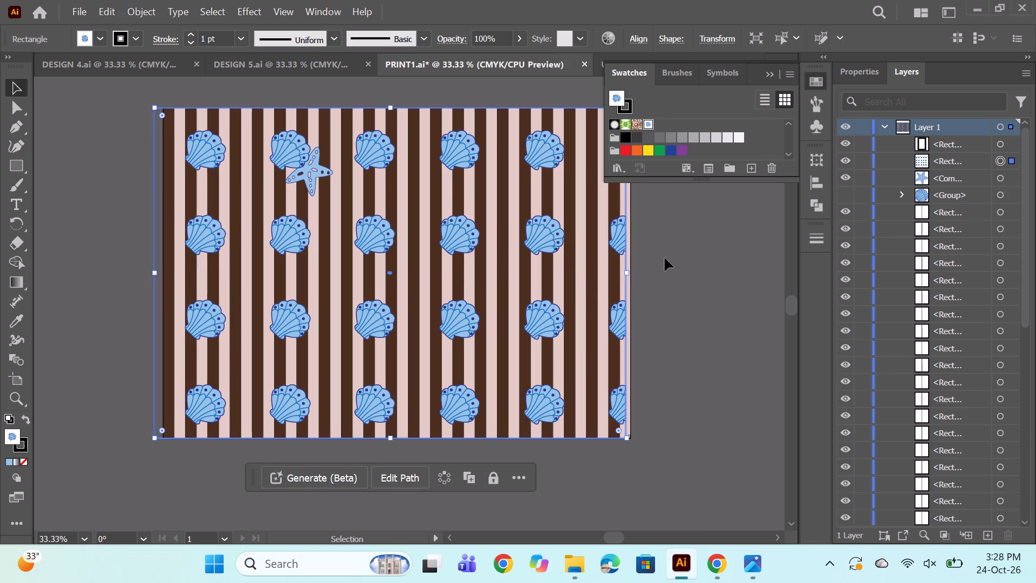
{"action": "key", "text": "Left"}
{"action": "key", "text": "Left"}
{"action": "key", "text": "Left"}
{"action": "key", "text": "Left"}
{"action": "key", "text": "Left"}
{"action": "key", "text": "Left"}
{"action": "key", "text": "Left"}
{"action": "key", "text": "Left"}
{"action": "key", "text": "Left"}
{"action": "key", "text": "Left"}
{"action": "key", "text": "Left"}
{"action": "key", "text": "Left"}
{"action": "key", "text": "Left"}
{"action": "key", "text": "Left"}
{"action": "key", "text": "Left"}
{"action": "key", "text": "Left"}
{"action": "key", "text": "Left"}
{"action": "key", "text": "Left"}
{"action": "key", "text": "Left"}
{"action": "key", "text": "Left"}
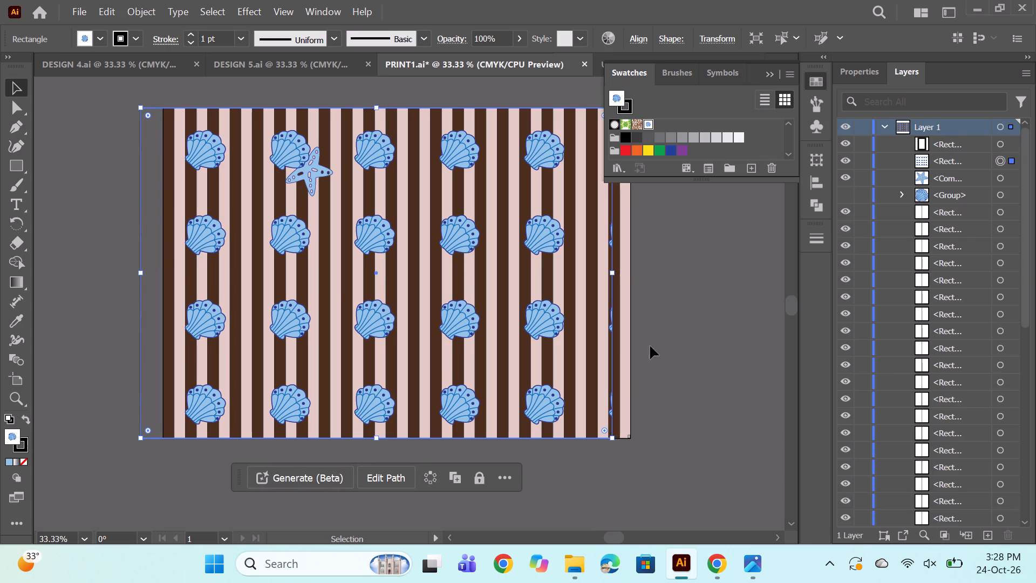
{"action": "left_click_drag", "start_coordinate": [613, 270], "coordinate": [630, 273]}
{"action": "left_click", "coordinate": [680, 285]}
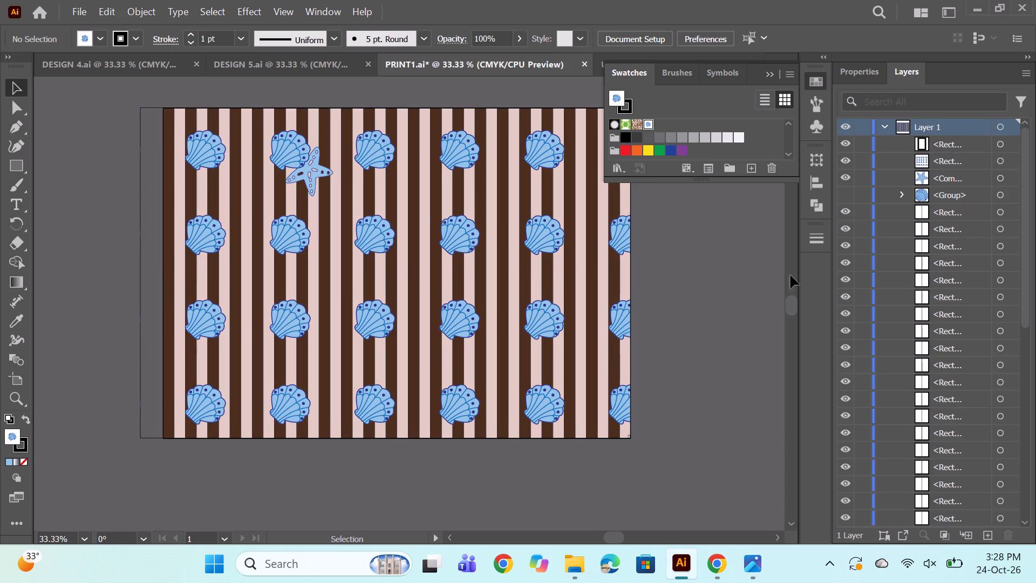
Move the starfish into the gap between the first four shells and scale it down to fit there.
{"action": "left_click", "coordinate": [1001, 173]}
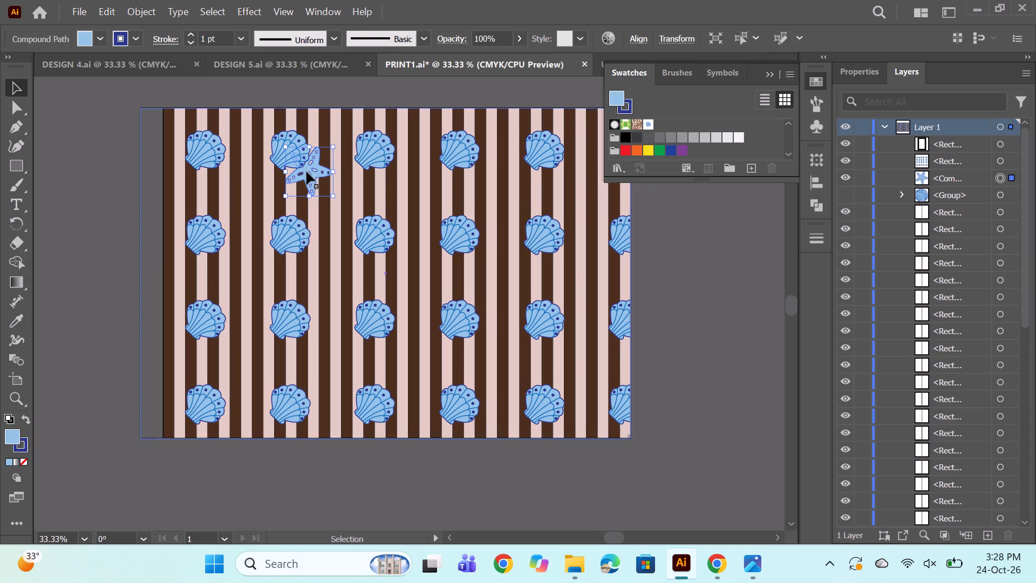
{"action": "left_click_drag", "start_coordinate": [306, 172], "coordinate": [249, 188]}
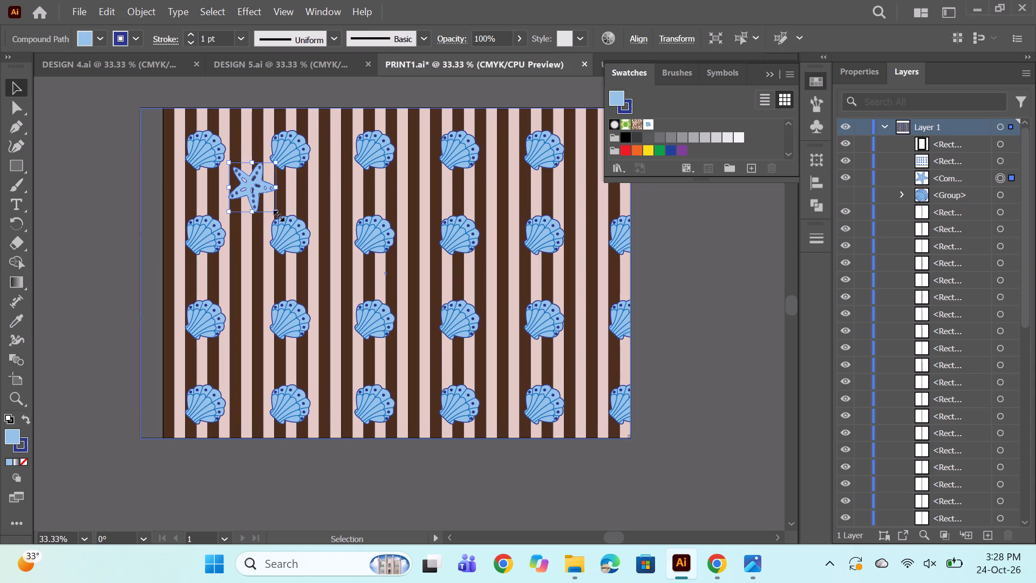
{"action": "left_click_drag", "start_coordinate": [277, 214], "coordinate": [267, 196]}
{"action": "left_click_drag", "start_coordinate": [249, 177], "coordinate": [249, 179]}
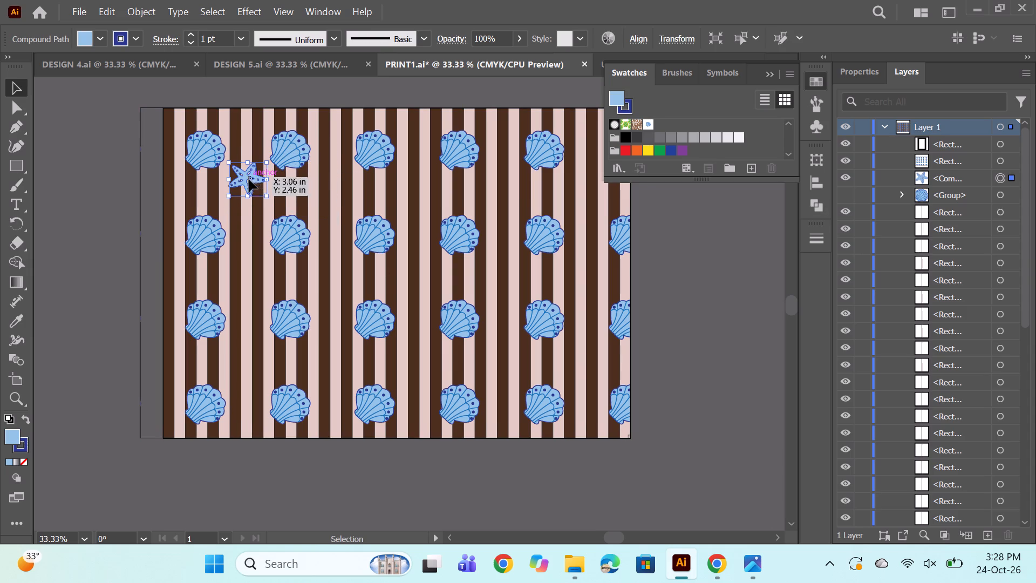
{"action": "left_click_drag", "start_coordinate": [249, 179], "coordinate": [250, 191]}
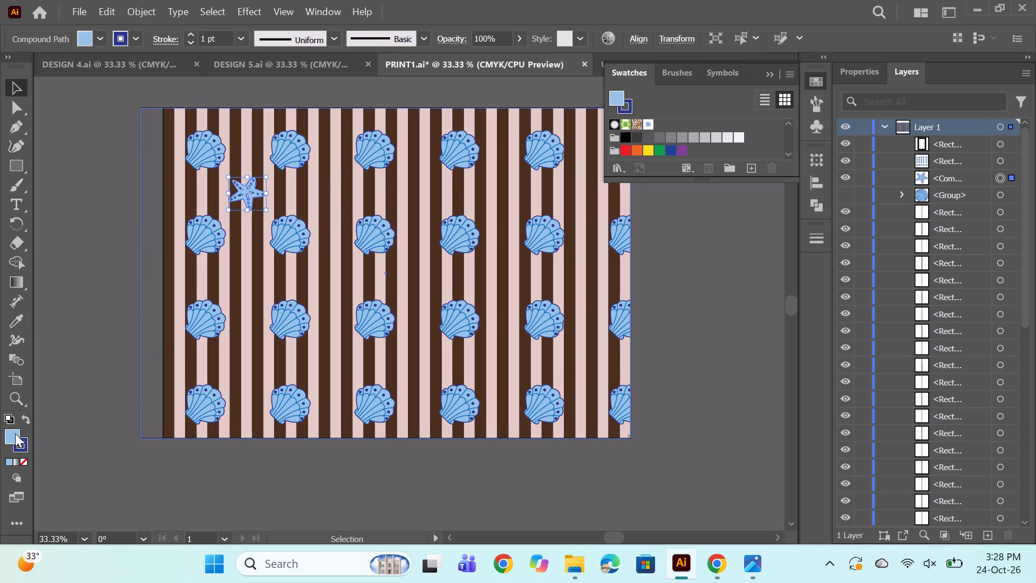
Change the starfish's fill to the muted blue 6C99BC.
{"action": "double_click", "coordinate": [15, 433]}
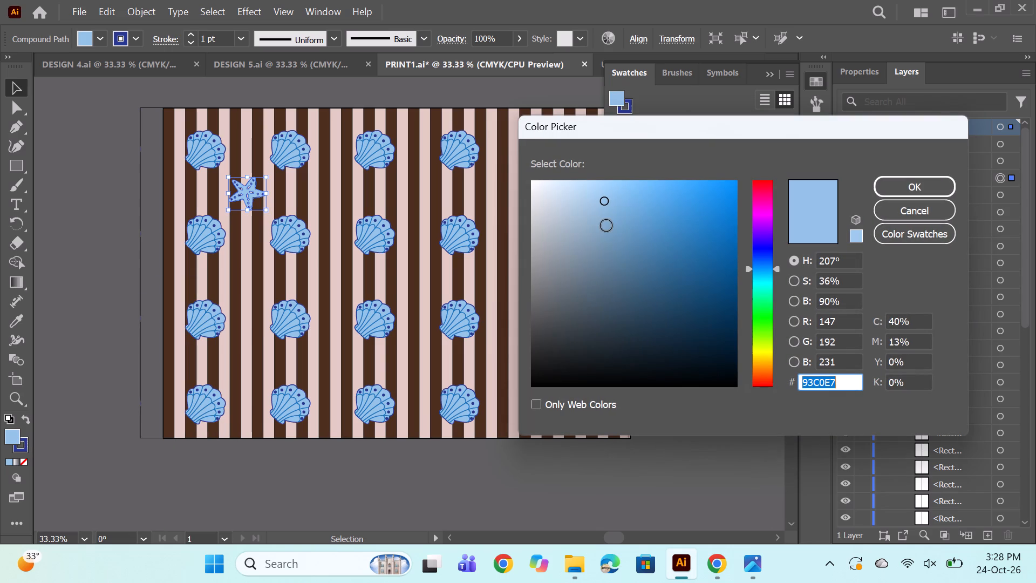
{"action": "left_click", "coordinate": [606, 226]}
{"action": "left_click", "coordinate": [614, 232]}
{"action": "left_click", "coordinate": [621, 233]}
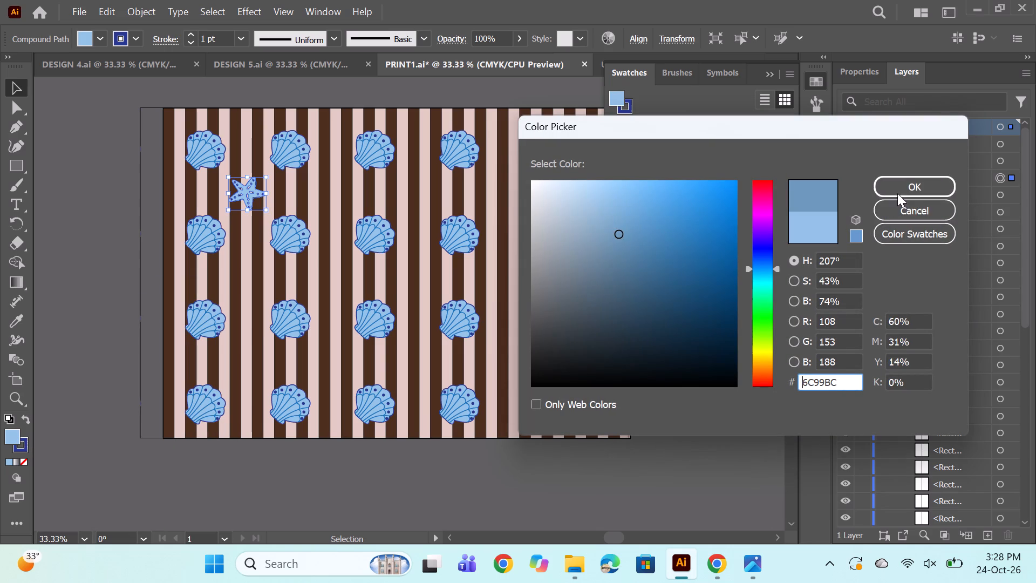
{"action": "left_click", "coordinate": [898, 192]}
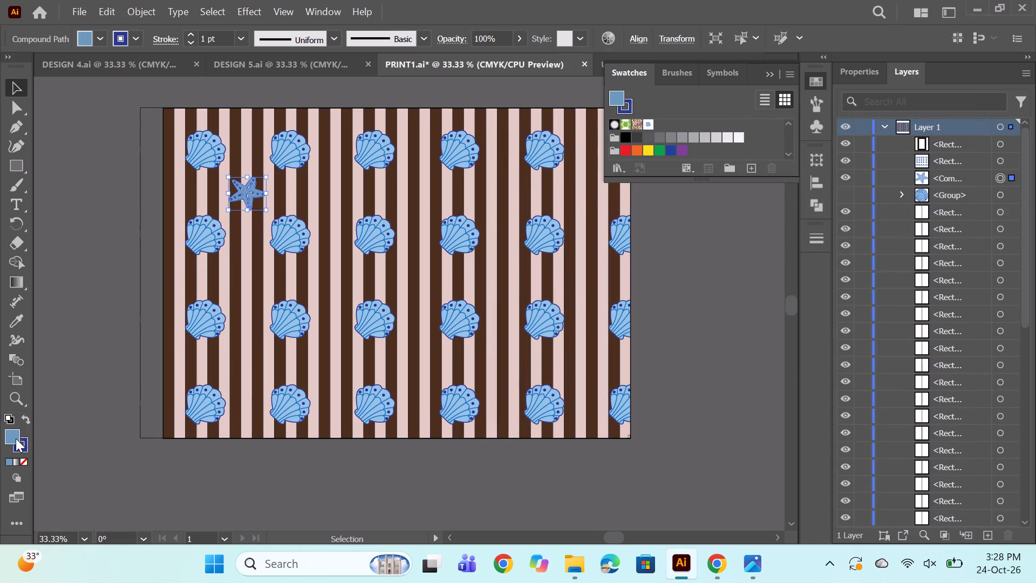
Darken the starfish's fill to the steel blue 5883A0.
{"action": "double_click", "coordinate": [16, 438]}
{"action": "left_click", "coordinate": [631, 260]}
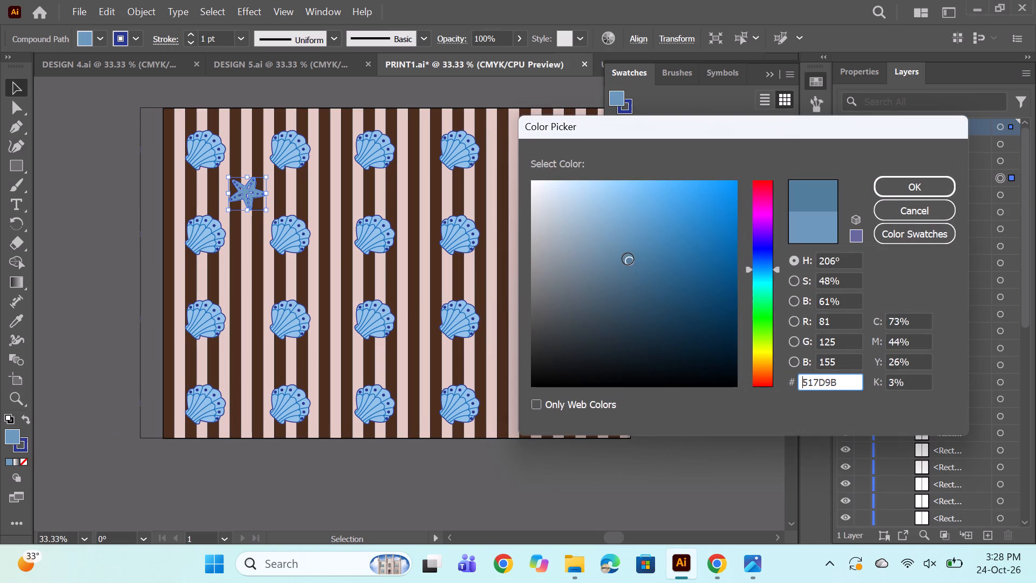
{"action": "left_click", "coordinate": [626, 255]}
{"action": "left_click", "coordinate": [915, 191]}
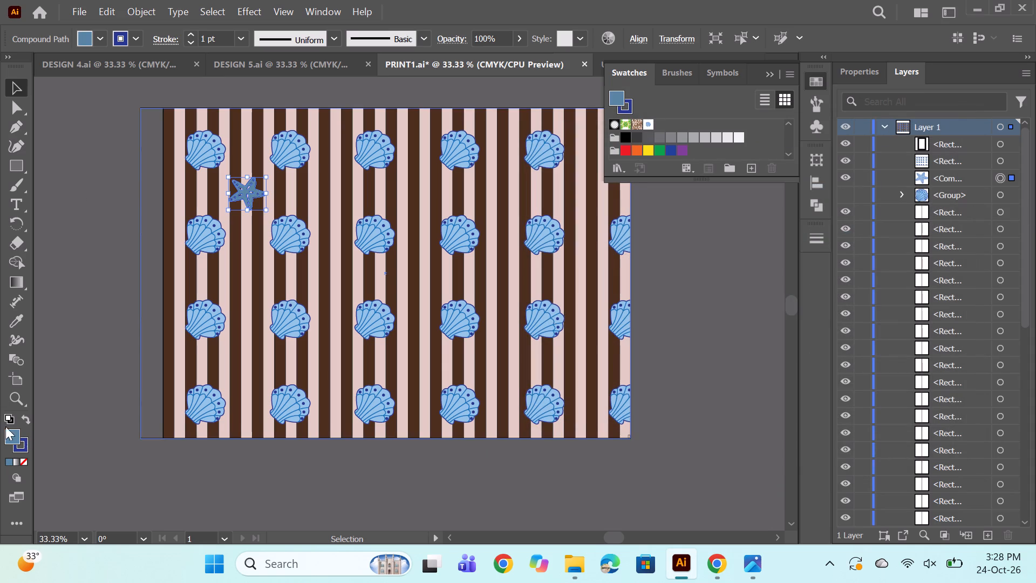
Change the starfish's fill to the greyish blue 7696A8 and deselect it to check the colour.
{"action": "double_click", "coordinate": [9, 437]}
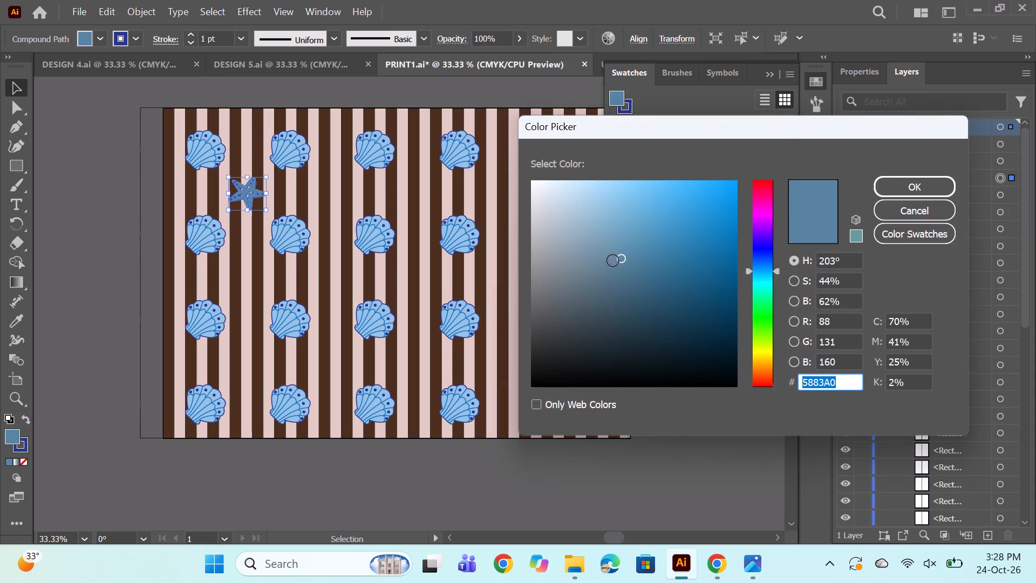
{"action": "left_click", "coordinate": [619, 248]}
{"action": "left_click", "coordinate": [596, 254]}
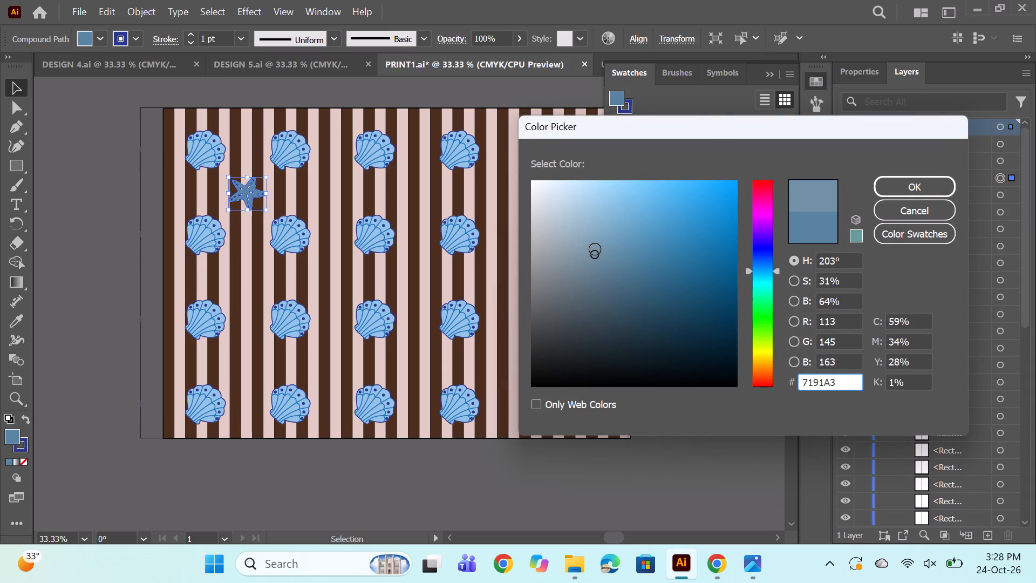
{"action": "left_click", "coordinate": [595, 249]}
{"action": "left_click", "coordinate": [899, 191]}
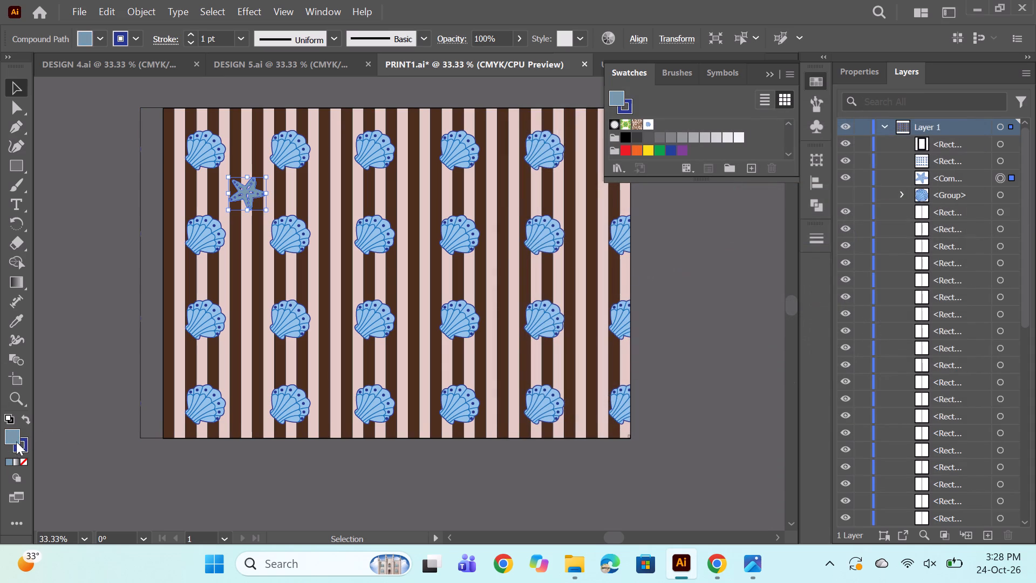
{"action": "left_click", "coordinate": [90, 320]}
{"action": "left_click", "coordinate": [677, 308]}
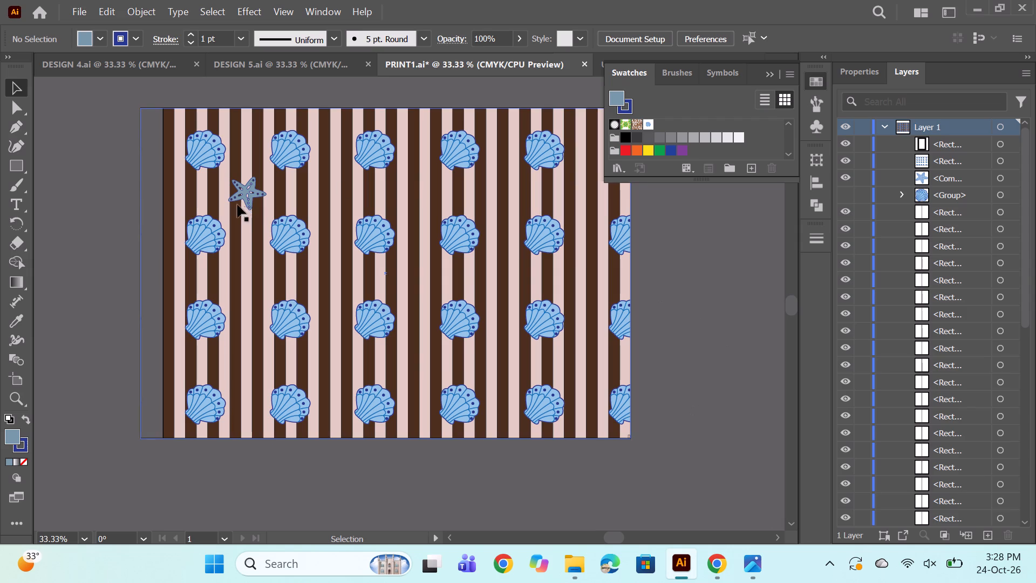
Reselect the starfish and lighten its fill to a pale sky blue, lighter than the shells.
{"action": "left_click", "coordinate": [253, 193]}
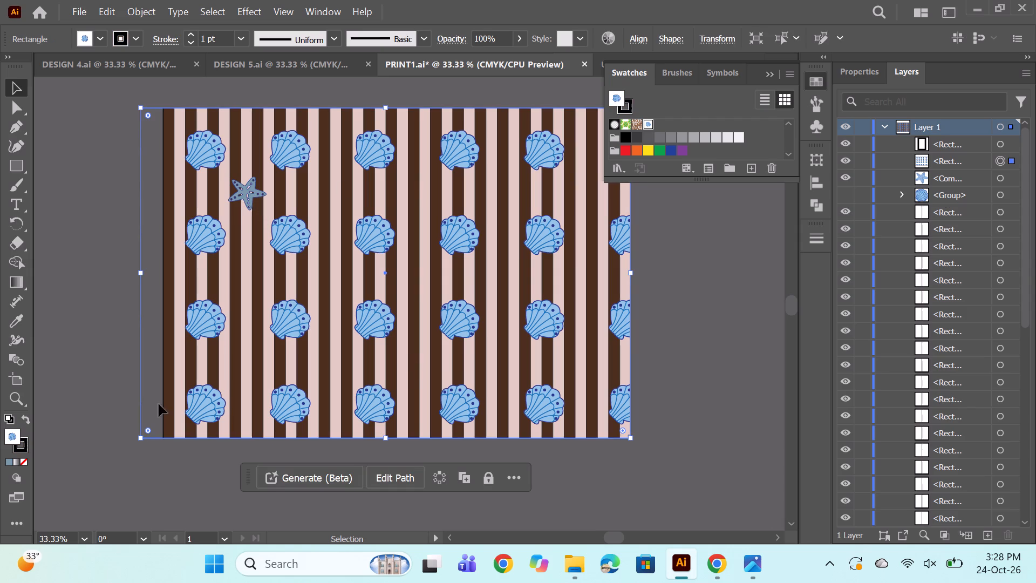
{"action": "left_click", "coordinate": [999, 177]}
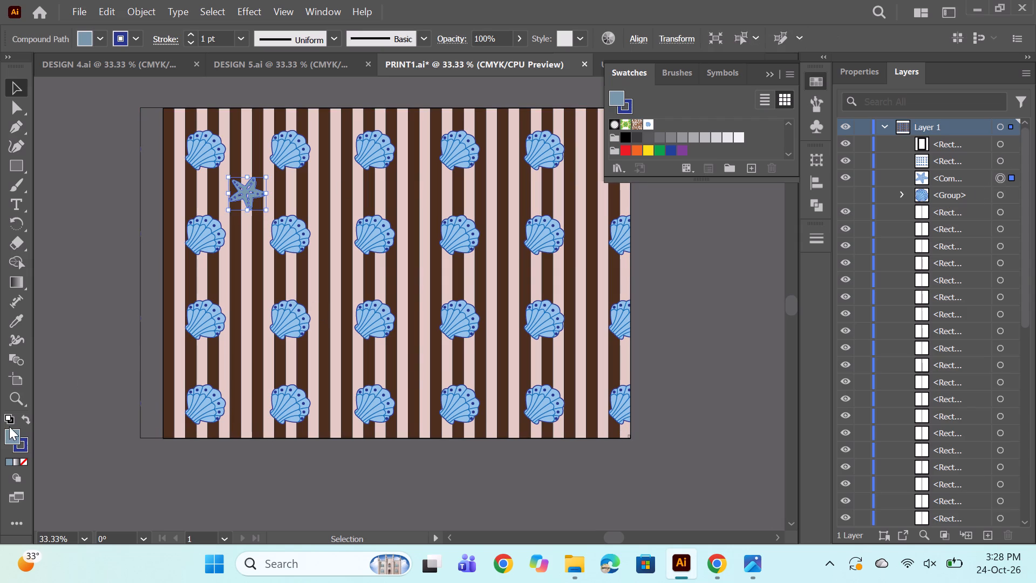
{"action": "double_click", "coordinate": [6, 430]}
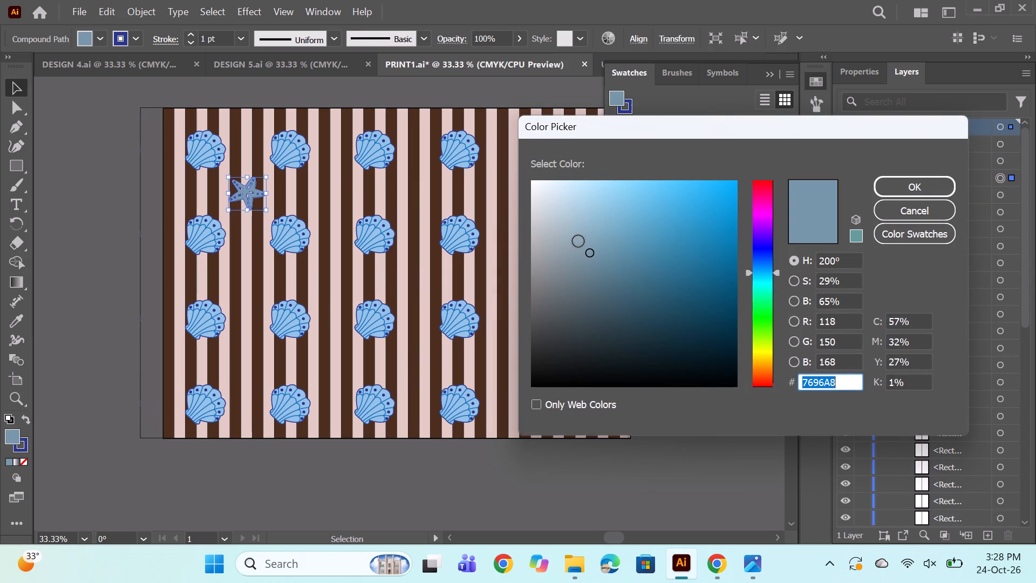
{"action": "left_click", "coordinate": [582, 238]}
{"action": "left_click", "coordinate": [574, 231]}
{"action": "left_click", "coordinate": [559, 227]}
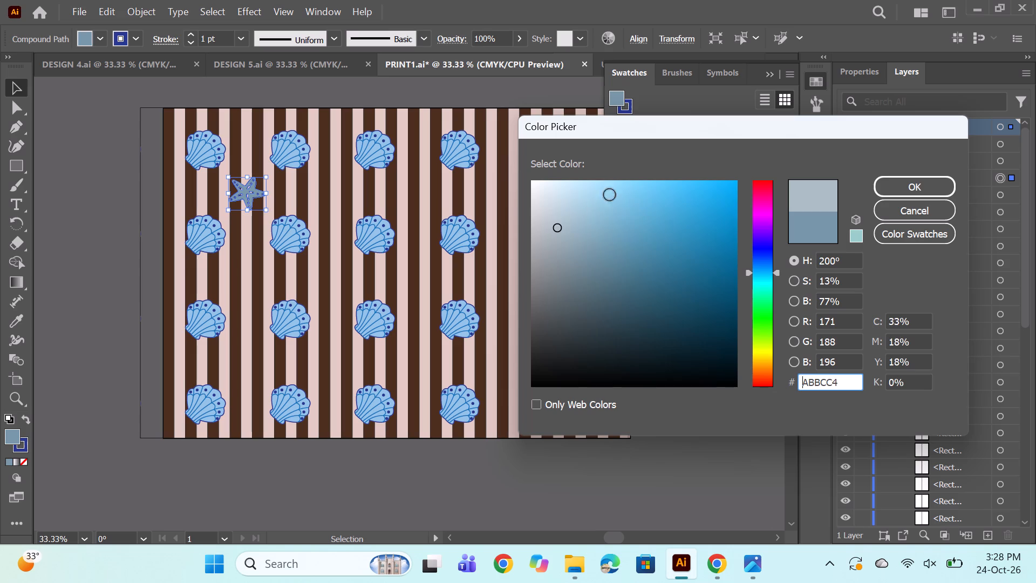
{"action": "left_click", "coordinate": [599, 186]}
{"action": "left_click", "coordinate": [587, 187]}
{"action": "left_click", "coordinate": [915, 194]}
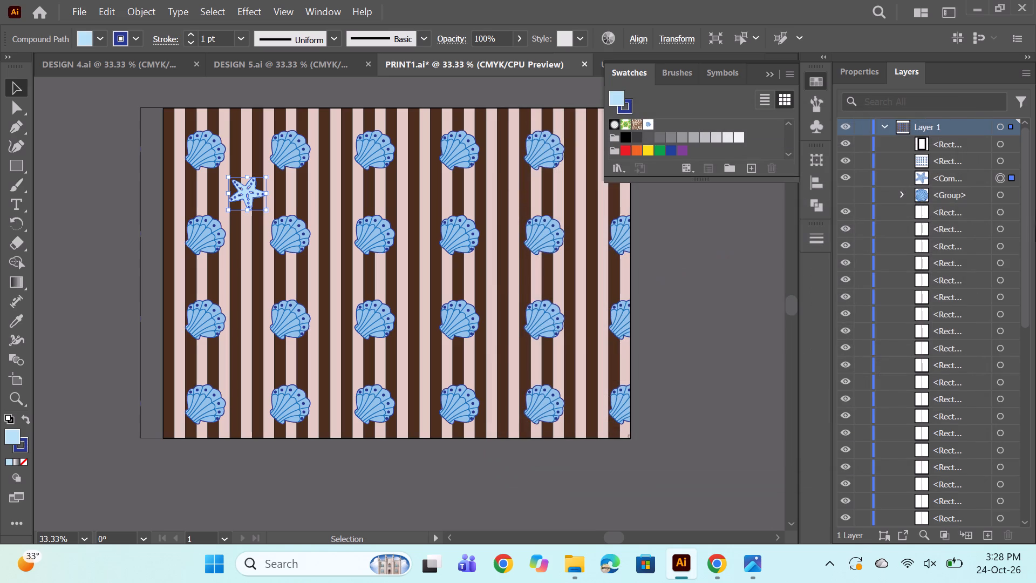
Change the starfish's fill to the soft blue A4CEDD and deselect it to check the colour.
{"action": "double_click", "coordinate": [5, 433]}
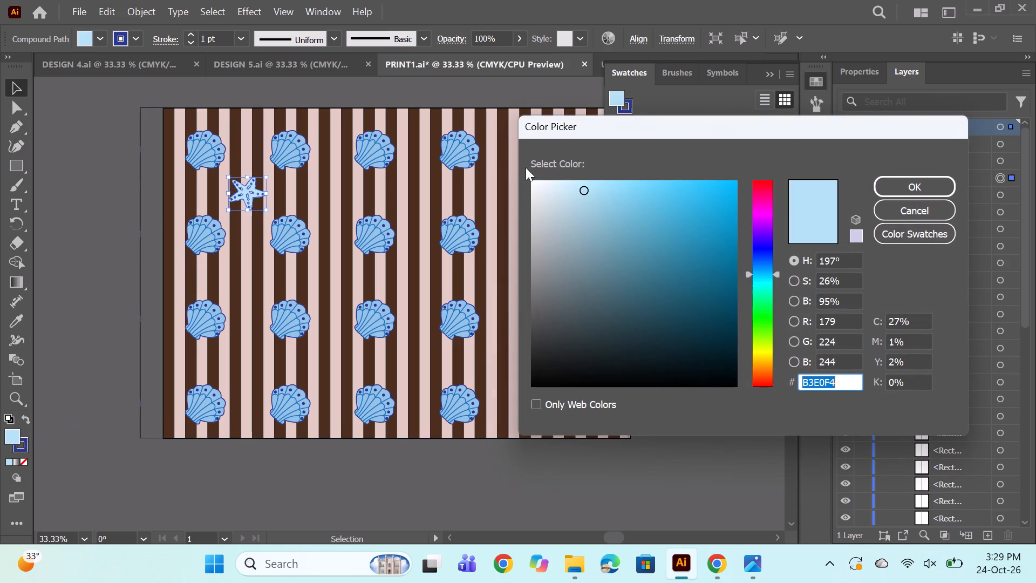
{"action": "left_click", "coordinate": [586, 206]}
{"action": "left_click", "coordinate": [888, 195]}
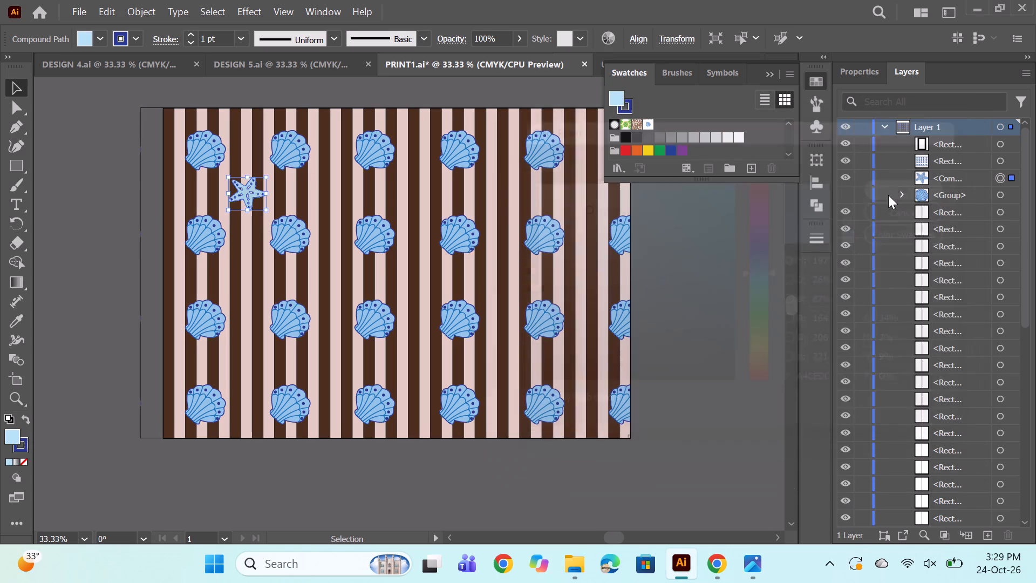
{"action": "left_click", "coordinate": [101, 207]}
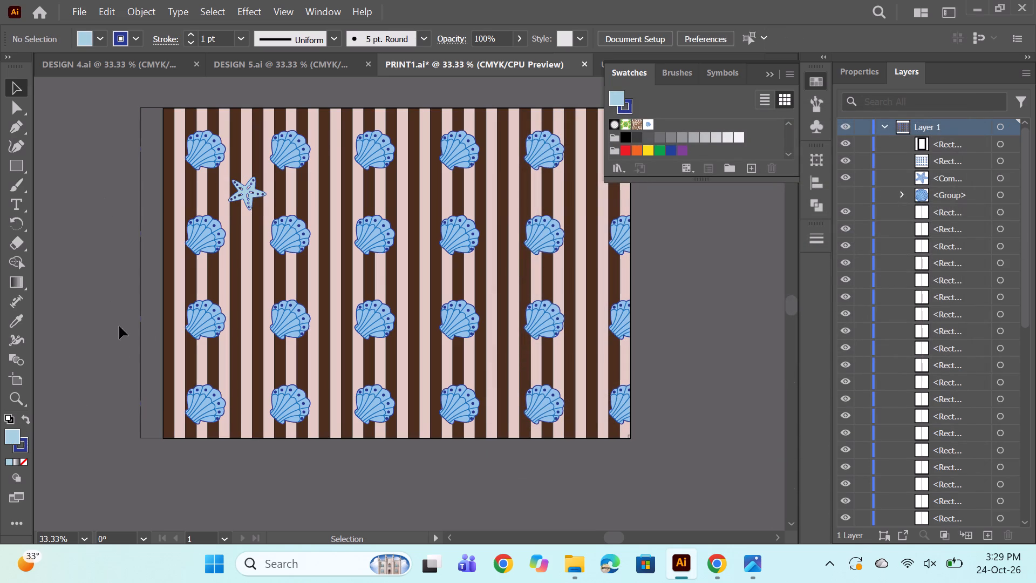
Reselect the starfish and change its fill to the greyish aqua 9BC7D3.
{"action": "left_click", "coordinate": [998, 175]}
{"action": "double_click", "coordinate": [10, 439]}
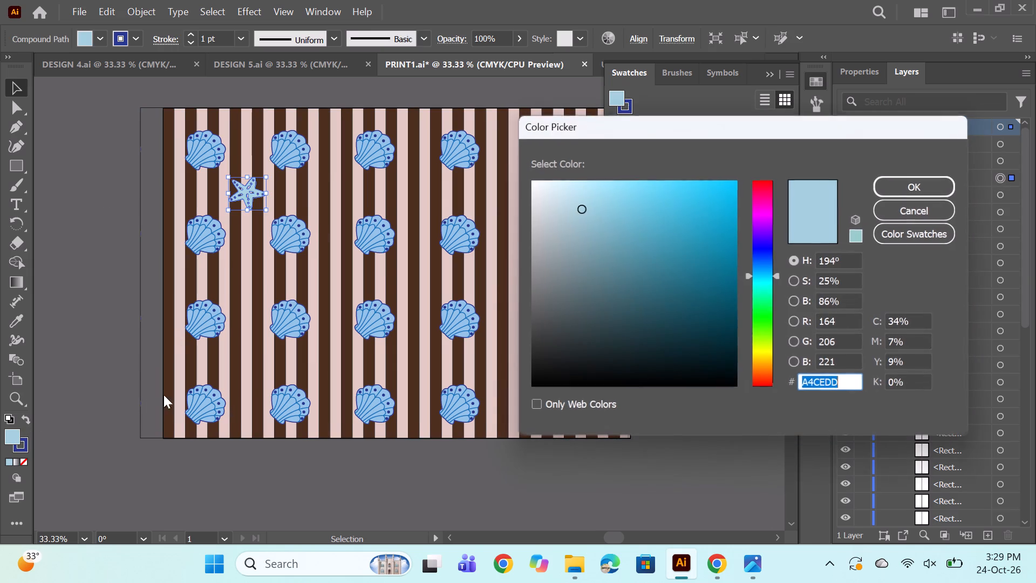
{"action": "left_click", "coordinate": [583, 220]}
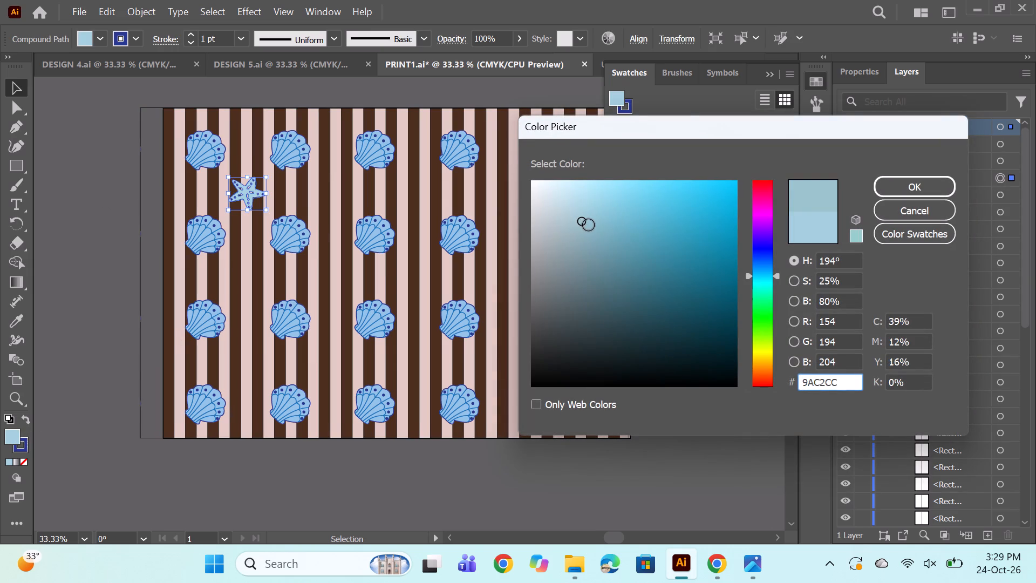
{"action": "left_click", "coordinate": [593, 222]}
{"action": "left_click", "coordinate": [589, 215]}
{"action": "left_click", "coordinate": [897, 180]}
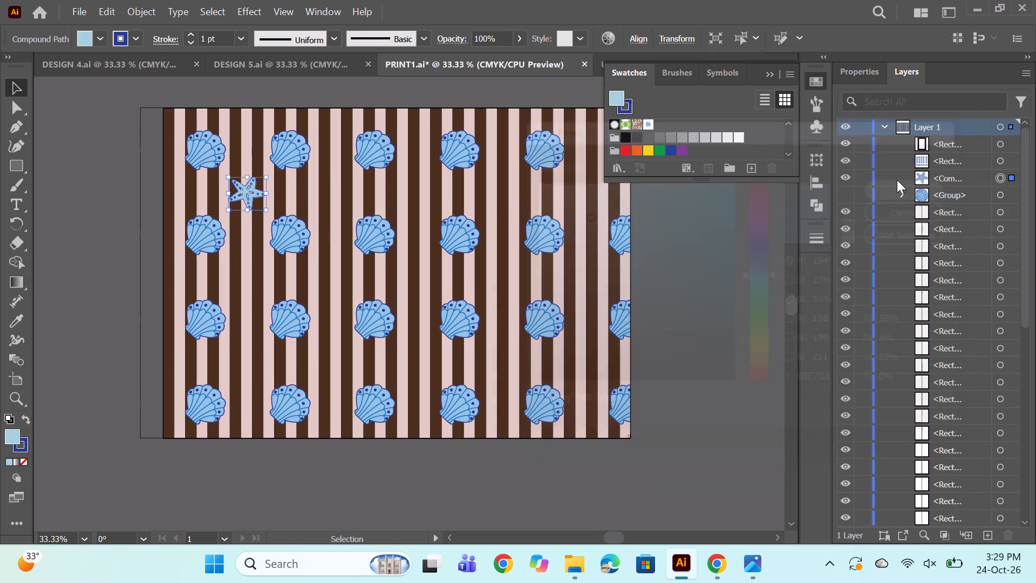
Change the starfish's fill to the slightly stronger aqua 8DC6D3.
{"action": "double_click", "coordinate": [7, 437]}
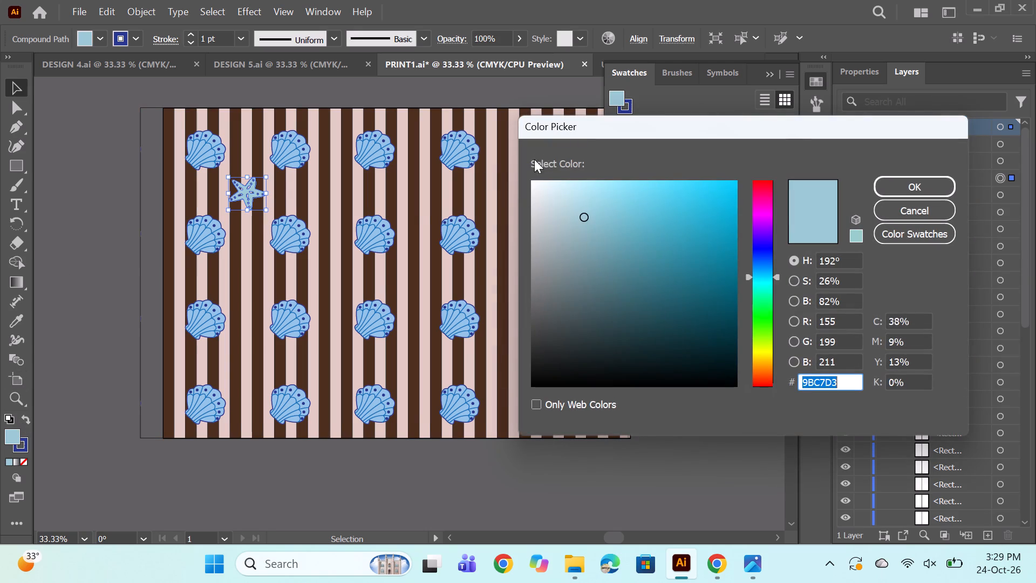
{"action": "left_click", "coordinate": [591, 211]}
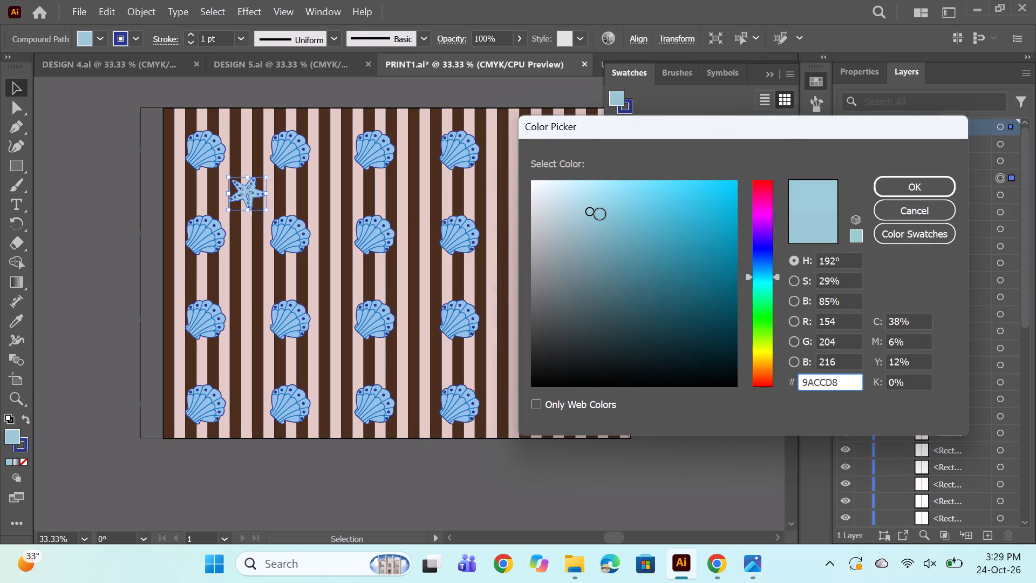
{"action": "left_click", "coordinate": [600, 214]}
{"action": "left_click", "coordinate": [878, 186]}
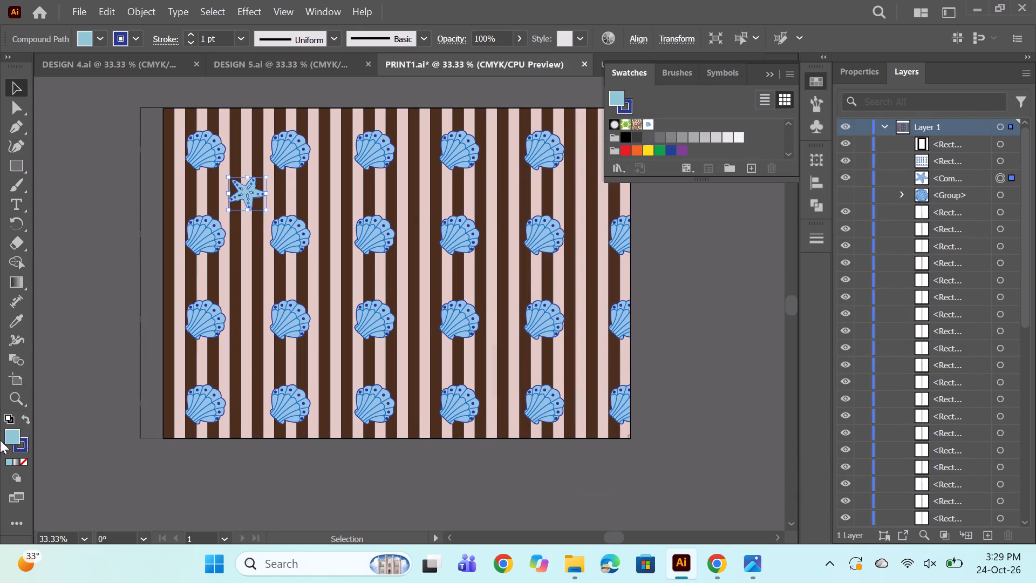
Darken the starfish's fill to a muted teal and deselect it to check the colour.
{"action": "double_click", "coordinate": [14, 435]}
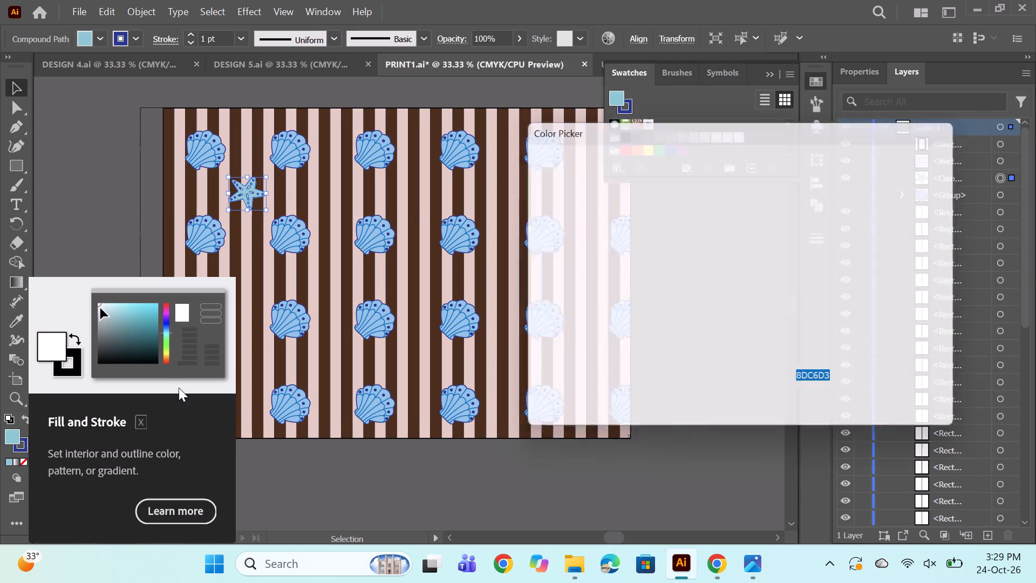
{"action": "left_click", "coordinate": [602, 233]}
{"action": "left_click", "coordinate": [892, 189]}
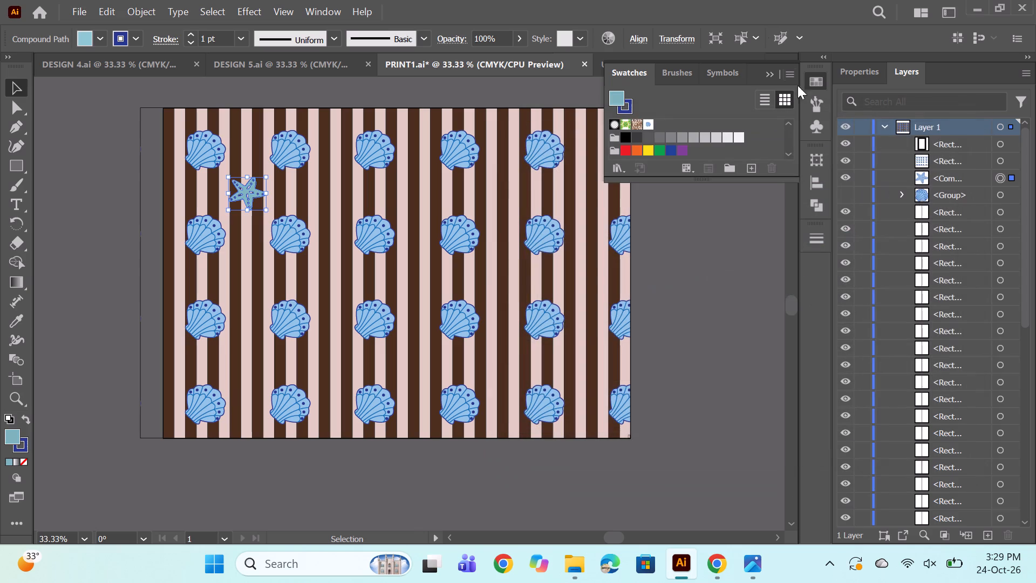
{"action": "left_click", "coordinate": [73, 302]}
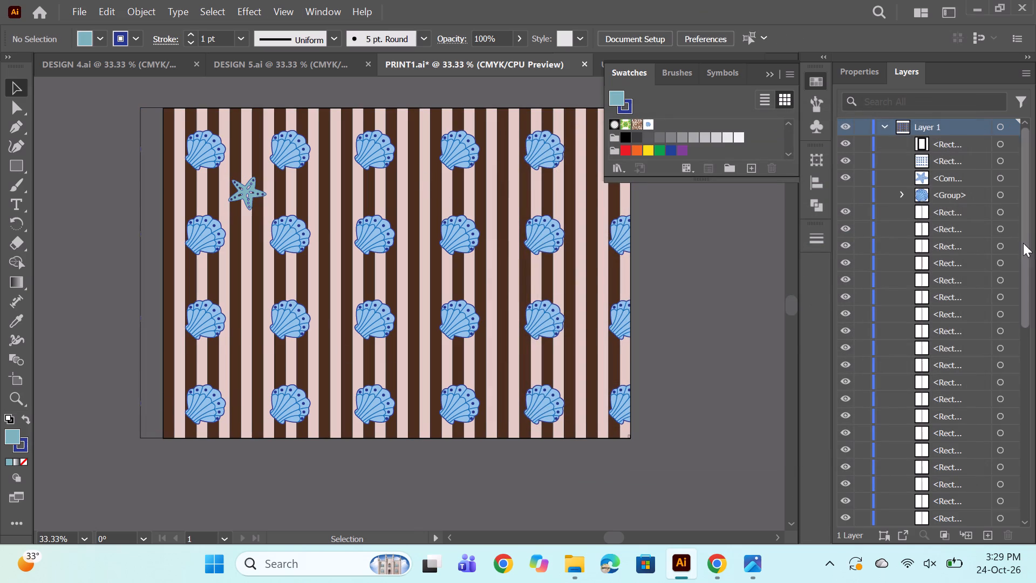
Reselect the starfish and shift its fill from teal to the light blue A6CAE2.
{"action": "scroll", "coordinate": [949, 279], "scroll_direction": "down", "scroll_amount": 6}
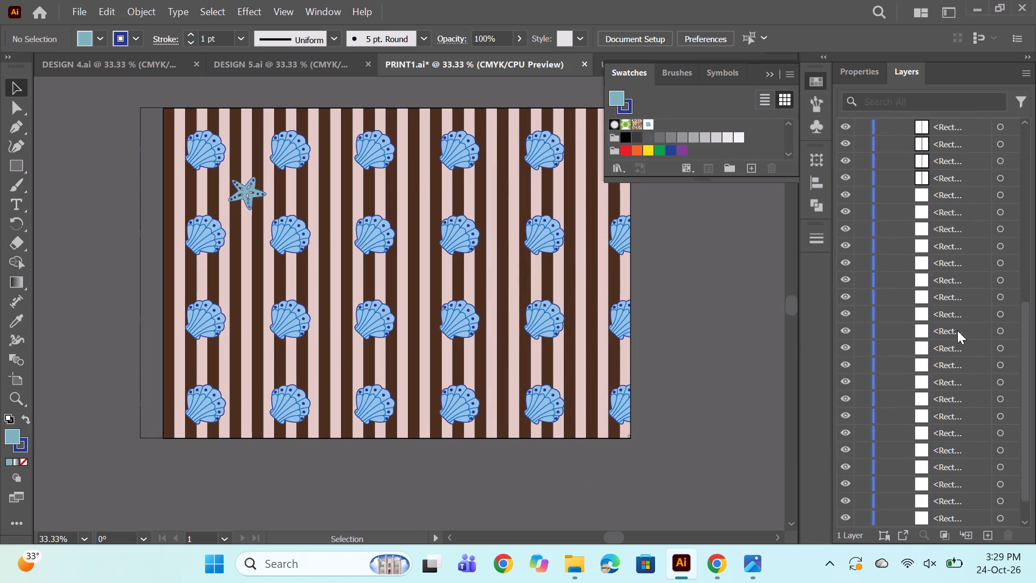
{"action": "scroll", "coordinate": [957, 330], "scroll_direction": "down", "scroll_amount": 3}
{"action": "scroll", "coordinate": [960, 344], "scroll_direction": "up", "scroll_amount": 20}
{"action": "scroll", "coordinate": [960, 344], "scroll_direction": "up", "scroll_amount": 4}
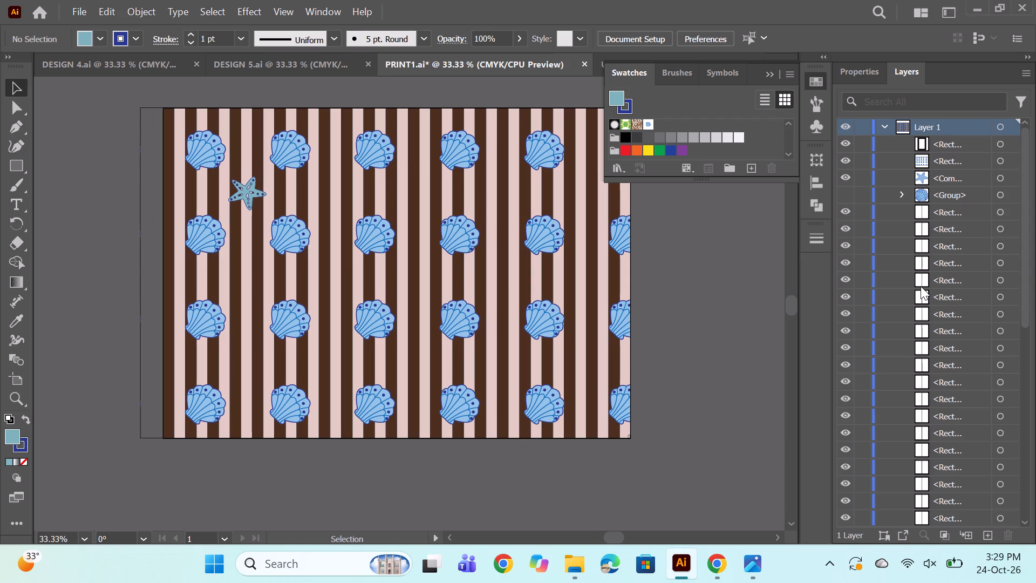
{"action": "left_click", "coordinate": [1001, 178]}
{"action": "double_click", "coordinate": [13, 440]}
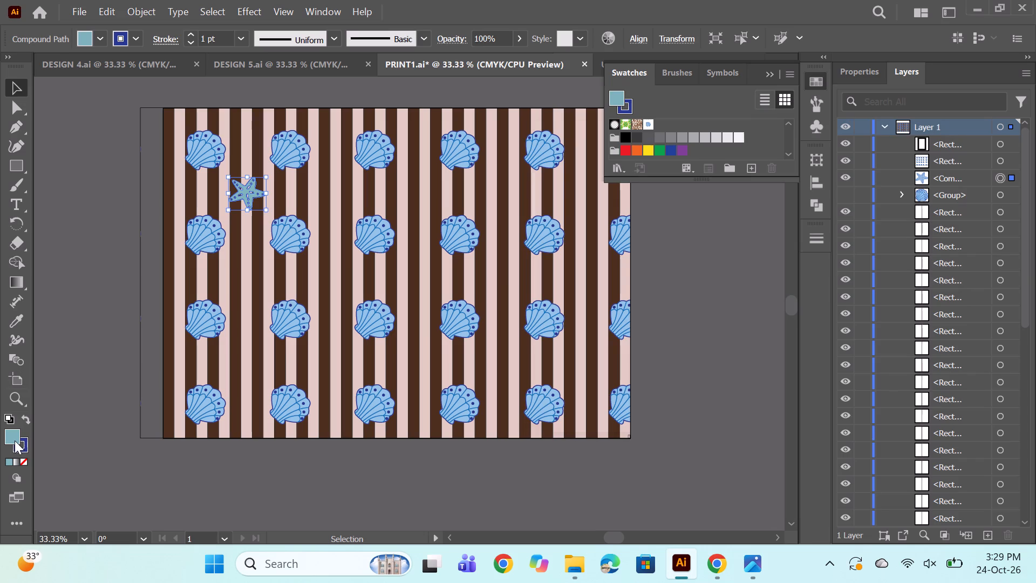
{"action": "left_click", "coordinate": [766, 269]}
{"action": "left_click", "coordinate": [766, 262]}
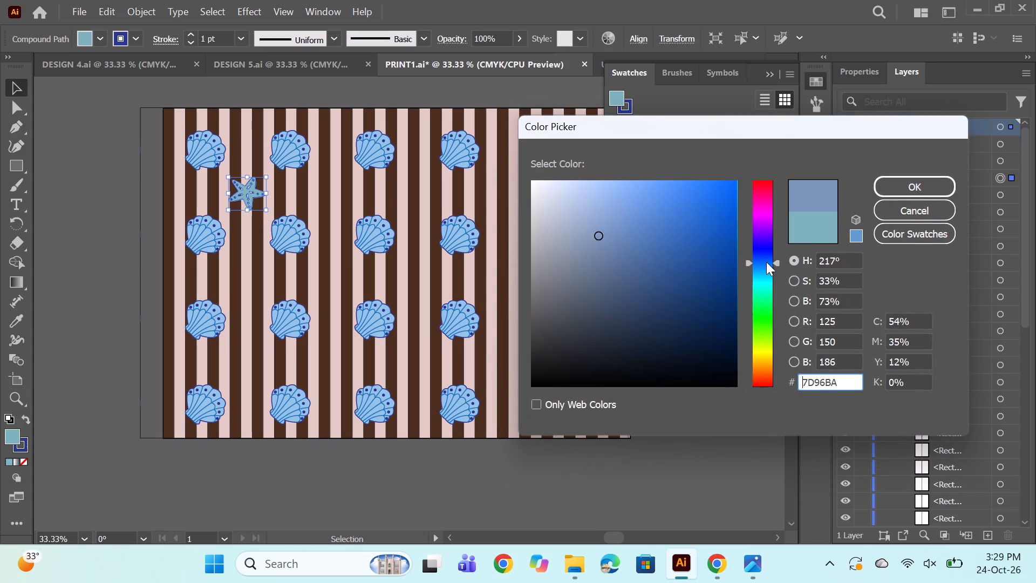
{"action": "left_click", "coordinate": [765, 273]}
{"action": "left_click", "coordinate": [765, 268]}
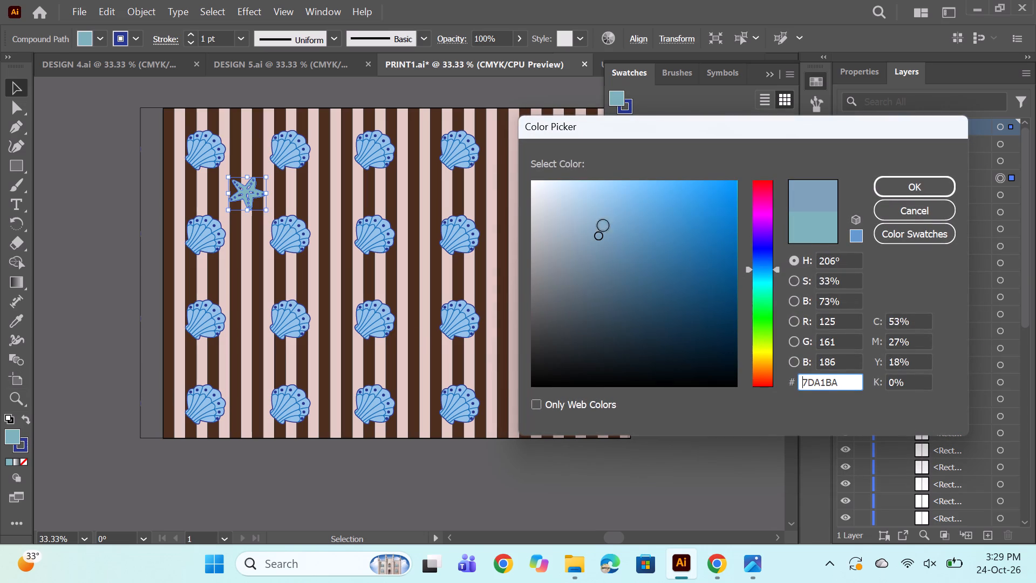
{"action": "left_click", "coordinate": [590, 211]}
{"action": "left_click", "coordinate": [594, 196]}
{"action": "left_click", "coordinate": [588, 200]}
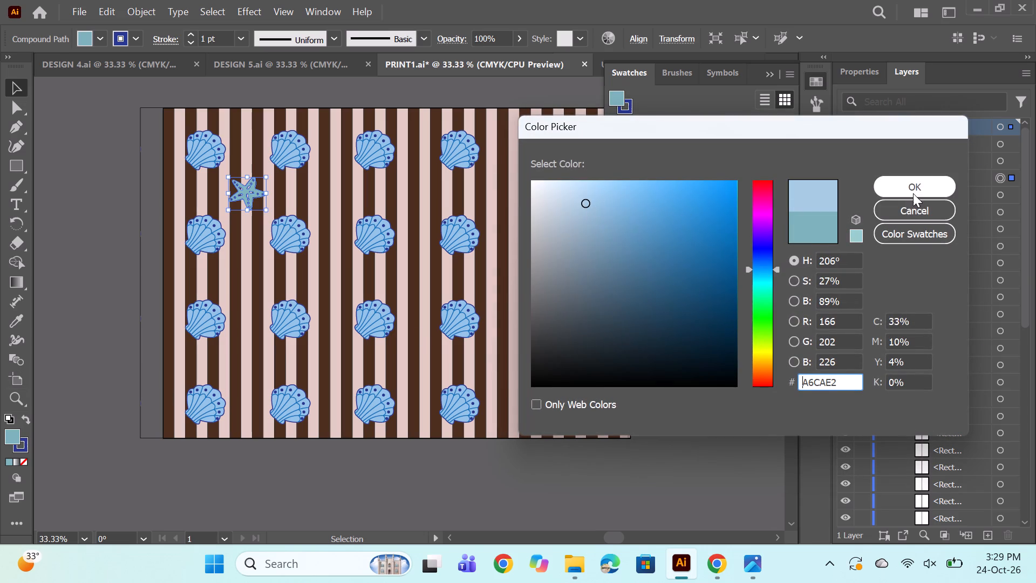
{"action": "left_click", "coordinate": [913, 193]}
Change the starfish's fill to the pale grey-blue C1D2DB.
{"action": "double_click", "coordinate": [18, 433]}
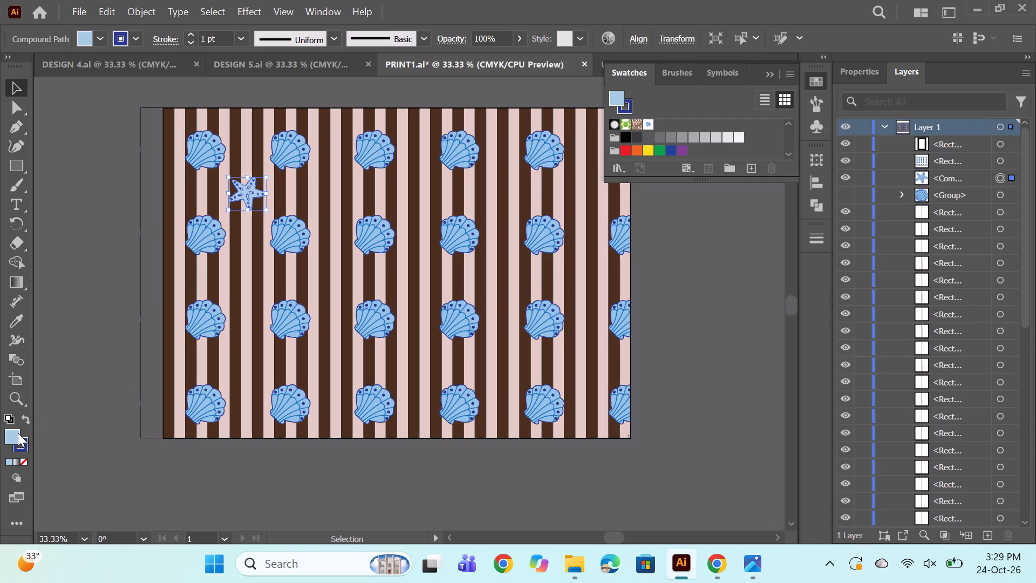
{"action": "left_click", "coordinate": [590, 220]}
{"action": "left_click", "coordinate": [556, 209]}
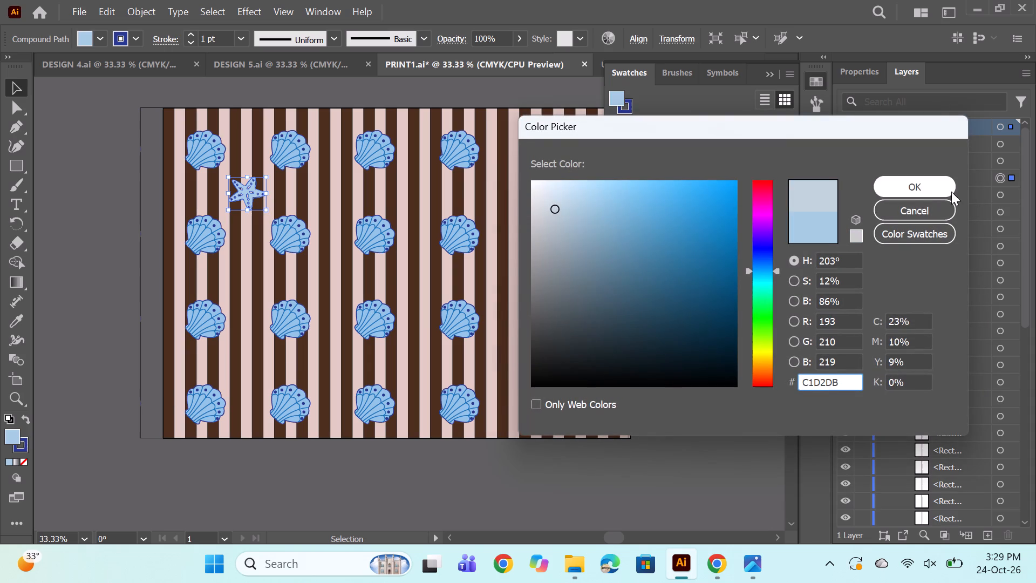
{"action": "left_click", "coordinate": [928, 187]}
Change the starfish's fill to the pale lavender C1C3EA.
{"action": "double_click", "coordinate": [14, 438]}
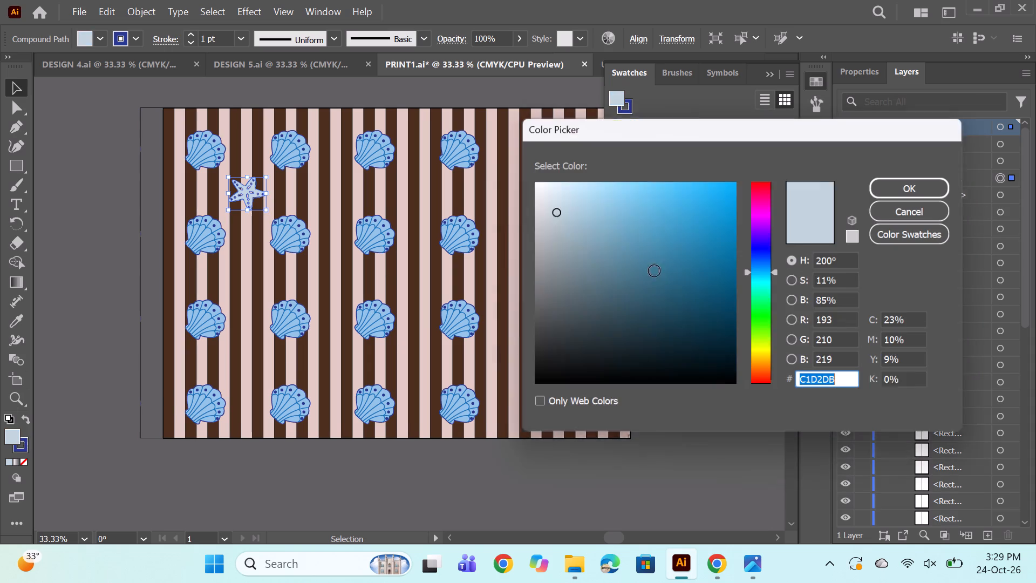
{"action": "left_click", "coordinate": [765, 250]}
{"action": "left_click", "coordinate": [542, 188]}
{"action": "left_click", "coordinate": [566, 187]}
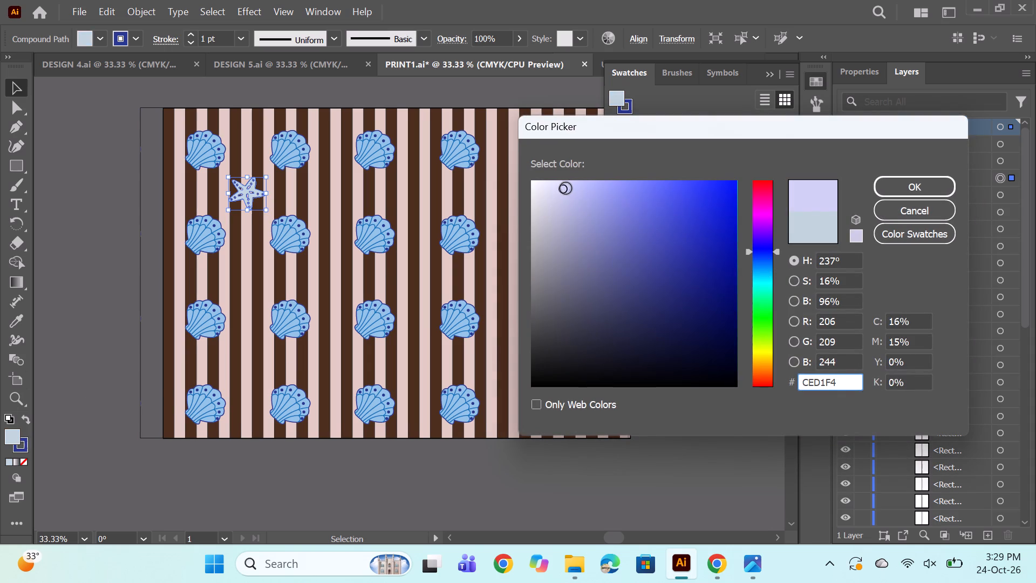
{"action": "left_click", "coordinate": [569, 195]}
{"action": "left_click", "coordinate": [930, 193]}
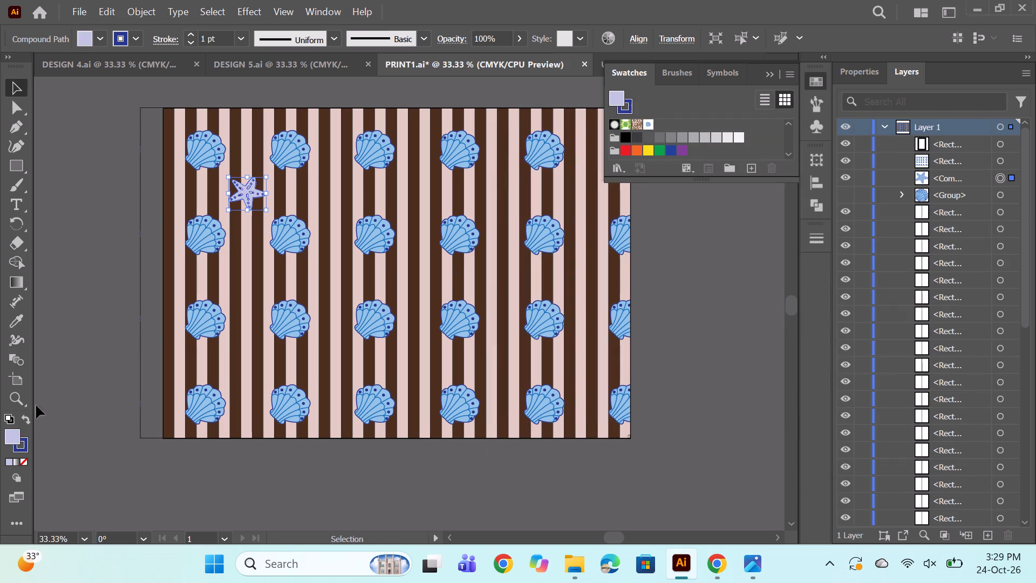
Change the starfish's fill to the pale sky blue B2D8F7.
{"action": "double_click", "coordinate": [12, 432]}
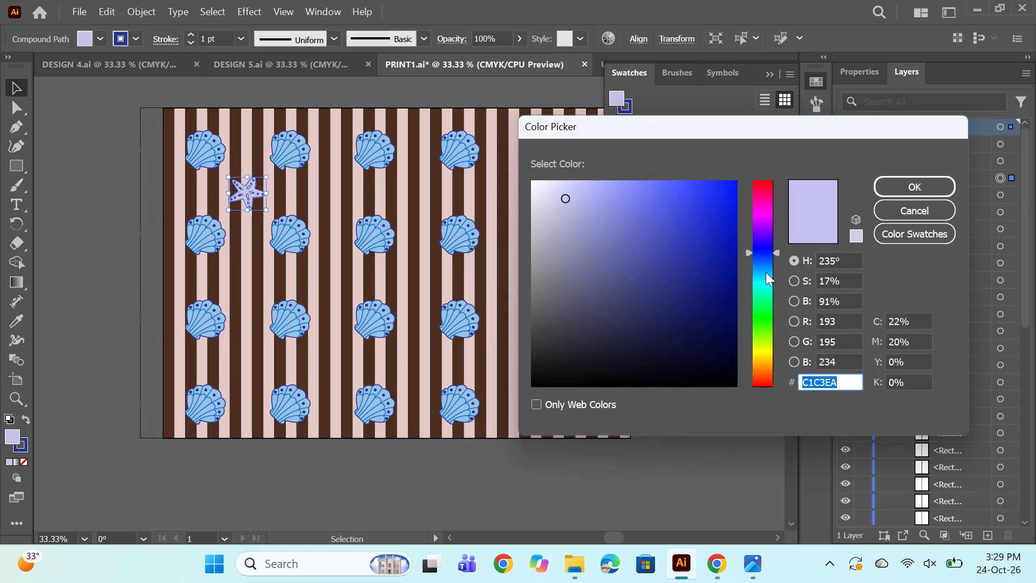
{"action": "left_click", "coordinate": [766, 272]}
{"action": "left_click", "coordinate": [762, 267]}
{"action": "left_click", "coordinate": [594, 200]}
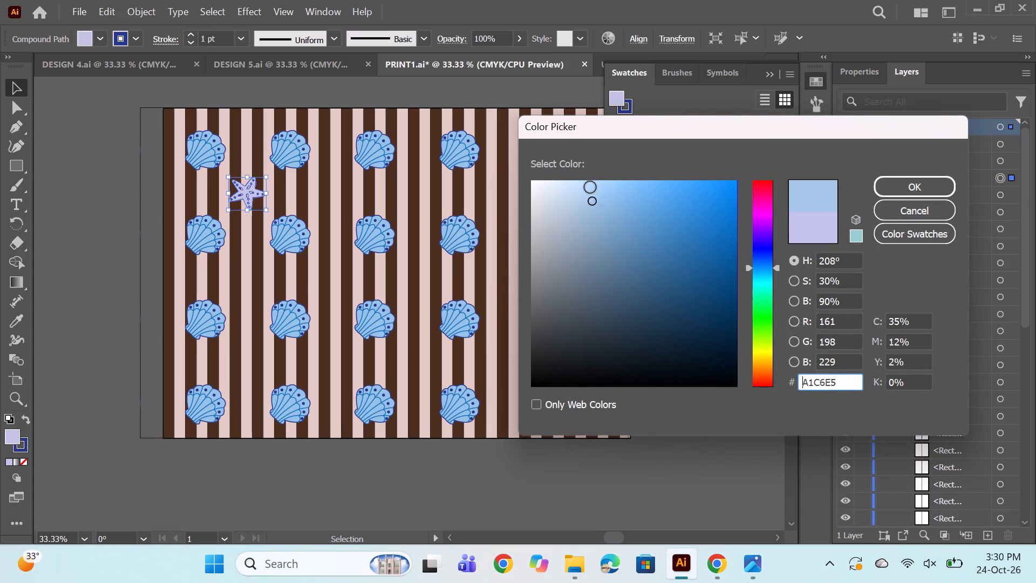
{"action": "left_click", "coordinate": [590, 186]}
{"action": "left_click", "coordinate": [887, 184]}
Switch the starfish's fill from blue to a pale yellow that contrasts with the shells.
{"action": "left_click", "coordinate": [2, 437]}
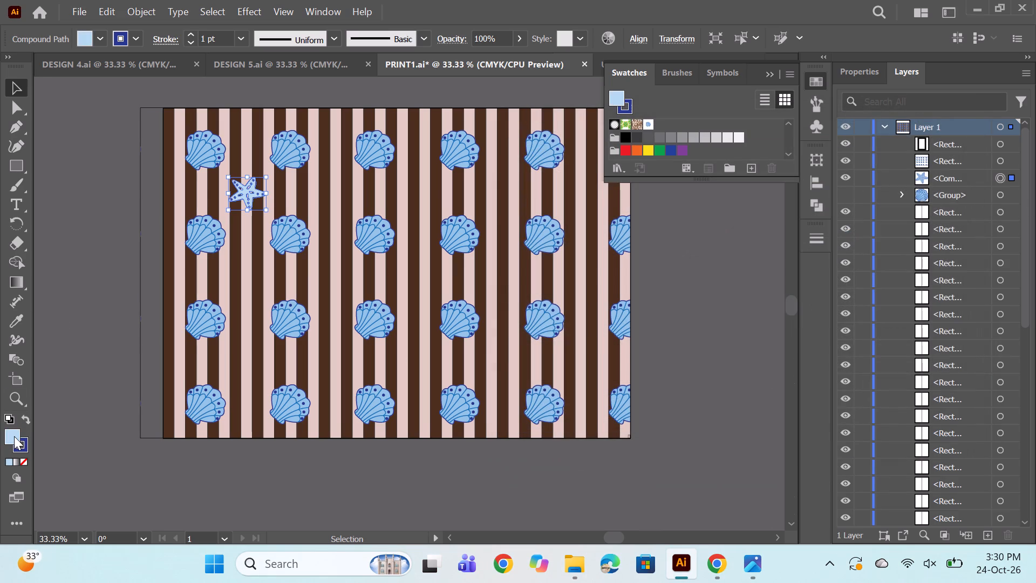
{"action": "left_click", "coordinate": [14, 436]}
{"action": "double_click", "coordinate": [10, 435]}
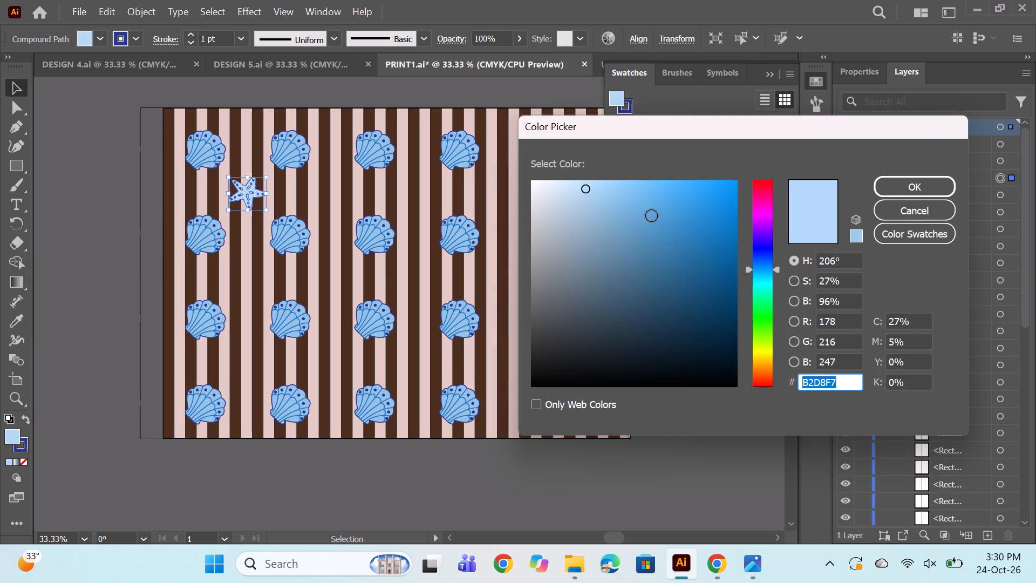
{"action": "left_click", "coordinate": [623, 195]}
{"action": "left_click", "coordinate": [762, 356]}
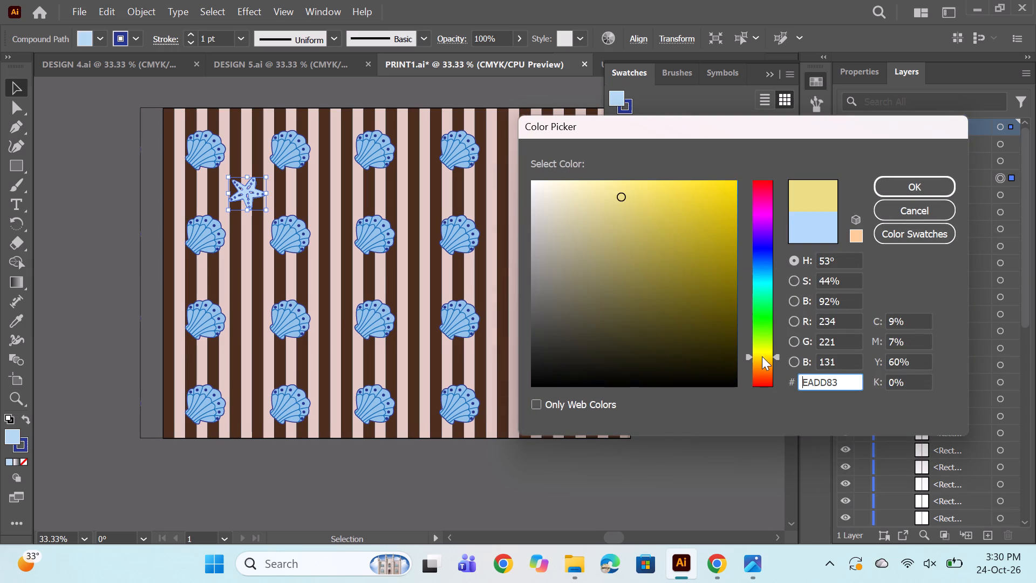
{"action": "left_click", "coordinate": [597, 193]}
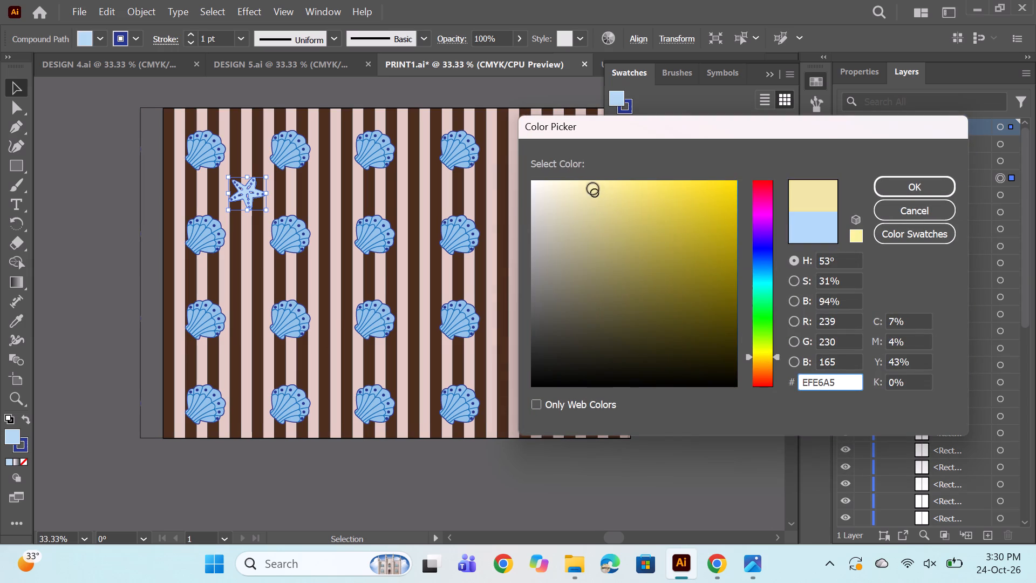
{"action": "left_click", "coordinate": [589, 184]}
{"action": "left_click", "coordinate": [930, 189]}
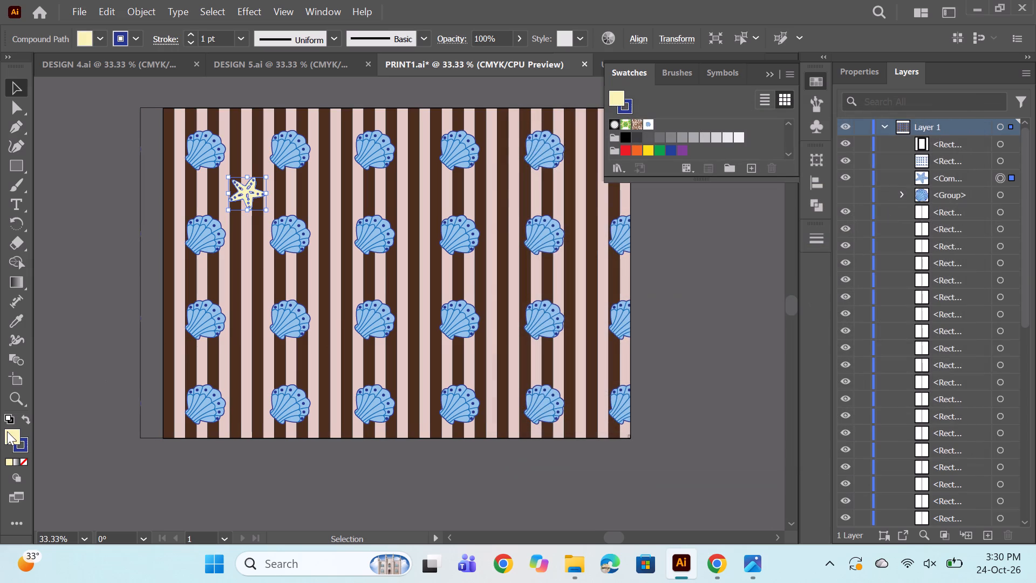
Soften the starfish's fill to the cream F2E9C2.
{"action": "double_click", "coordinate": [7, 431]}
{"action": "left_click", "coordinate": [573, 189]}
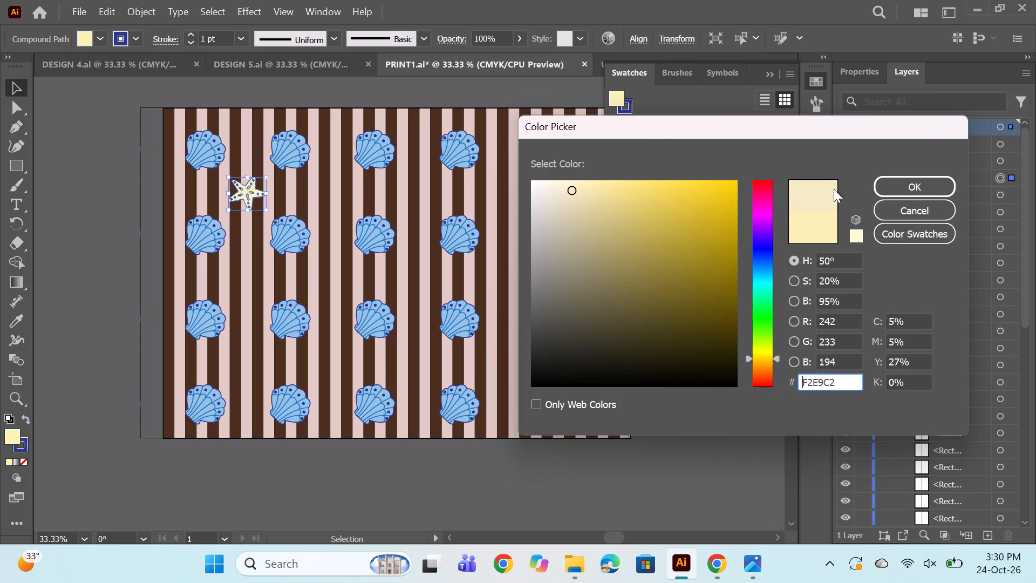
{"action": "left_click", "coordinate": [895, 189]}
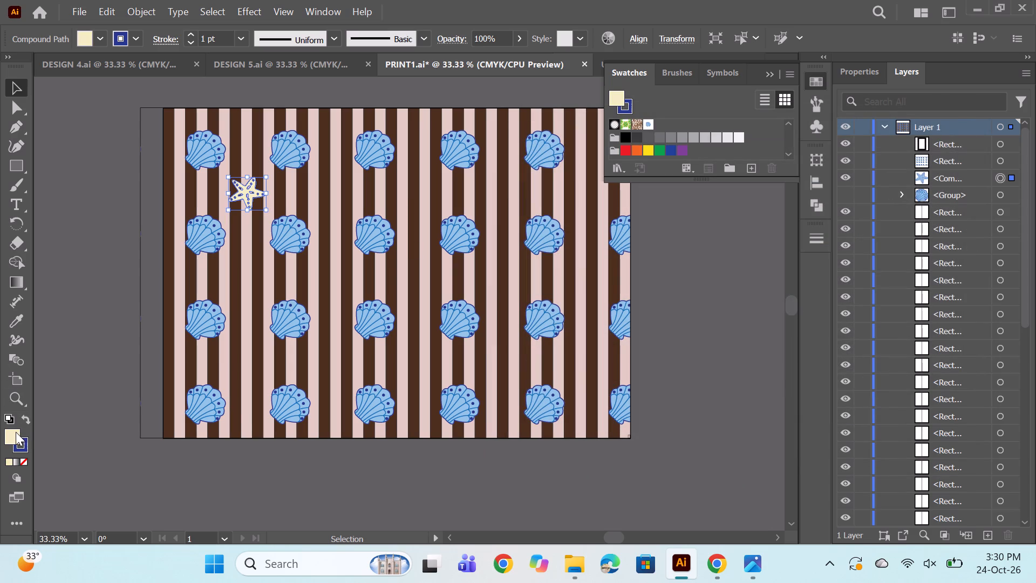
Set the starfish's fill to the slightly deeper cream EFE6BD and deselect it to check the colour.
{"action": "double_click", "coordinate": [16, 432]}
{"action": "left_click", "coordinate": [576, 191]}
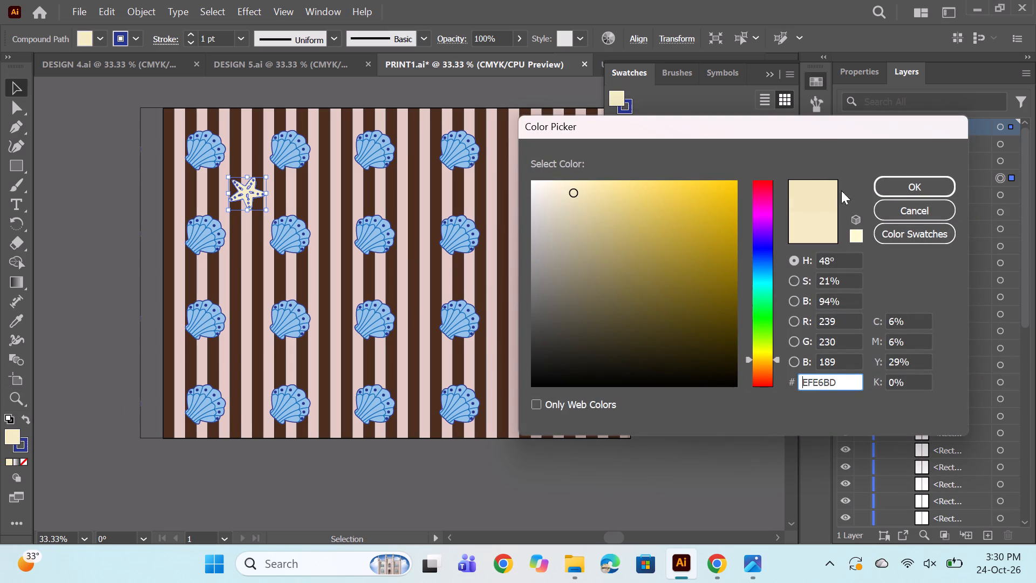
{"action": "left_click", "coordinate": [919, 193]}
{"action": "left_click", "coordinate": [672, 262], "text": "ctrl"}
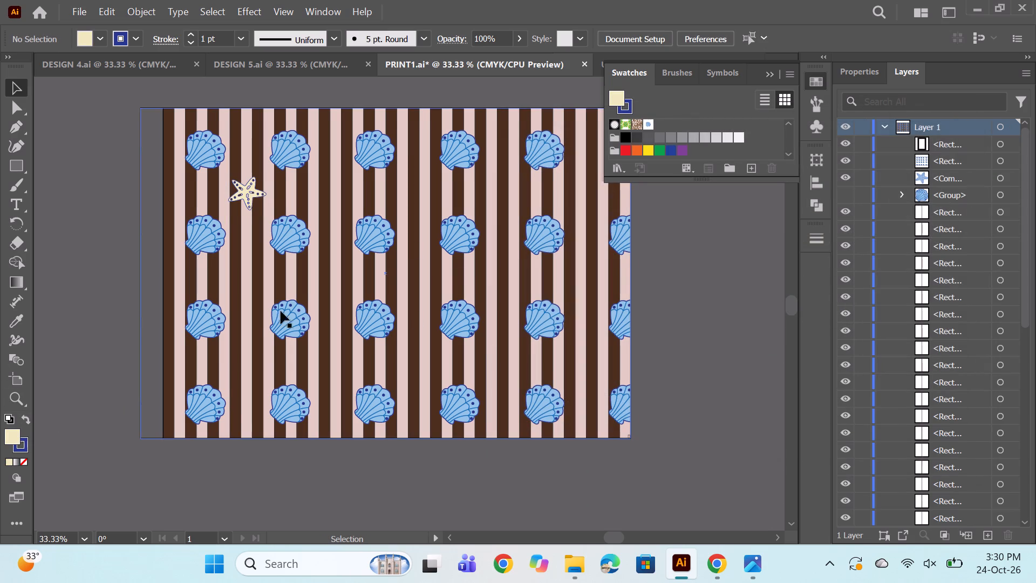
{"action": "scroll", "coordinate": [261, 317], "scroll_direction": "down", "scroll_amount": 1}
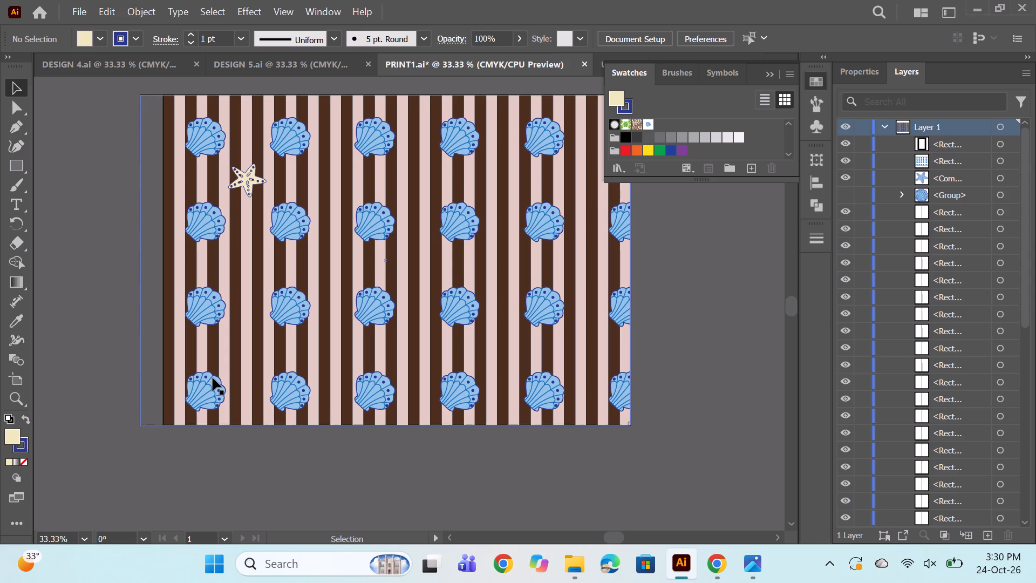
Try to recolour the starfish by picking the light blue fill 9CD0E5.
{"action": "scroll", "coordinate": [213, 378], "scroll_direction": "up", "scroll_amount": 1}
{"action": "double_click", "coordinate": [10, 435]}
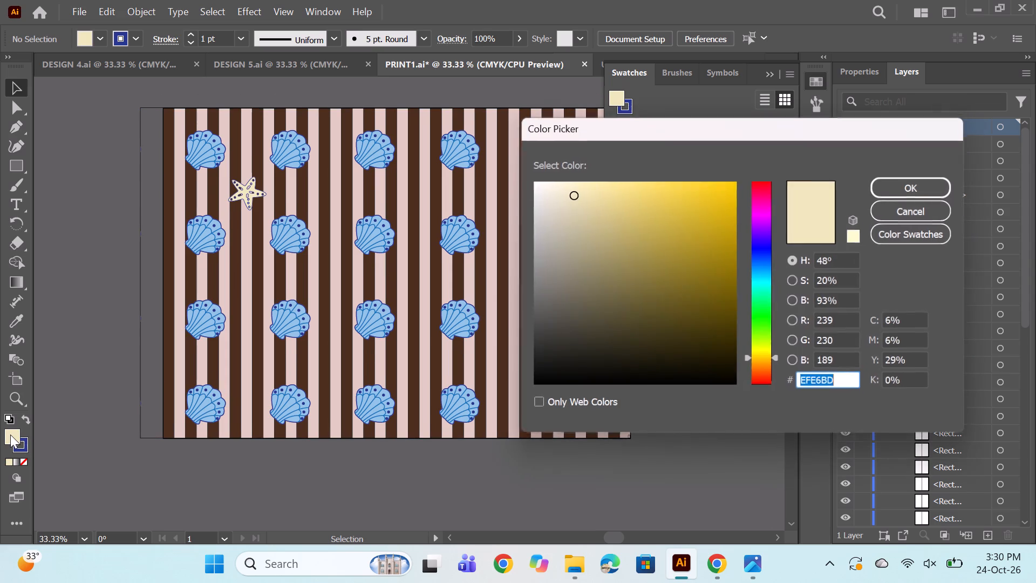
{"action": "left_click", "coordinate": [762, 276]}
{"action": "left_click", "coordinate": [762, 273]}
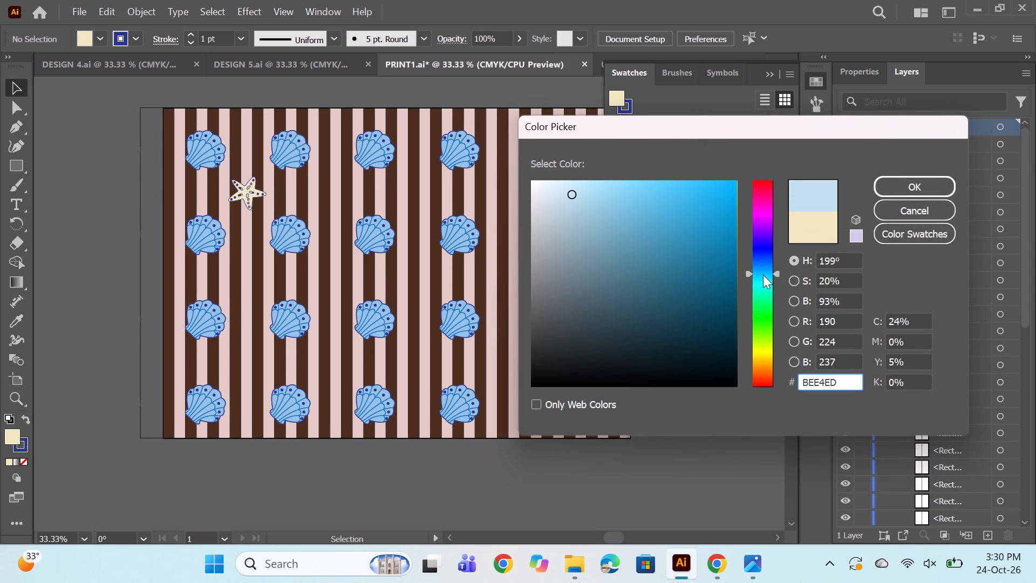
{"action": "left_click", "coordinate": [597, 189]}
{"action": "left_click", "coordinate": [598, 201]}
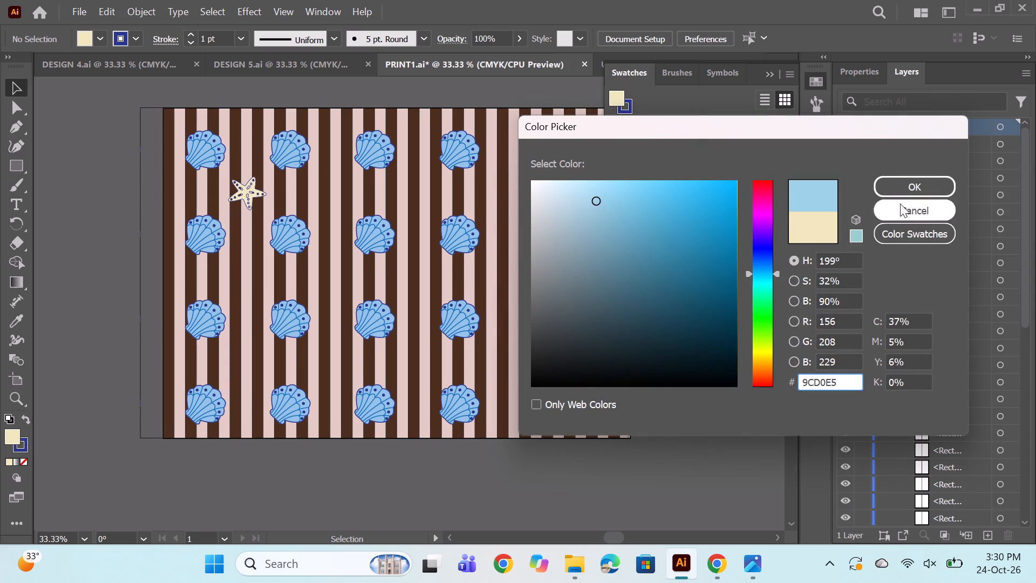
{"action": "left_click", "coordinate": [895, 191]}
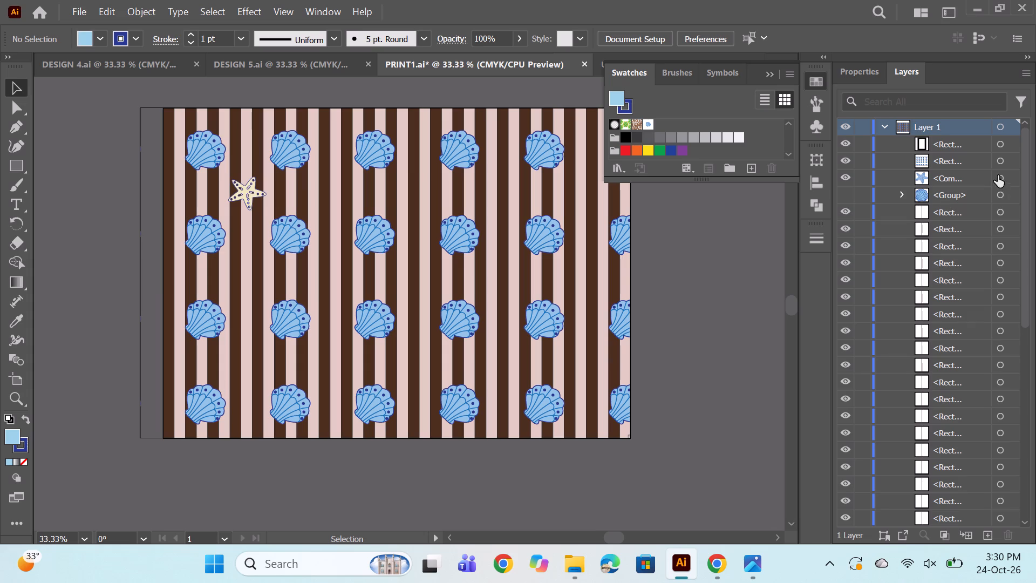
Set the starfish's fill to the muted greyish blue 809EBF and deselect it to check the colour.
{"action": "left_click", "coordinate": [998, 175]}
{"action": "double_click", "coordinate": [9, 436]}
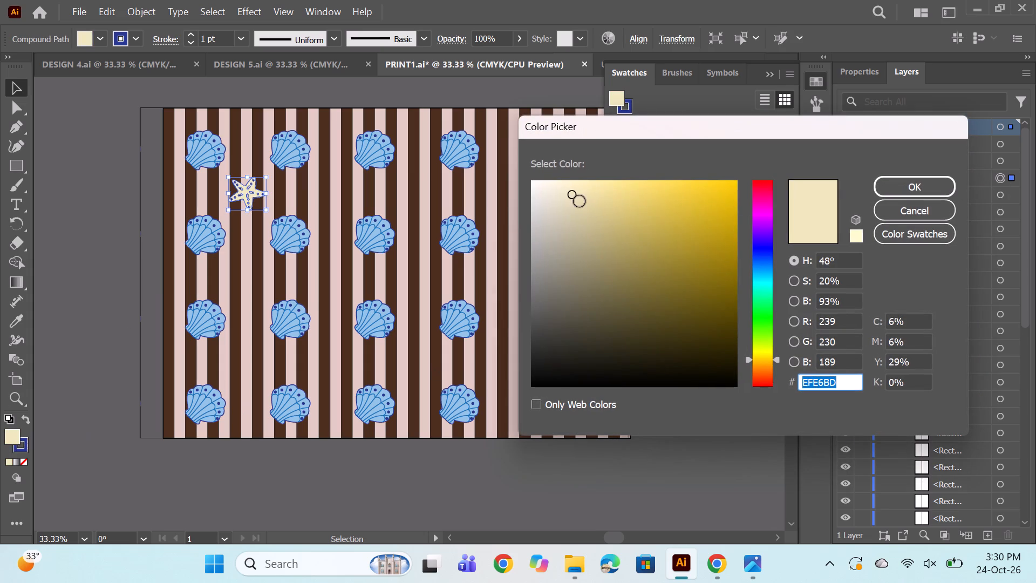
{"action": "left_click", "coordinate": [589, 201]}
{"action": "left_click", "coordinate": [758, 301]}
{"action": "left_click", "coordinate": [767, 274]}
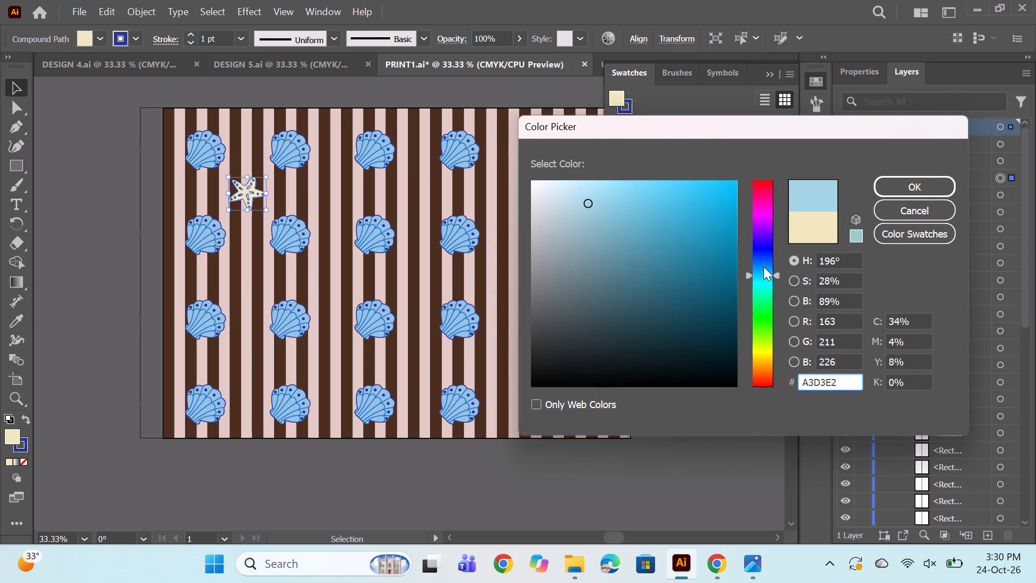
{"action": "left_click", "coordinate": [762, 273]}
{"action": "left_click", "coordinate": [762, 265]}
{"action": "left_click", "coordinate": [599, 193]}
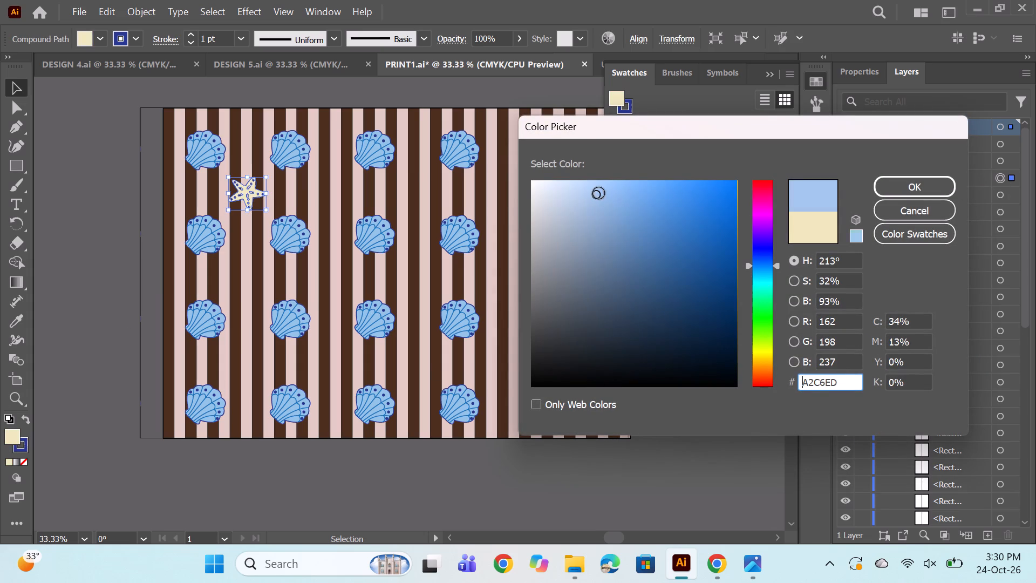
{"action": "left_click", "coordinate": [600, 216]}
{"action": "left_click", "coordinate": [601, 231]}
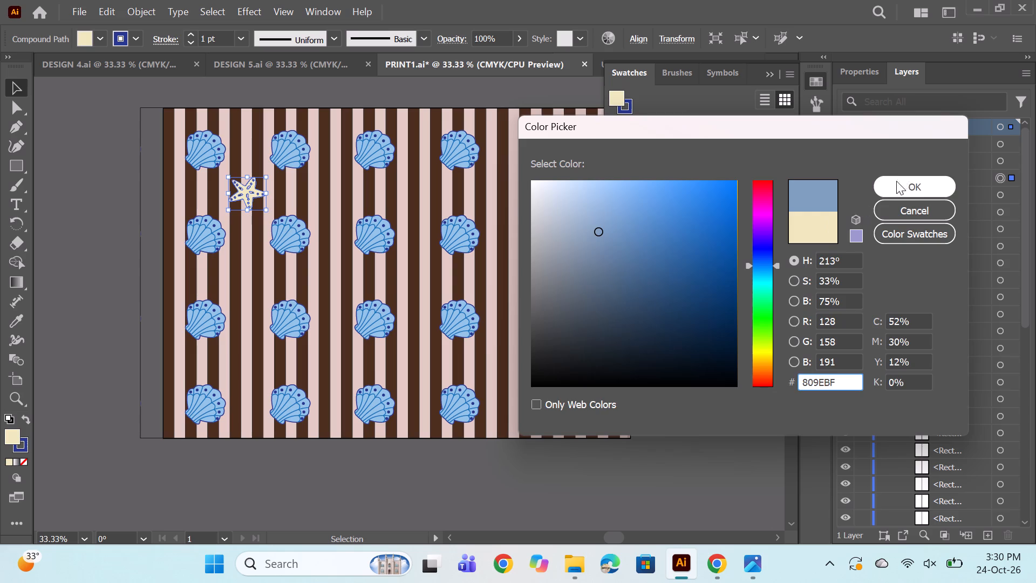
{"action": "left_click", "coordinate": [902, 178]}
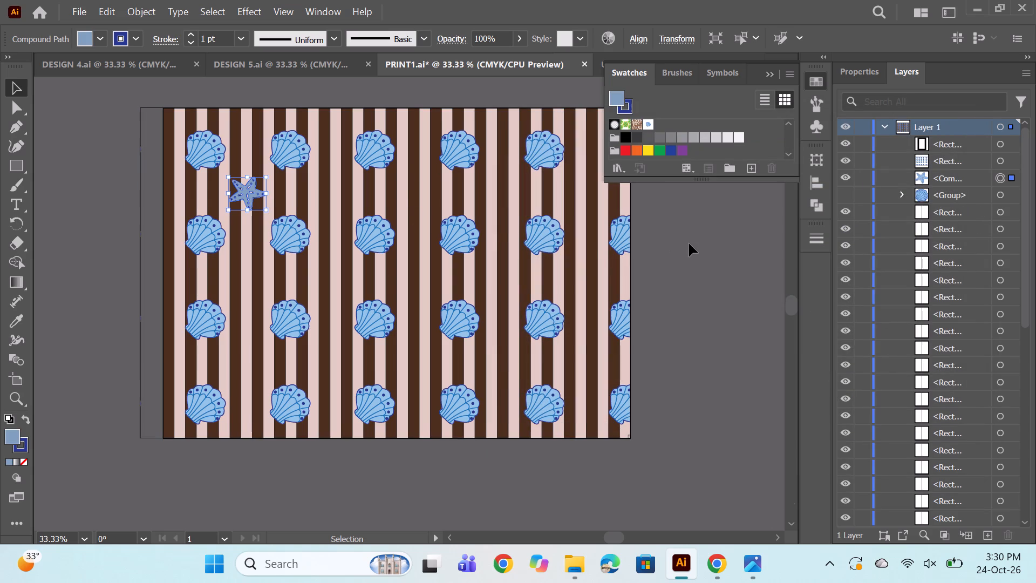
{"action": "left_click", "coordinate": [689, 243]}
Make a new pattern swatch from the single blue starfish near the first shells.
{"action": "key", "text": "space"}
{"action": "key", "text": "space"}
{"action": "key", "text": "space"}
{"action": "left_click_drag", "start_coordinate": [632, 267], "coordinate": [617, 277]}
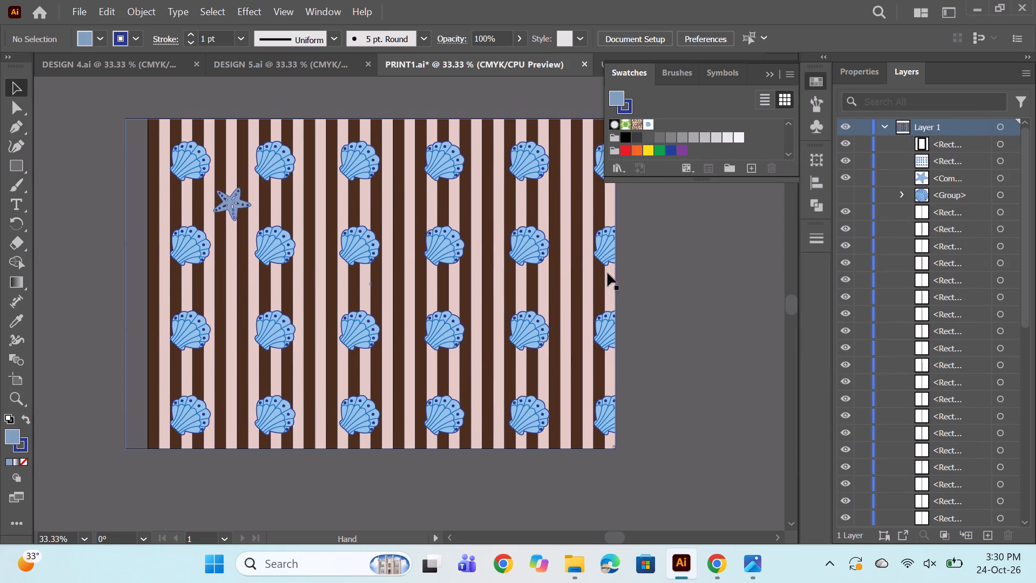
{"action": "left_click", "coordinate": [234, 204]}
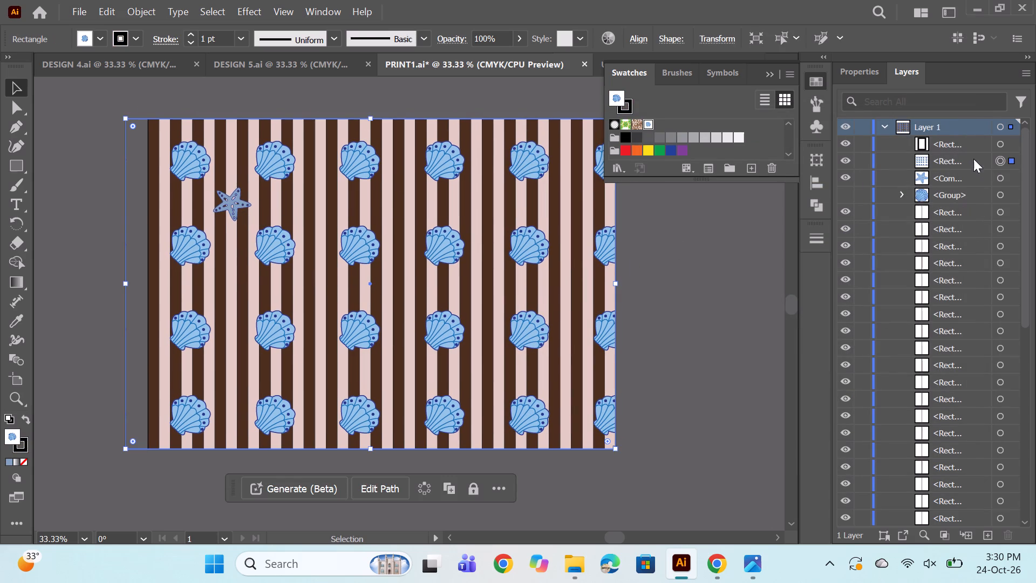
{"action": "left_click", "coordinate": [1002, 177]}
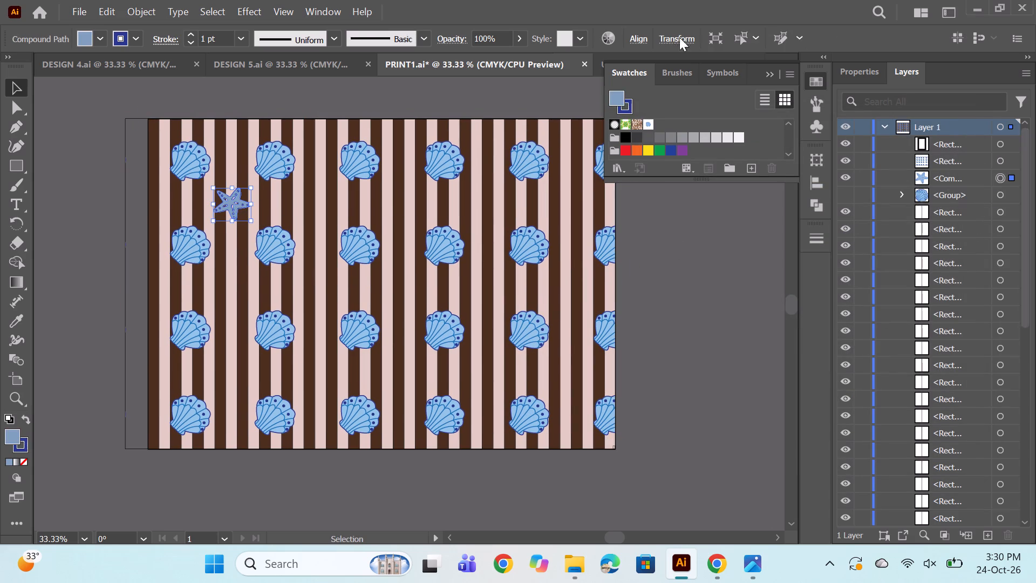
{"action": "left_click", "coordinate": [134, 9]}
{"action": "left_click", "coordinate": [169, 485]}
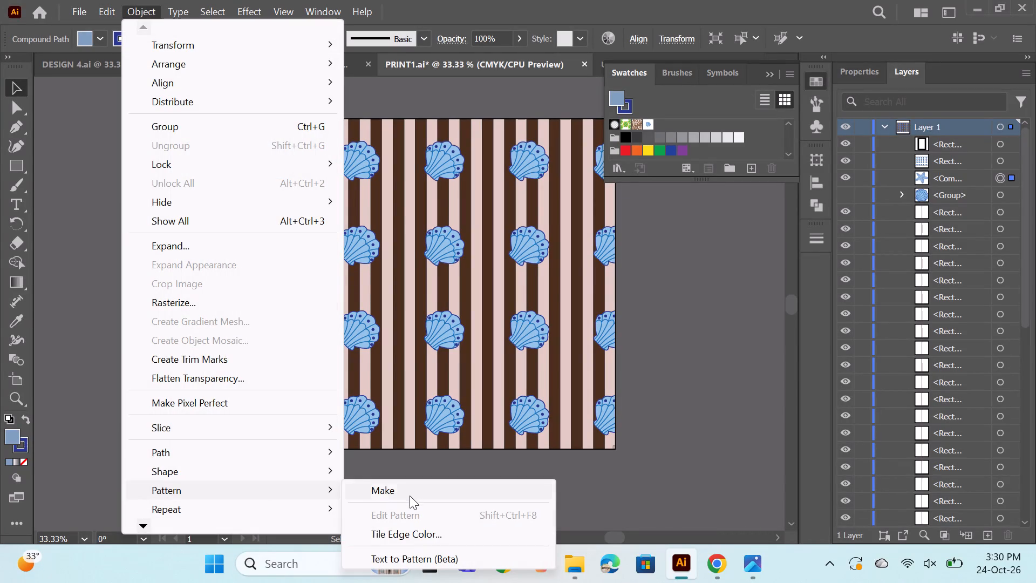
{"action": "left_click", "coordinate": [410, 490]}
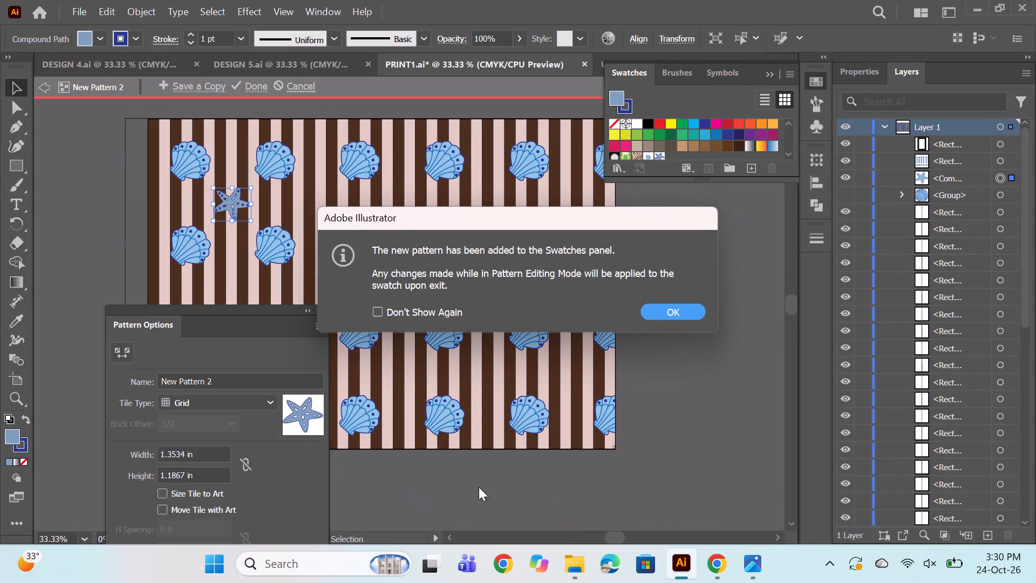
{"action": "left_click", "coordinate": [671, 311]}
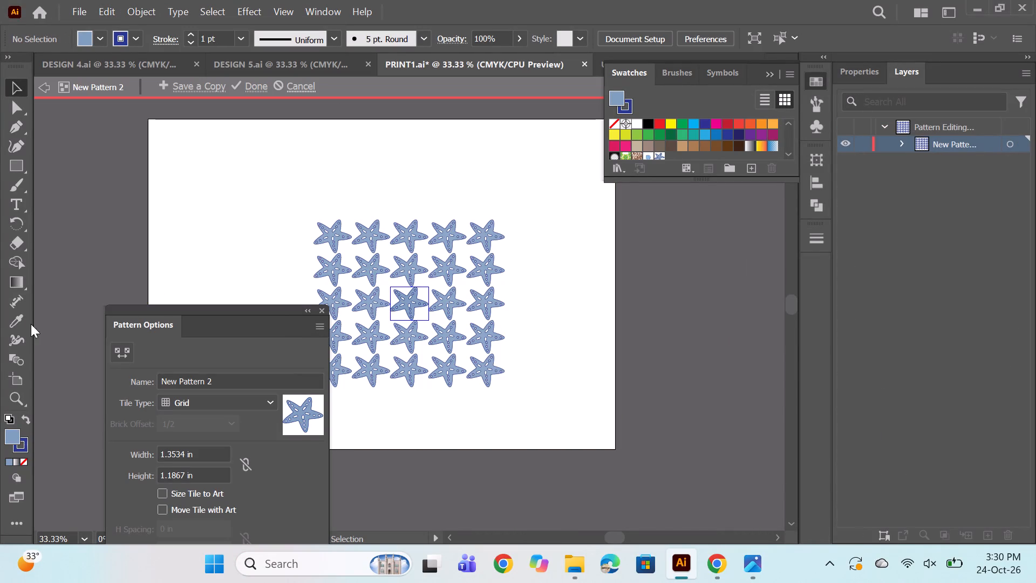
Set the starfish pattern's tile to 4 in wide and 4 in high, and finish editing the pattern.
{"action": "left_click_drag", "start_coordinate": [183, 457], "coordinate": [136, 455]}
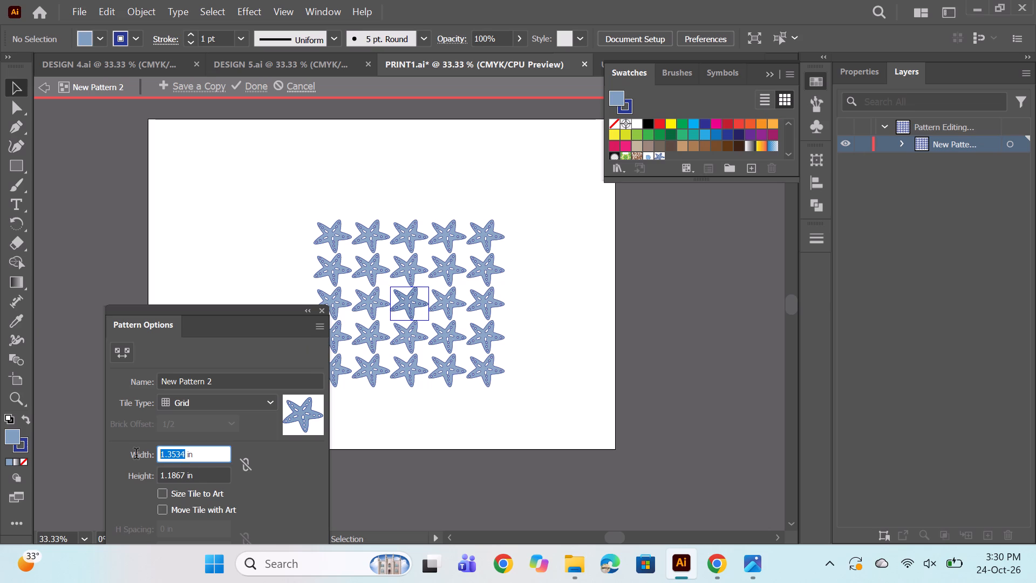
{"action": "left_click_drag", "start_coordinate": [136, 455], "coordinate": [130, 455]}
{"action": "key", "text": "4"}
{"action": "key", "text": "Return"}
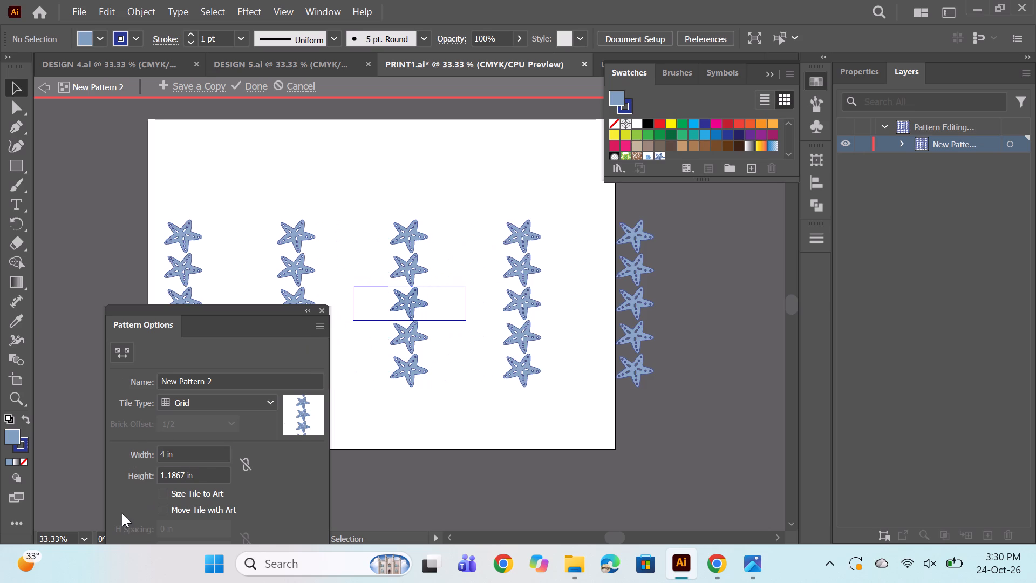
{"action": "left_click_drag", "start_coordinate": [185, 476], "coordinate": [117, 480]}
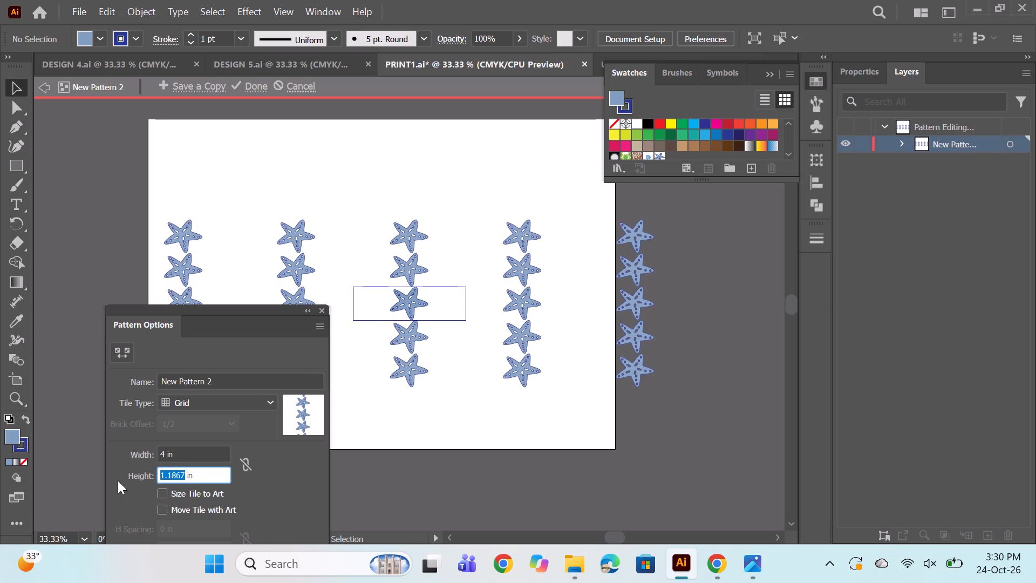
{"action": "key", "text": "4"}
{"action": "key", "text": "Return"}
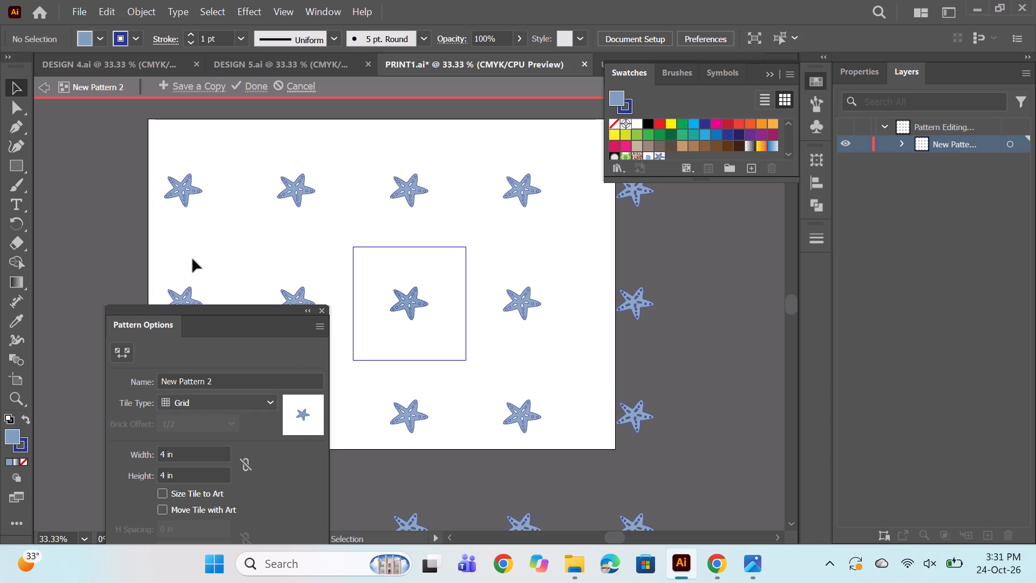
{"action": "left_click", "coordinate": [238, 83]}
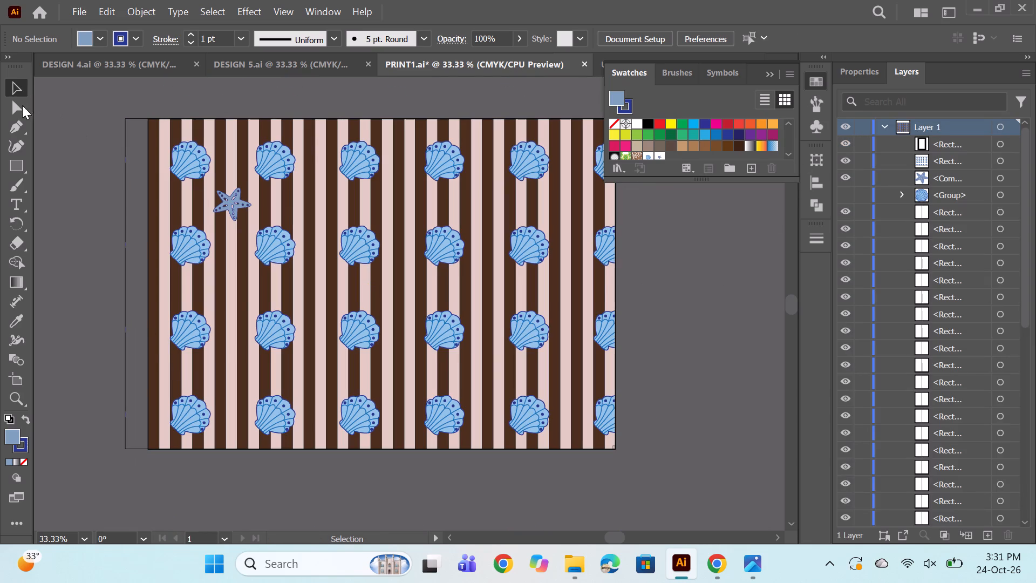
Draw a 16.54 by 11.69 in rectangle covering the artboard and fill it with the new starfish pattern.
{"action": "left_click", "coordinate": [18, 161]}
{"action": "left_click_drag", "start_coordinate": [148, 120], "coordinate": [616, 449]}
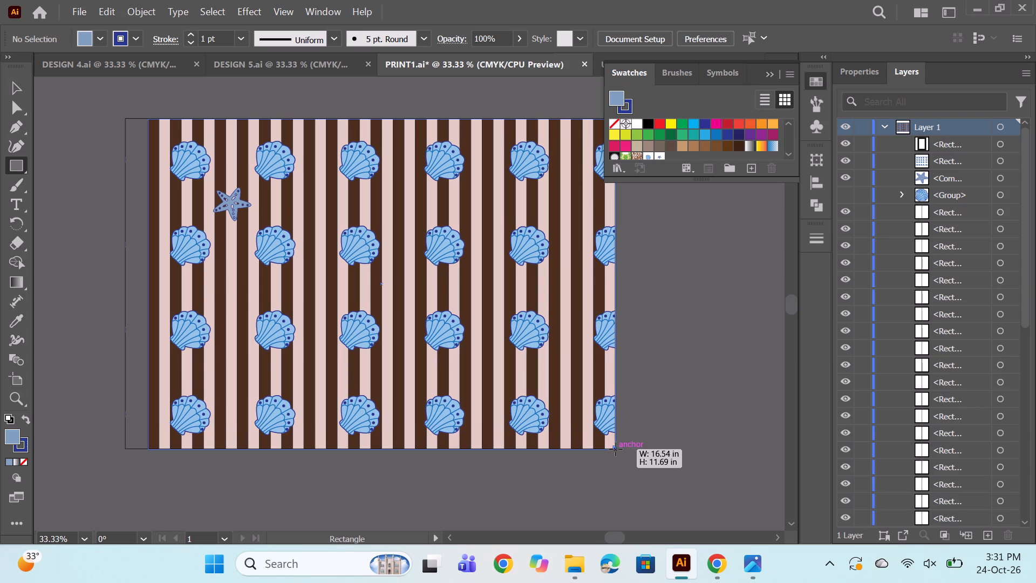
{"action": "left_click_drag", "start_coordinate": [616, 449], "coordinate": [616, 449]}
{"action": "left_click", "coordinate": [659, 157]}
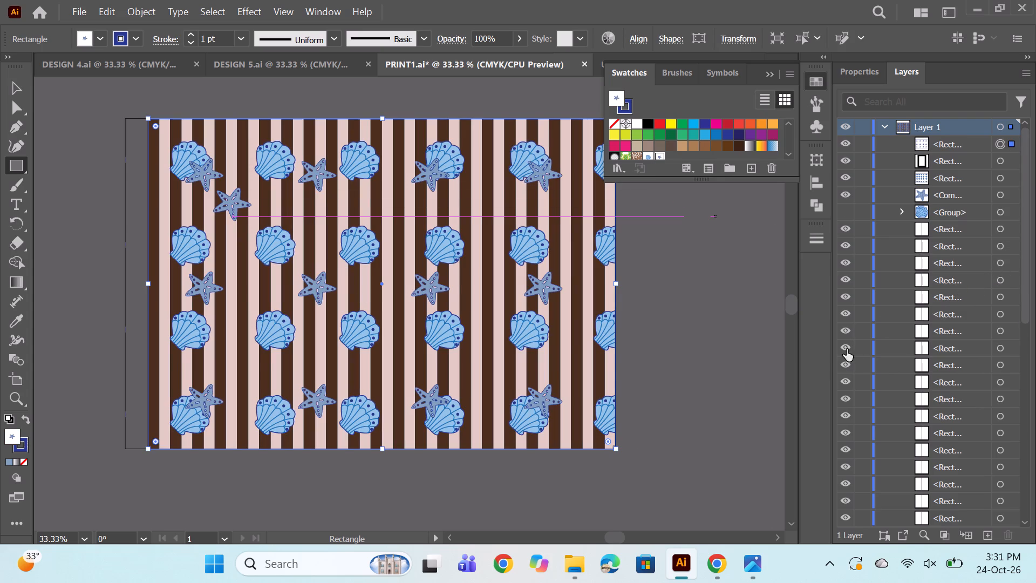
Hide the original single starfish so that only the patterned starfish show over the shells.
{"action": "left_click", "coordinate": [1000, 194]}
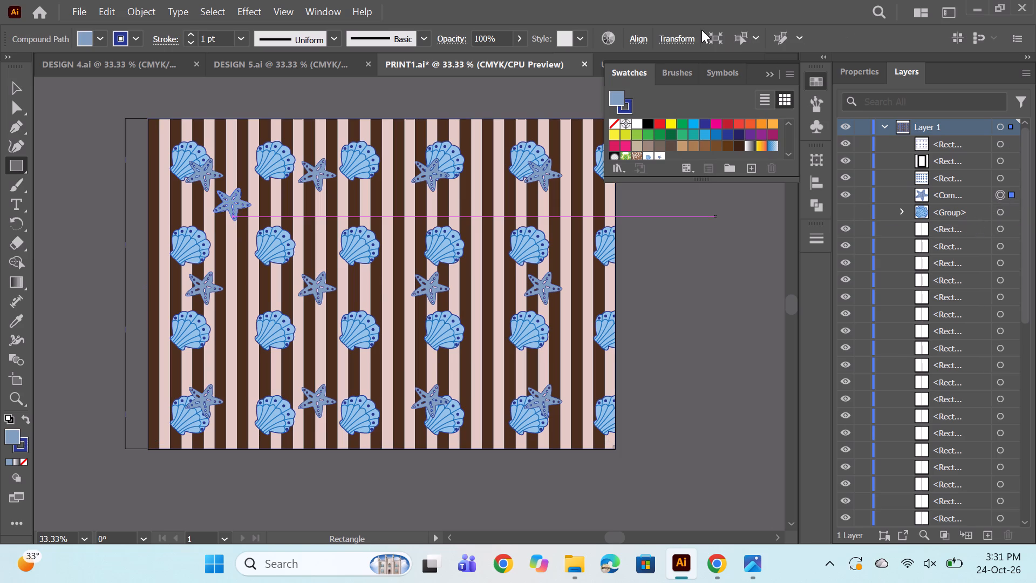
{"action": "left_click", "coordinate": [848, 193]}
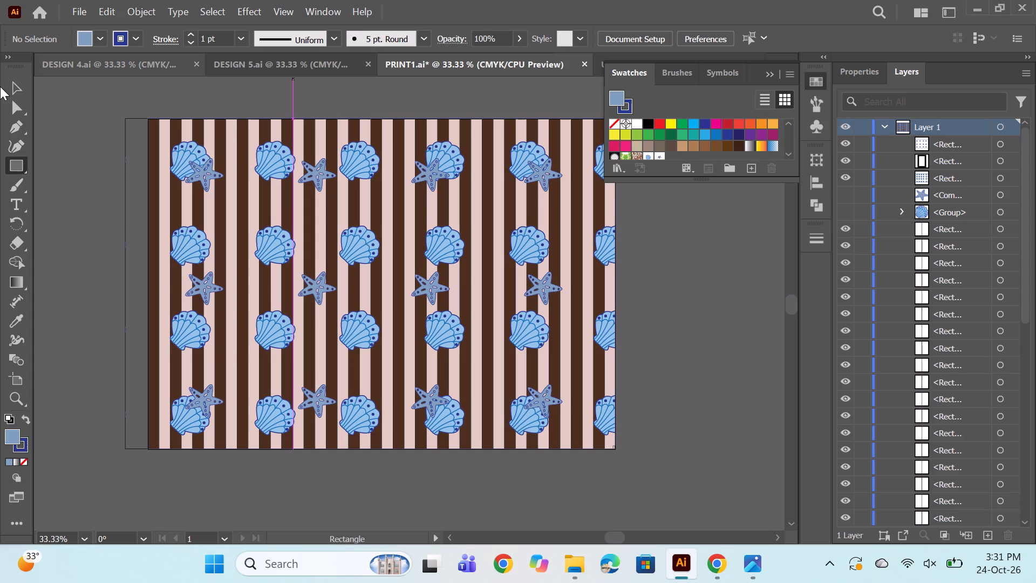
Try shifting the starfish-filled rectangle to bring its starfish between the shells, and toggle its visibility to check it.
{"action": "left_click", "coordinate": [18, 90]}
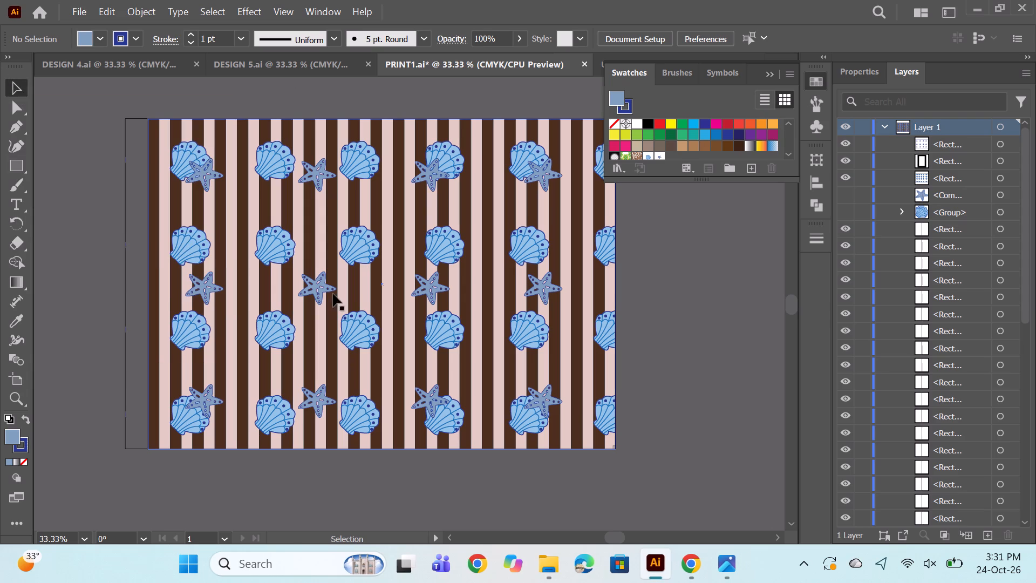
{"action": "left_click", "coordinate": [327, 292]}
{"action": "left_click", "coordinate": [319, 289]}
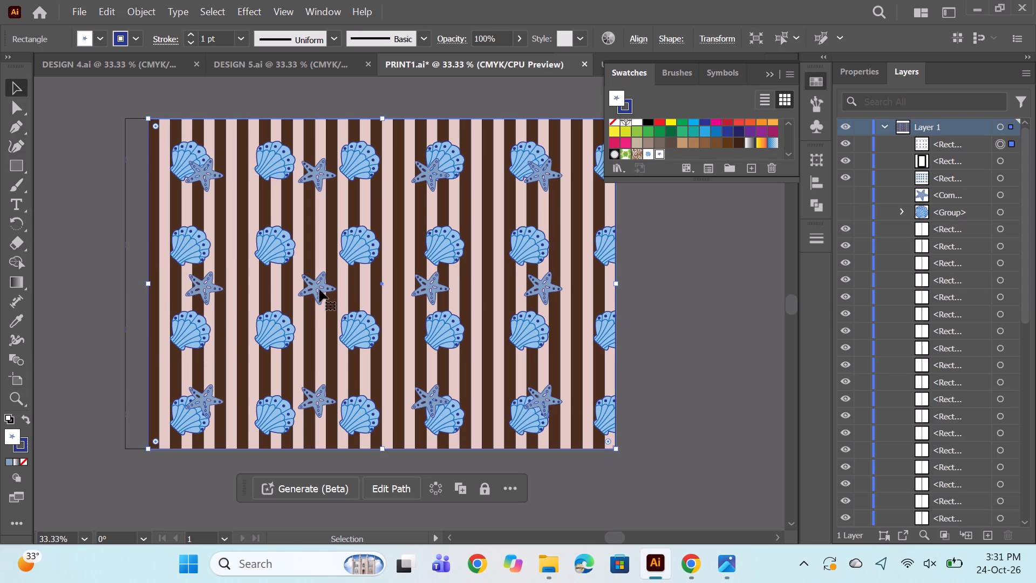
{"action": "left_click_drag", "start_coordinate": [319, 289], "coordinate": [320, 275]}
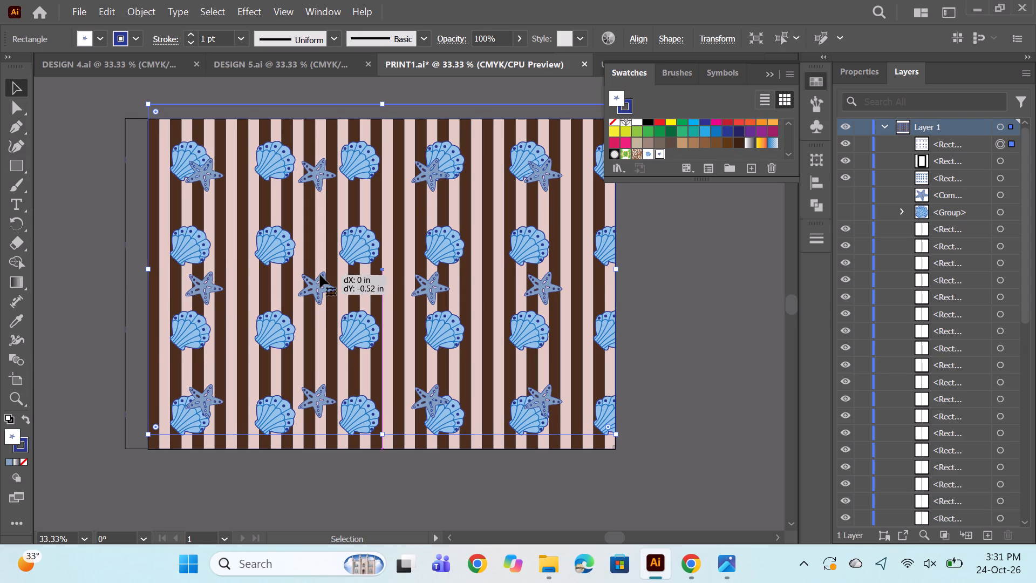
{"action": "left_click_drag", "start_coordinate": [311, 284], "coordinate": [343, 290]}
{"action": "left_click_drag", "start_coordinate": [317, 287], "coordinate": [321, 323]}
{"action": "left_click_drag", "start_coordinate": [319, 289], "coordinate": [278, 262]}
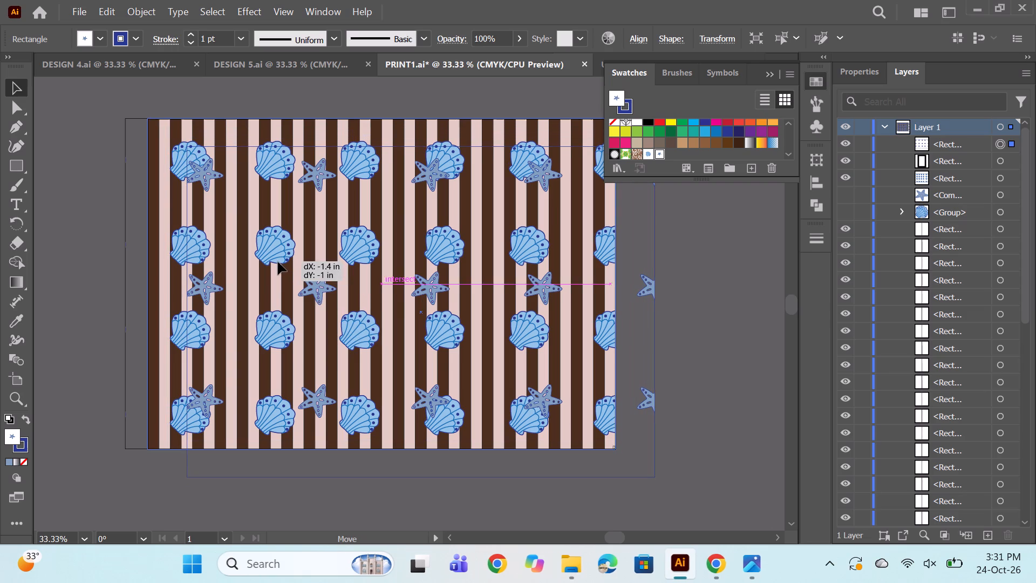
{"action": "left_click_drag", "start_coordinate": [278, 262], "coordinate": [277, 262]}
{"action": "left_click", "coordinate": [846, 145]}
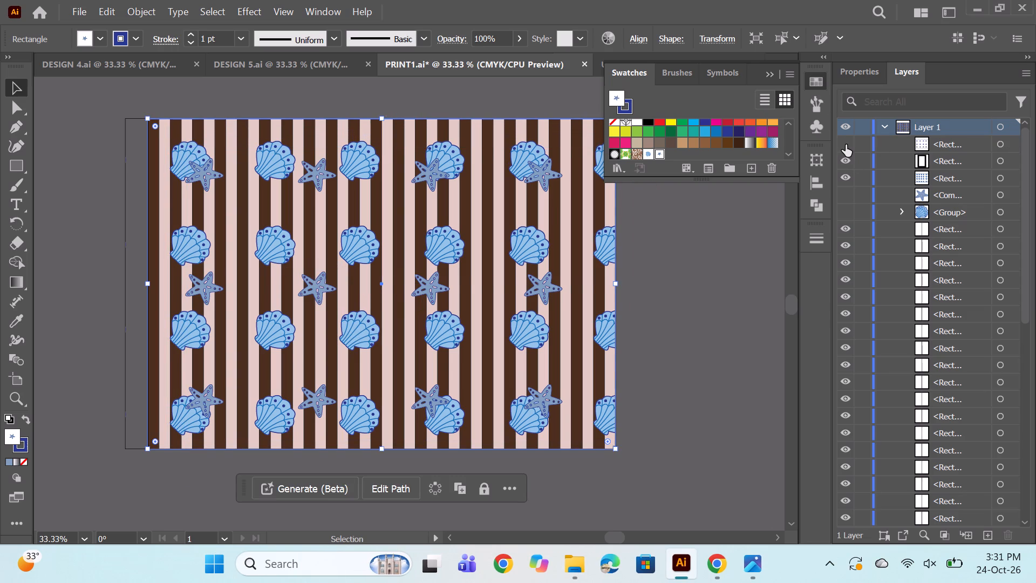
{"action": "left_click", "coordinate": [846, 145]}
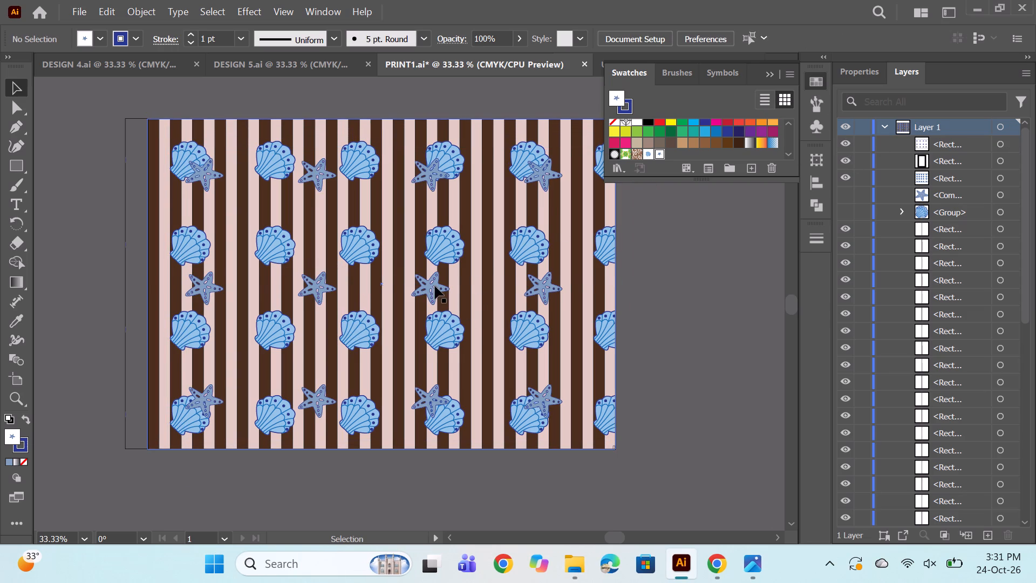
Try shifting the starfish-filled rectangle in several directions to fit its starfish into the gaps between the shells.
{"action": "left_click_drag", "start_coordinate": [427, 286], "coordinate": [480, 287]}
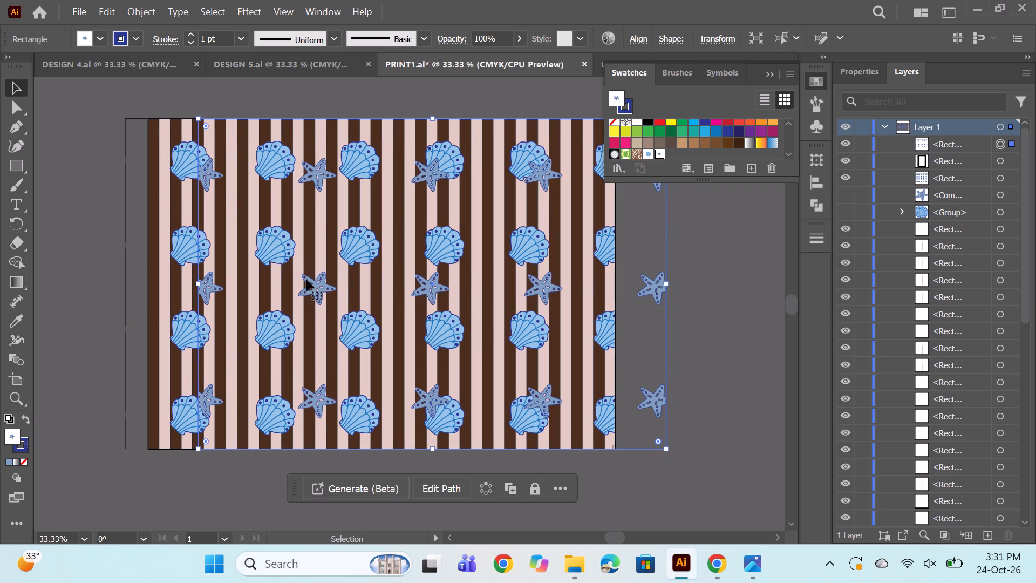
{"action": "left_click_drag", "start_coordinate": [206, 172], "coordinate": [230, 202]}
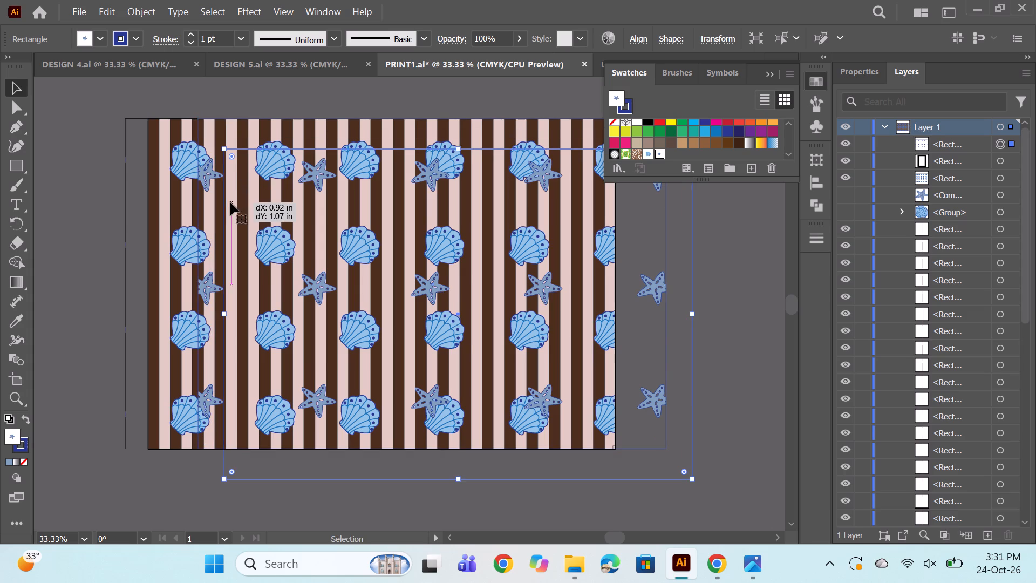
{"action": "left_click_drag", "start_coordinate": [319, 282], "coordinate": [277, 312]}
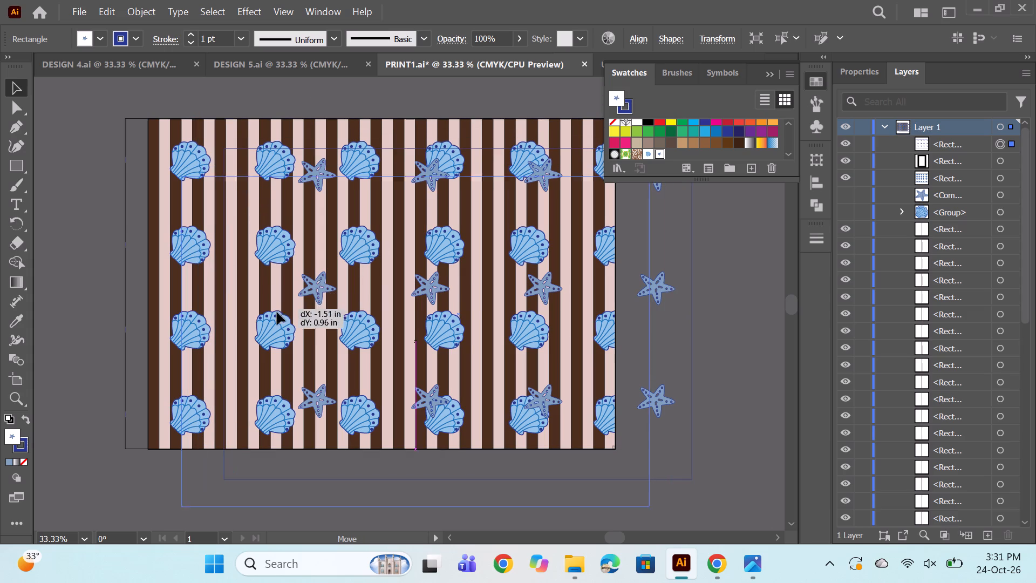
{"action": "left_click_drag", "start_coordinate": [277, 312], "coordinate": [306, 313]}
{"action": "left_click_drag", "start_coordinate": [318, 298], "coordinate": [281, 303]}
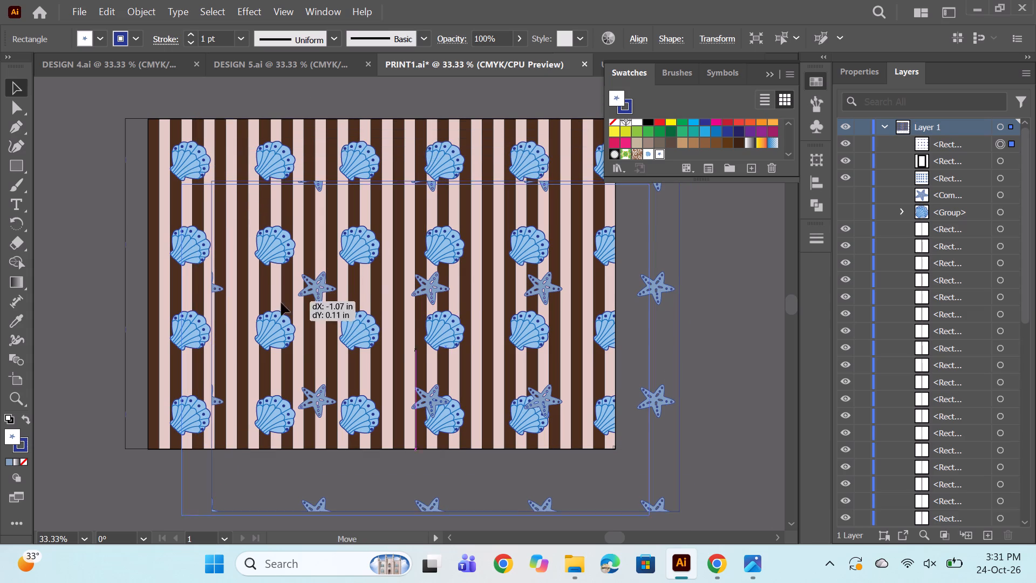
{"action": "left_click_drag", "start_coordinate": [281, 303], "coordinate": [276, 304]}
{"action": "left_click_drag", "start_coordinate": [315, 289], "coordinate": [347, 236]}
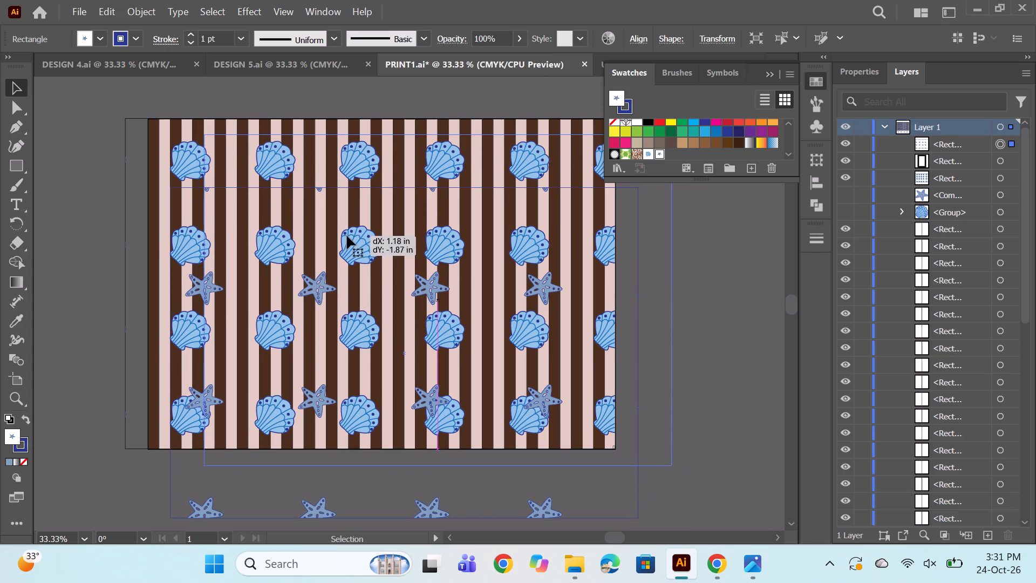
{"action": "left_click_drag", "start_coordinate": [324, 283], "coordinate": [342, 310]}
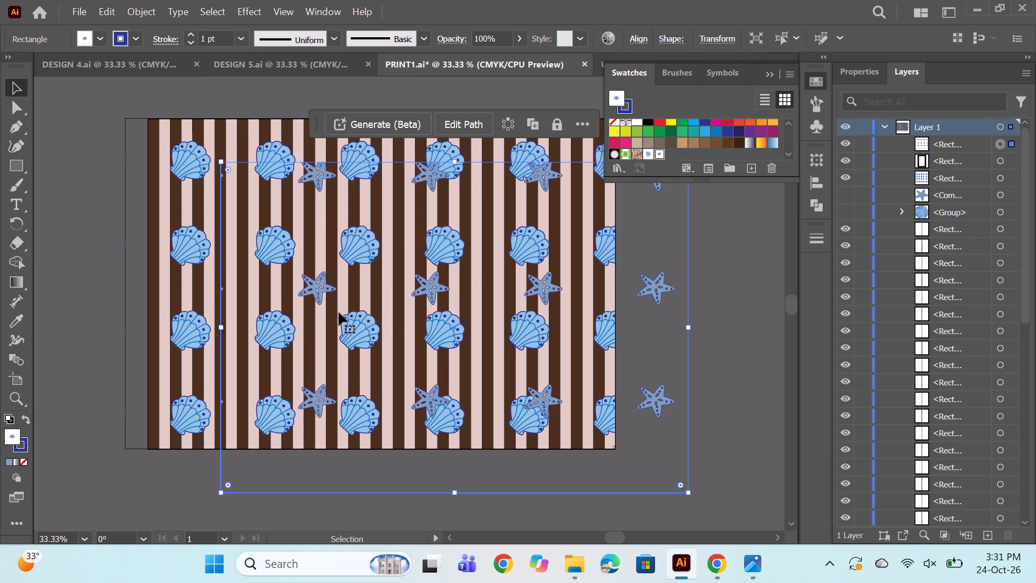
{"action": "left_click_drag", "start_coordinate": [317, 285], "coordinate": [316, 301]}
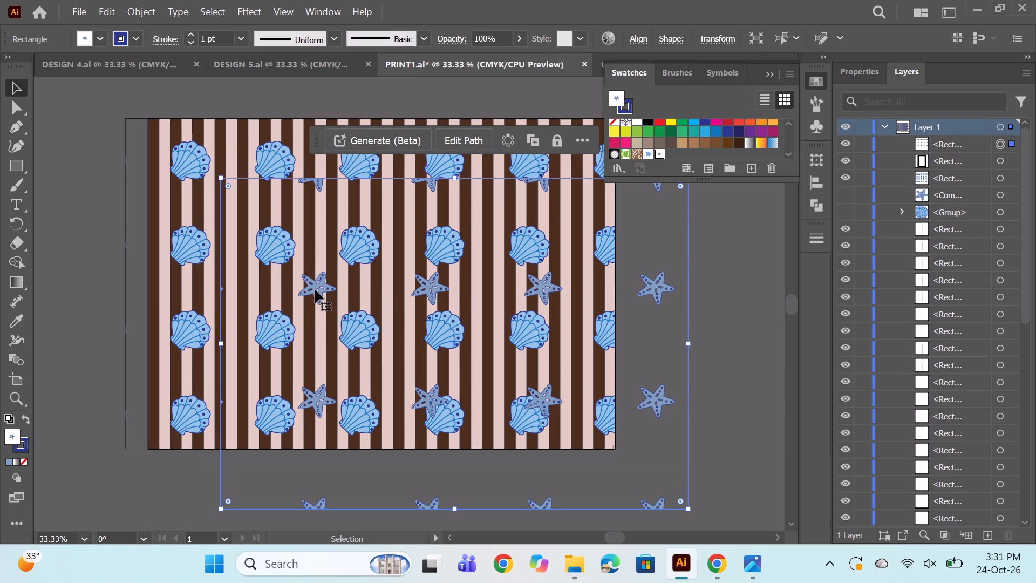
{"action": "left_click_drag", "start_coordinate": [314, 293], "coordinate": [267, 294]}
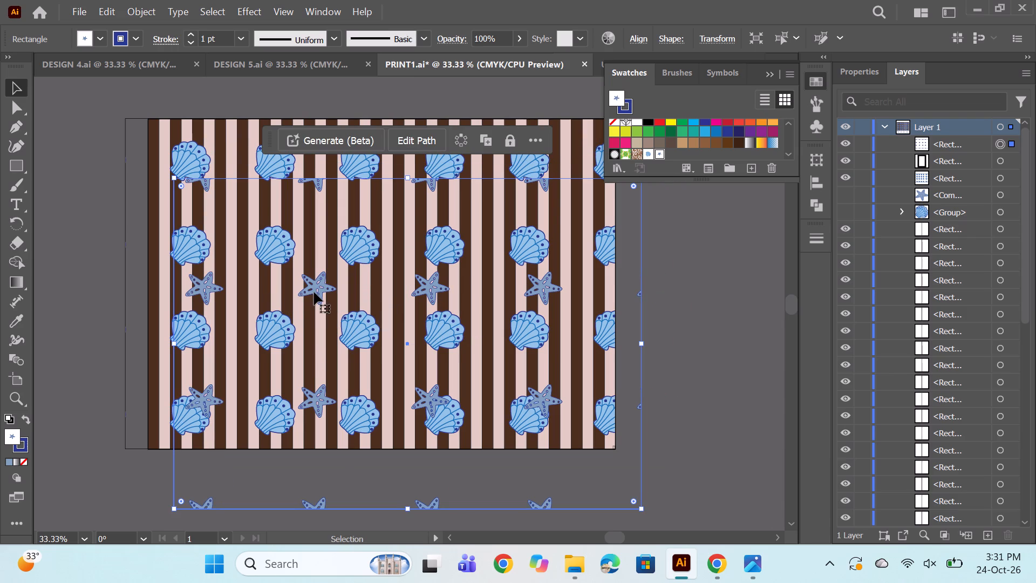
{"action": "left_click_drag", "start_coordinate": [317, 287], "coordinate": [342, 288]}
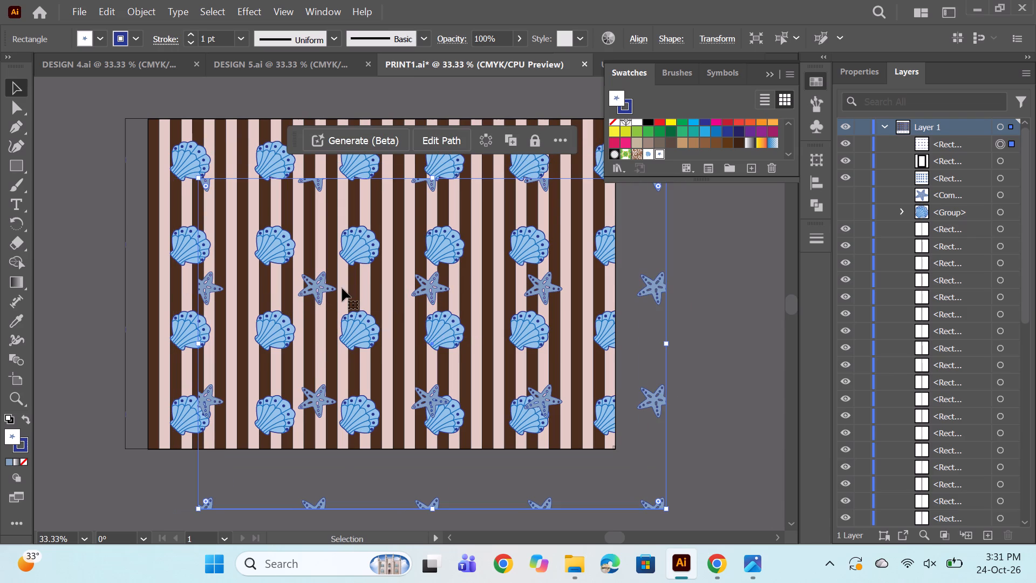
Delete the starfish-filled rectangle from the striped artboard.
{"action": "key", "text": "BackSpace"}
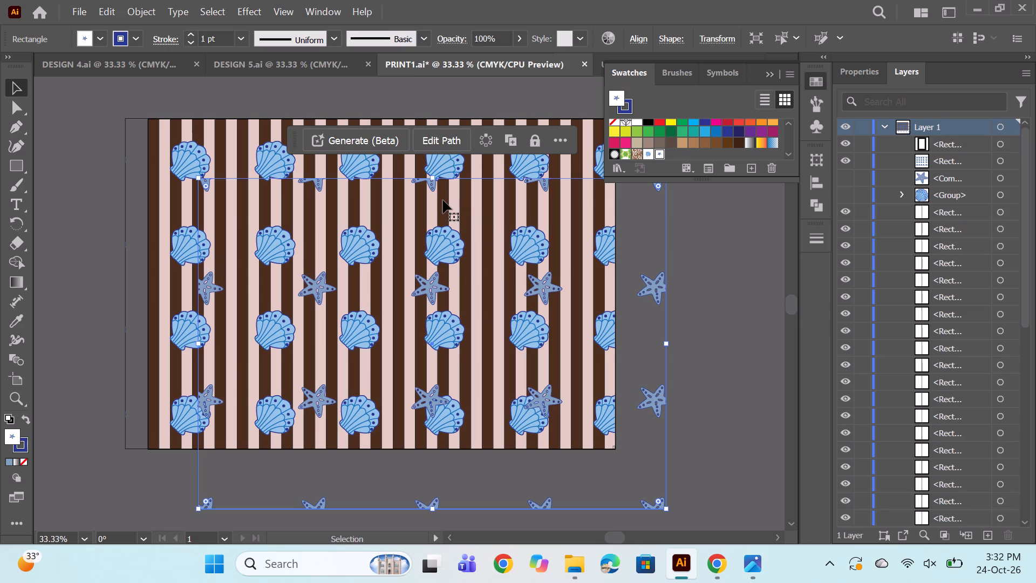
Show the hidden original single starfish again in the gap between the first shells.
{"action": "left_click", "coordinate": [1001, 178]}
{"action": "left_click", "coordinate": [1002, 179]}
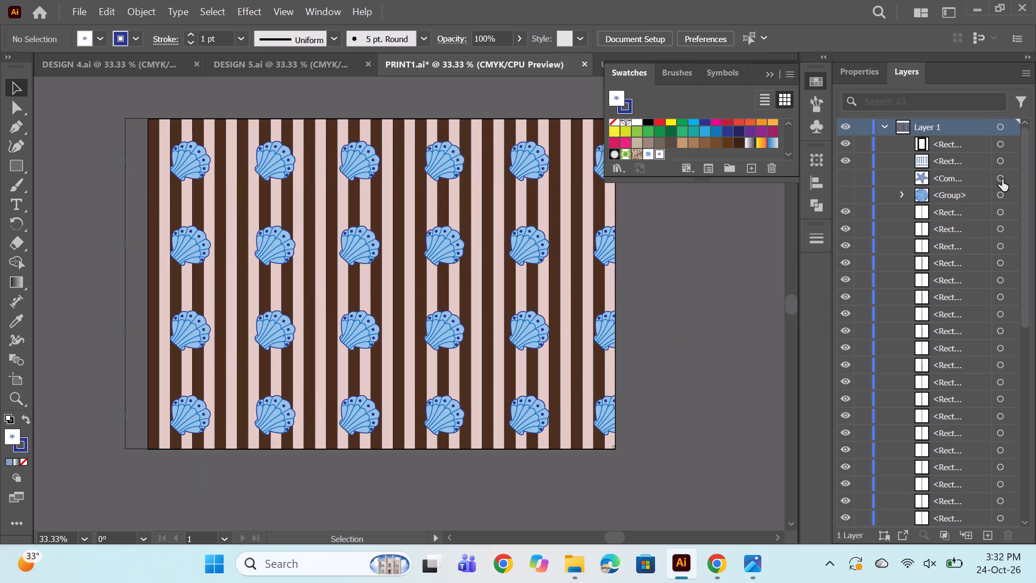
{"action": "left_click", "coordinate": [843, 177]}
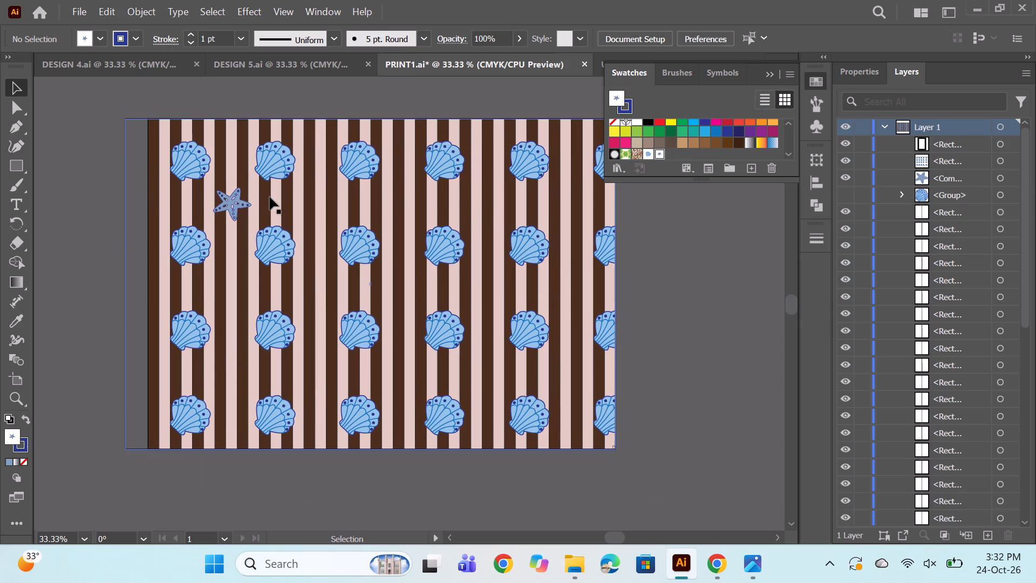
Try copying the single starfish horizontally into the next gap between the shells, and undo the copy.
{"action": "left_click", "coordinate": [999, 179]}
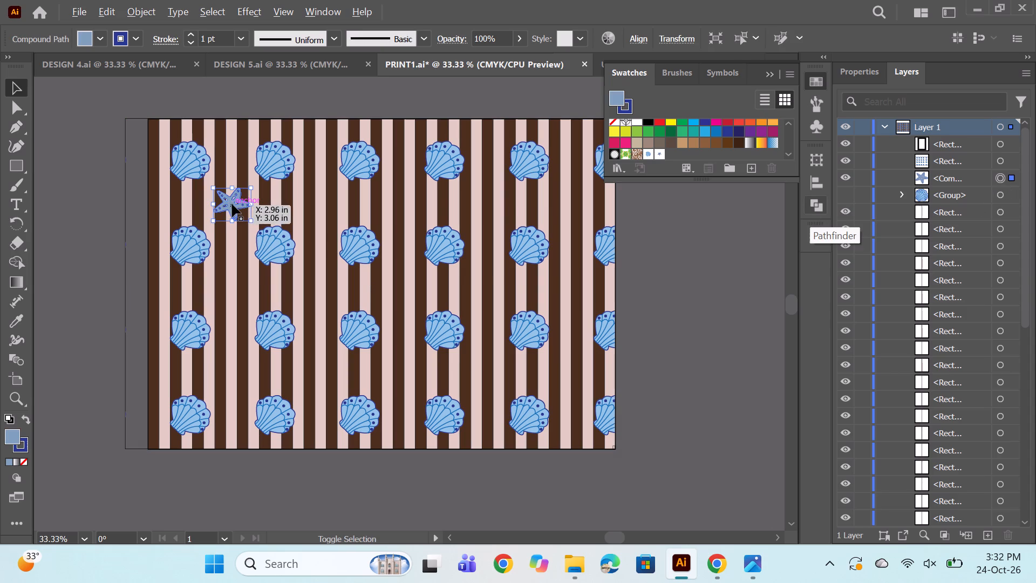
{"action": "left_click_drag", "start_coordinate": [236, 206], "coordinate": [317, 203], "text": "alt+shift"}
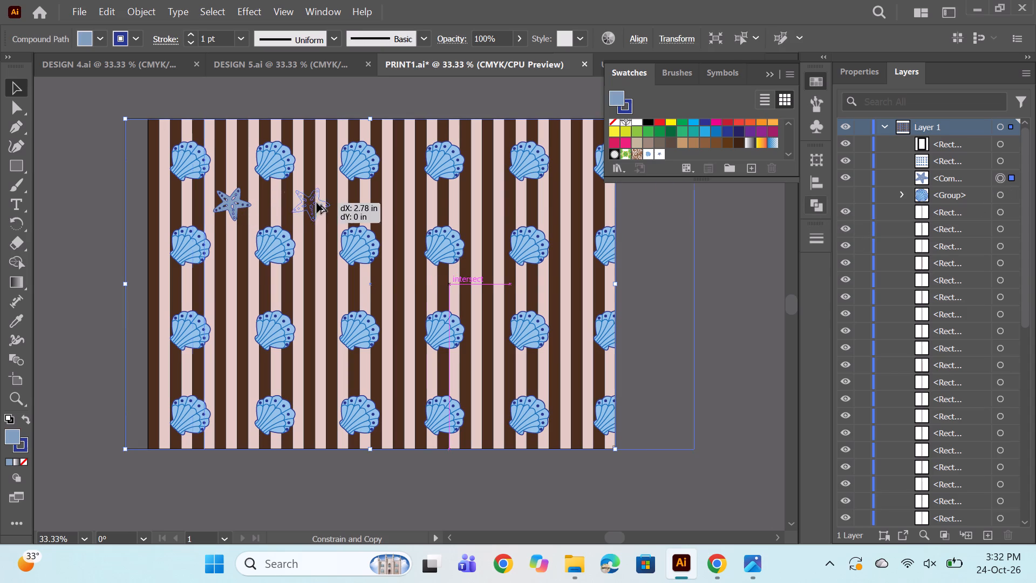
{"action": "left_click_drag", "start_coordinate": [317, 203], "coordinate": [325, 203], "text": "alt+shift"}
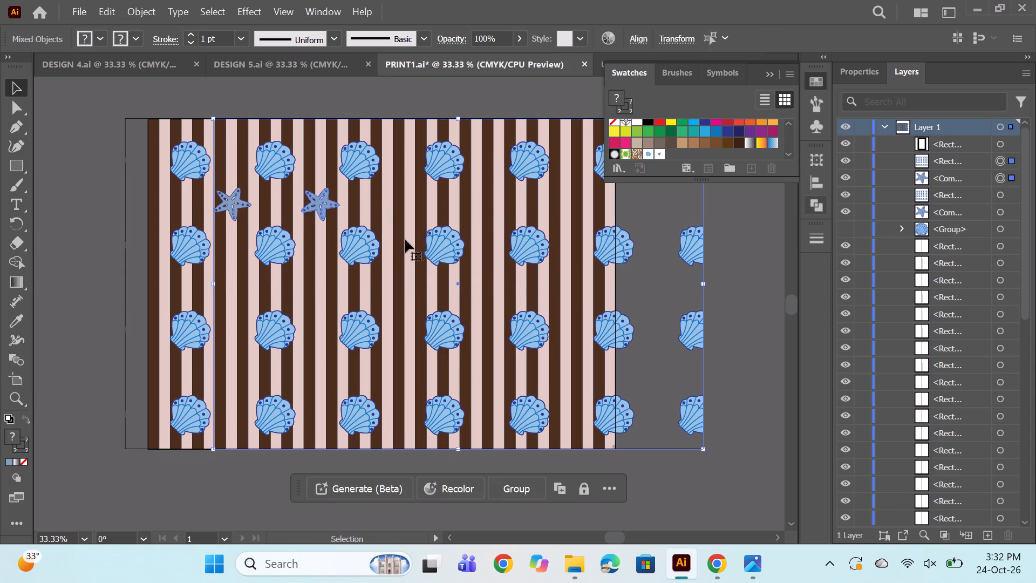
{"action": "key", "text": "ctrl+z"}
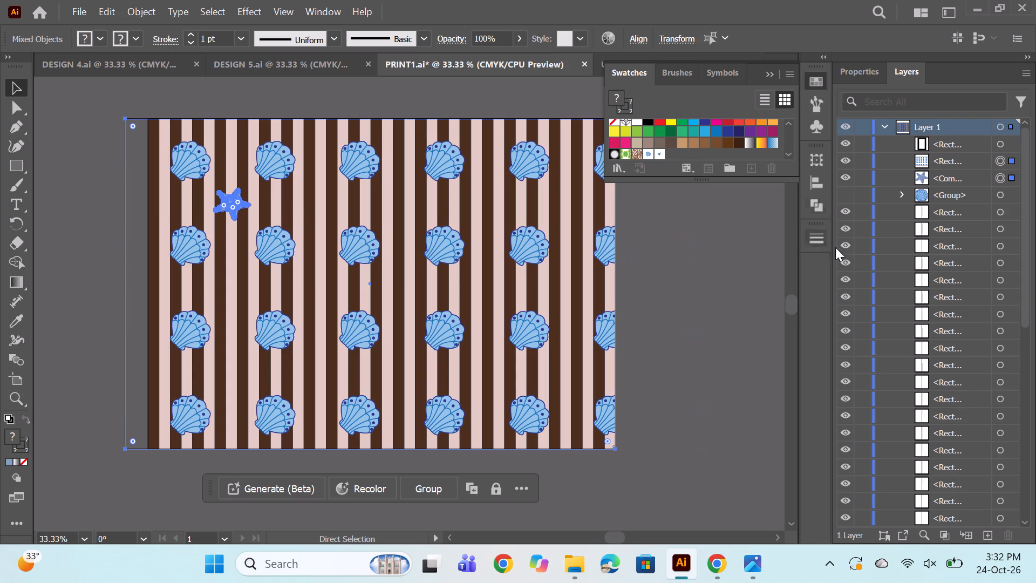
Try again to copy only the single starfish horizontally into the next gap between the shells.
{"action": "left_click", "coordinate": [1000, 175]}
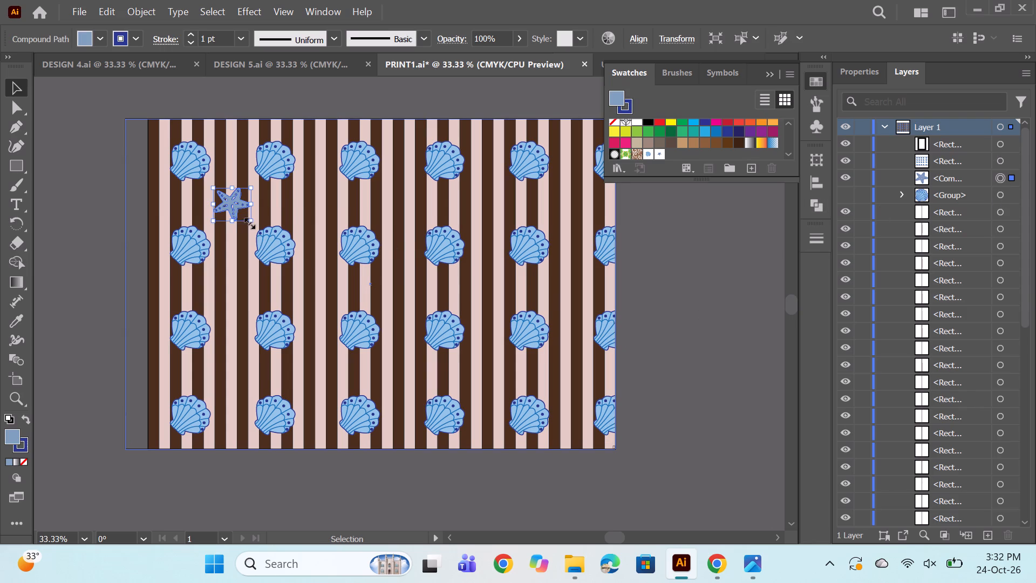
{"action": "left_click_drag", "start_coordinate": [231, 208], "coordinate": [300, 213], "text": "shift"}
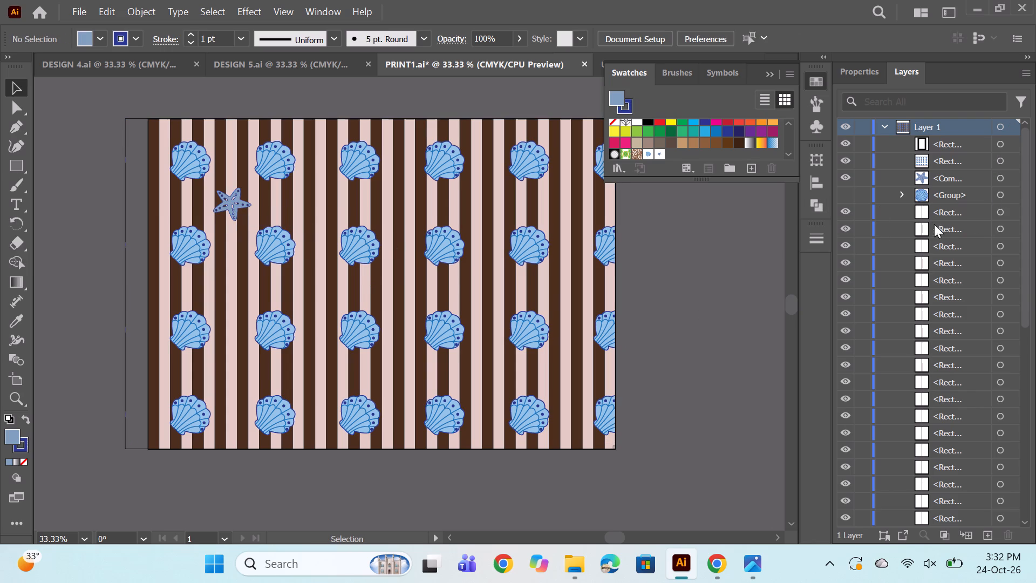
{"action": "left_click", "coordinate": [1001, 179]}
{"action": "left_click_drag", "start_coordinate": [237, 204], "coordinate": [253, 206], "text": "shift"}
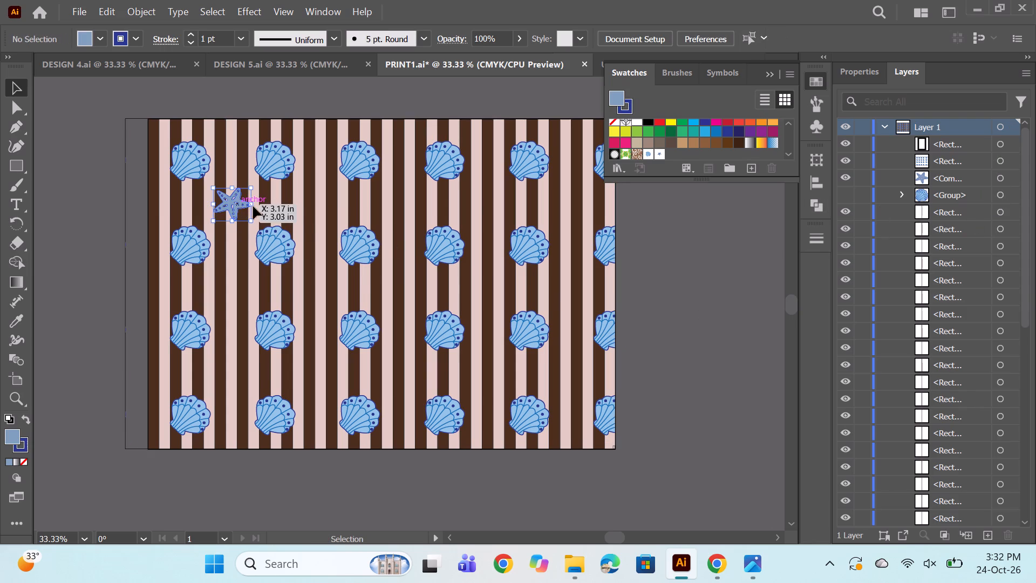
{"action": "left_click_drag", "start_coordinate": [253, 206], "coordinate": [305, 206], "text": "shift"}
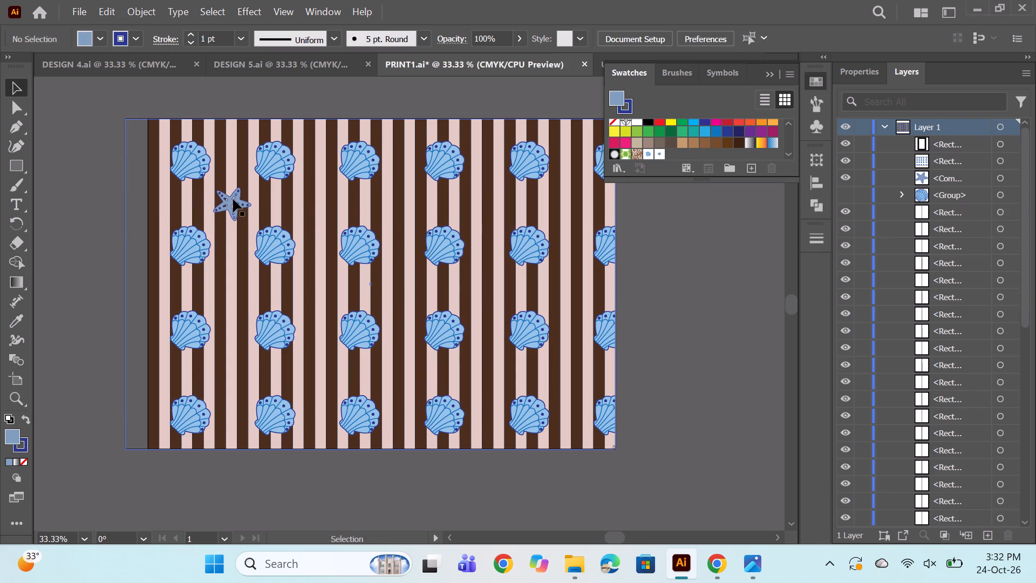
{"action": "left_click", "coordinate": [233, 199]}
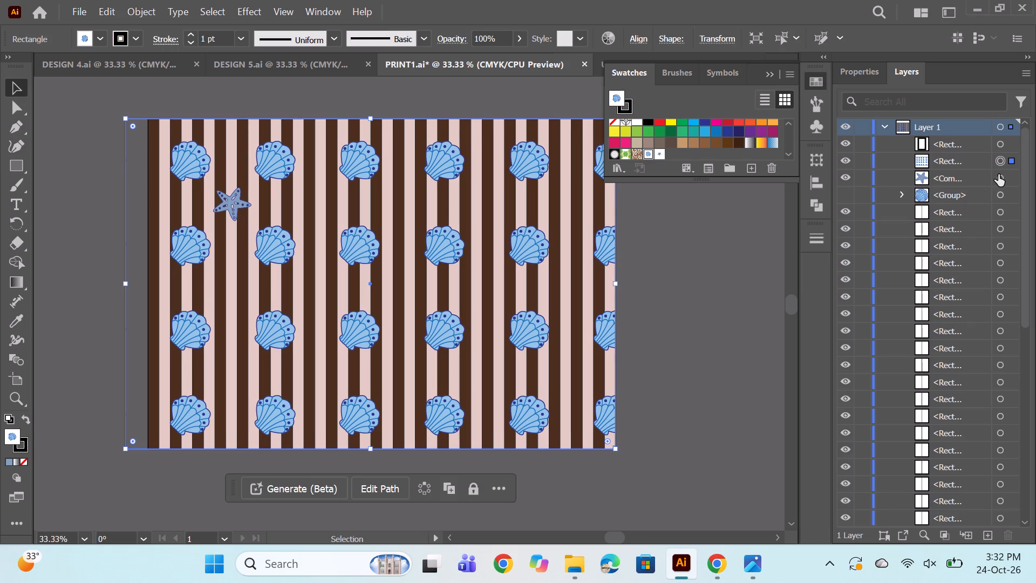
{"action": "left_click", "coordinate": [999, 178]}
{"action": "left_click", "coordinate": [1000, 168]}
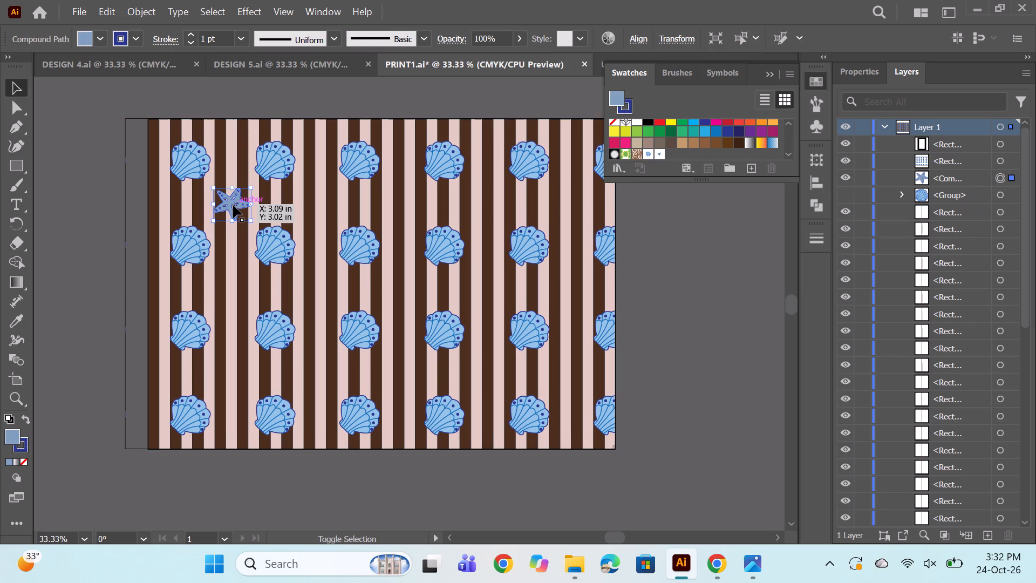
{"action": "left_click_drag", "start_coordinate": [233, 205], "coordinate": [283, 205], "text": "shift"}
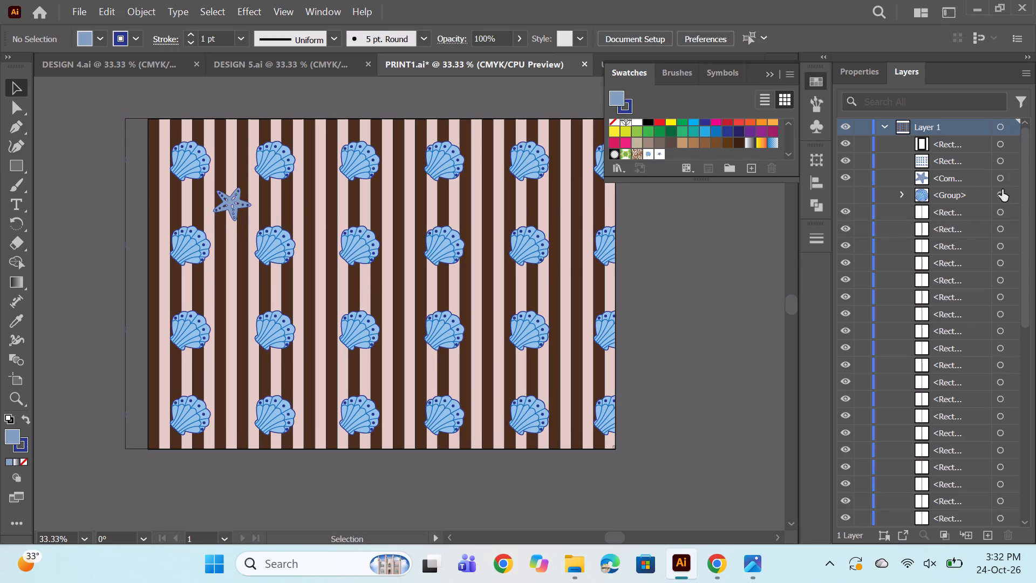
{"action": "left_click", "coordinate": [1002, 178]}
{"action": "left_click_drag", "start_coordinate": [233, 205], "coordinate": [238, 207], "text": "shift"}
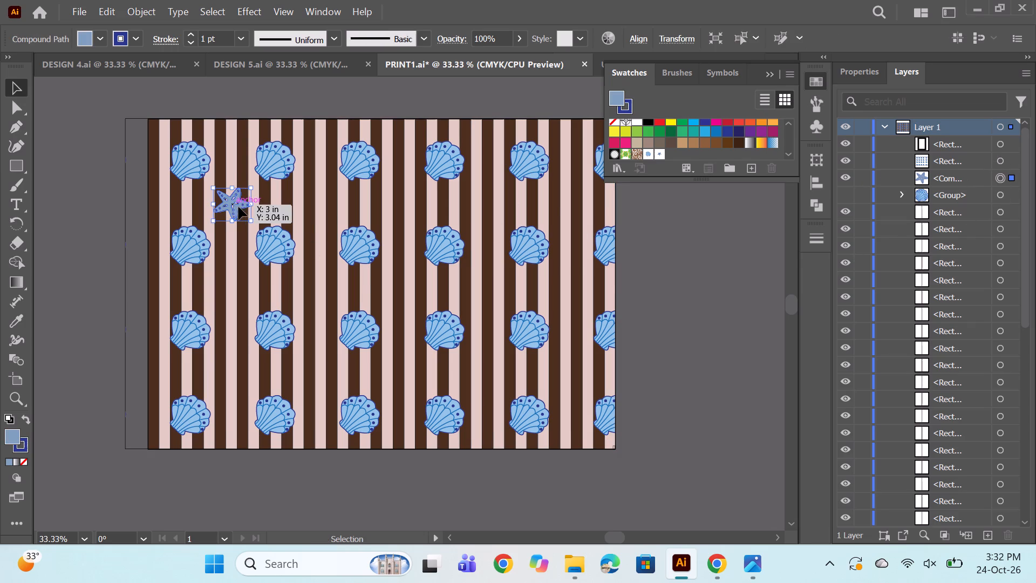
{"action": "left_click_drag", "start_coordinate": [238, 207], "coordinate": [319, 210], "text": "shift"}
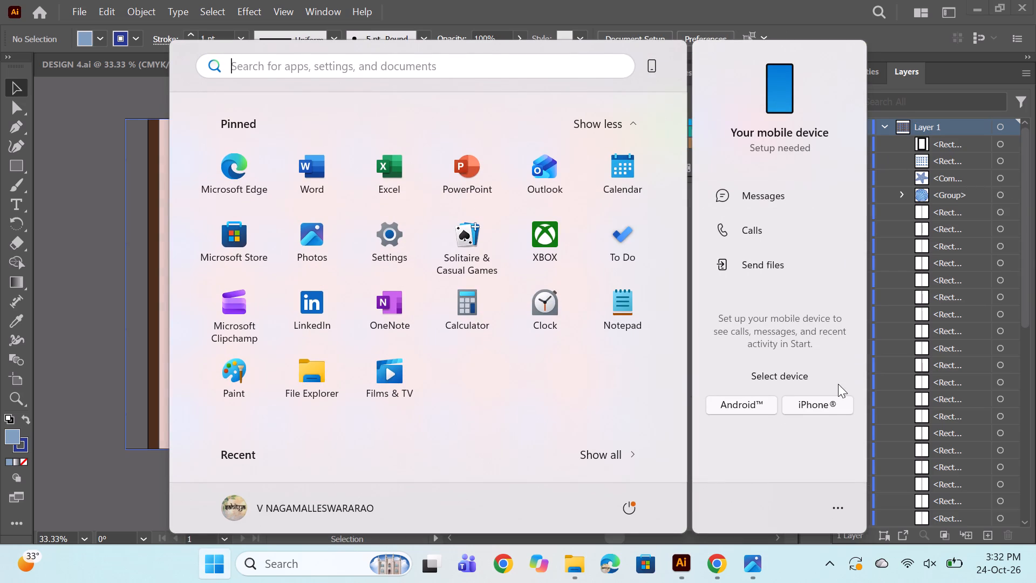
Move the starfish compound path above the shell-filled rectangle in the layer stacking order.
{"action": "left_click_drag", "start_coordinate": [953, 176], "coordinate": [952, 152]}
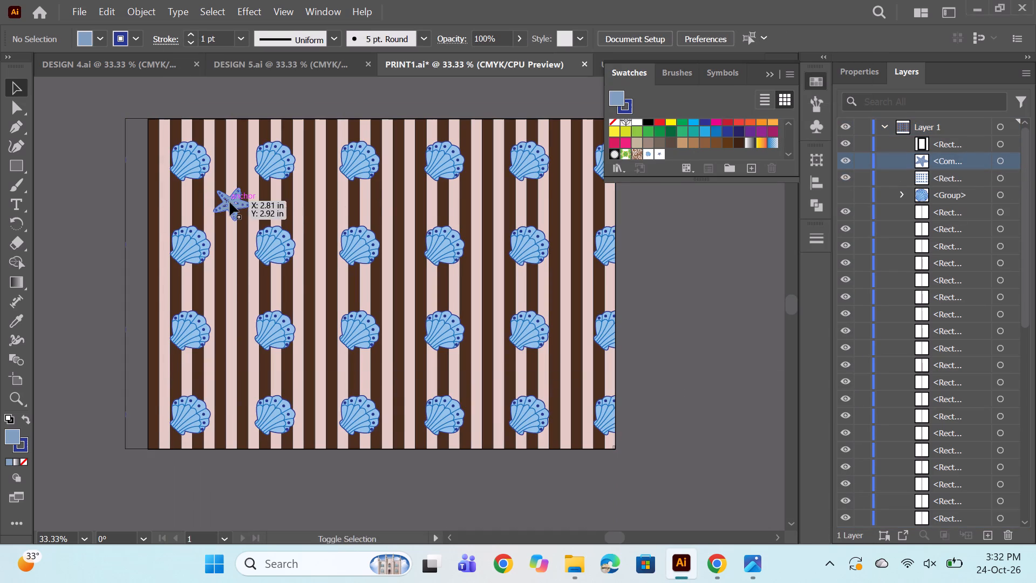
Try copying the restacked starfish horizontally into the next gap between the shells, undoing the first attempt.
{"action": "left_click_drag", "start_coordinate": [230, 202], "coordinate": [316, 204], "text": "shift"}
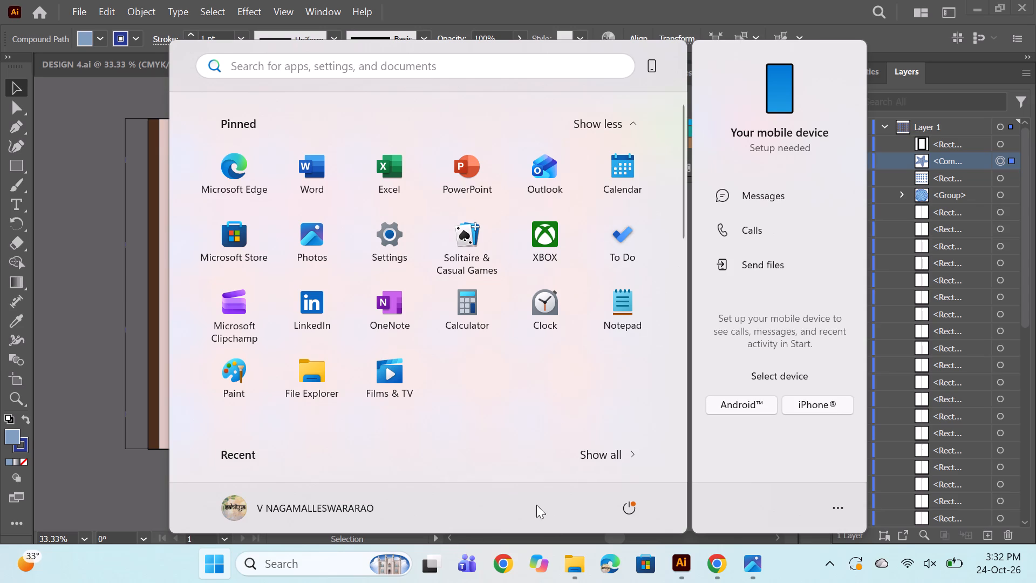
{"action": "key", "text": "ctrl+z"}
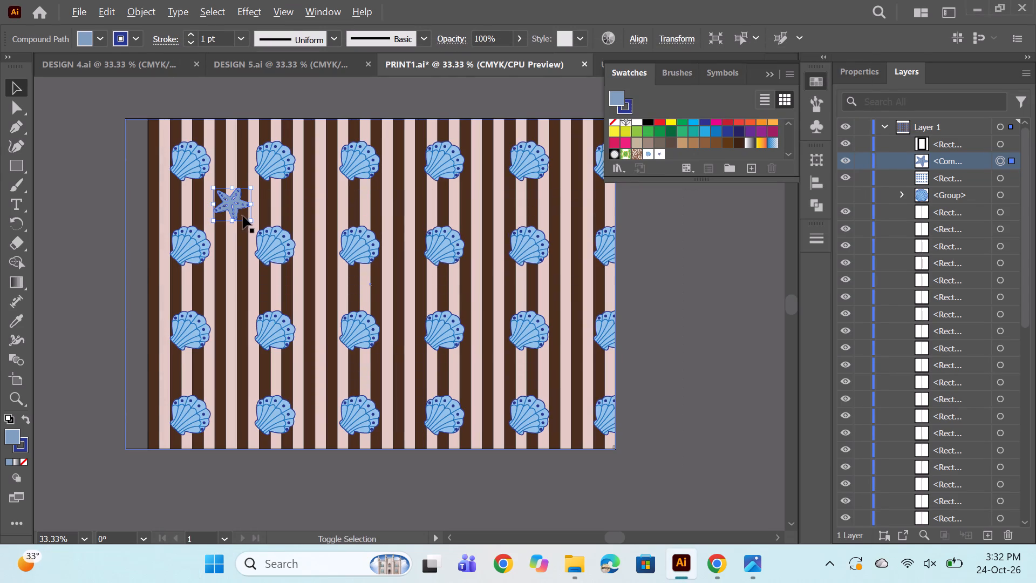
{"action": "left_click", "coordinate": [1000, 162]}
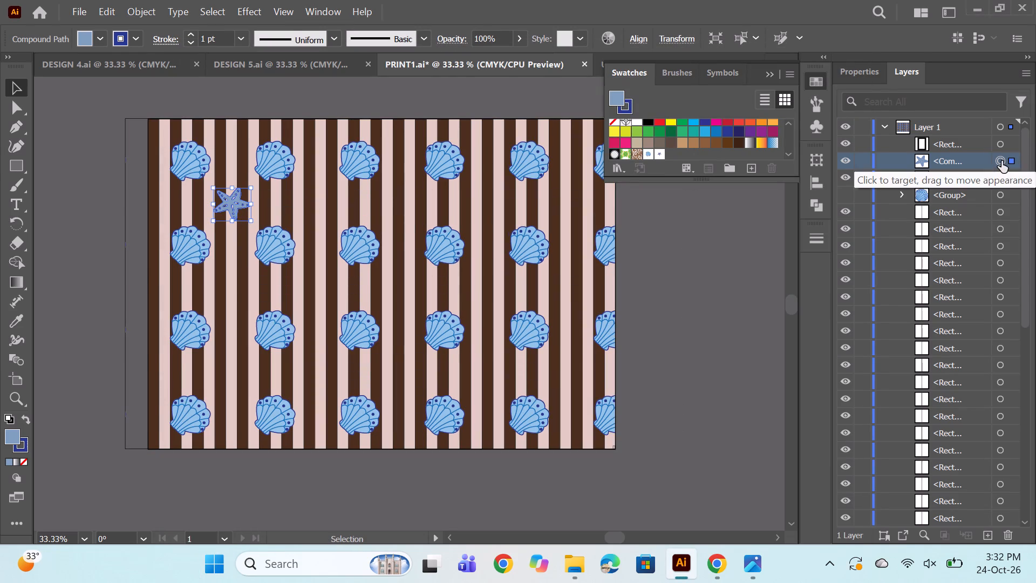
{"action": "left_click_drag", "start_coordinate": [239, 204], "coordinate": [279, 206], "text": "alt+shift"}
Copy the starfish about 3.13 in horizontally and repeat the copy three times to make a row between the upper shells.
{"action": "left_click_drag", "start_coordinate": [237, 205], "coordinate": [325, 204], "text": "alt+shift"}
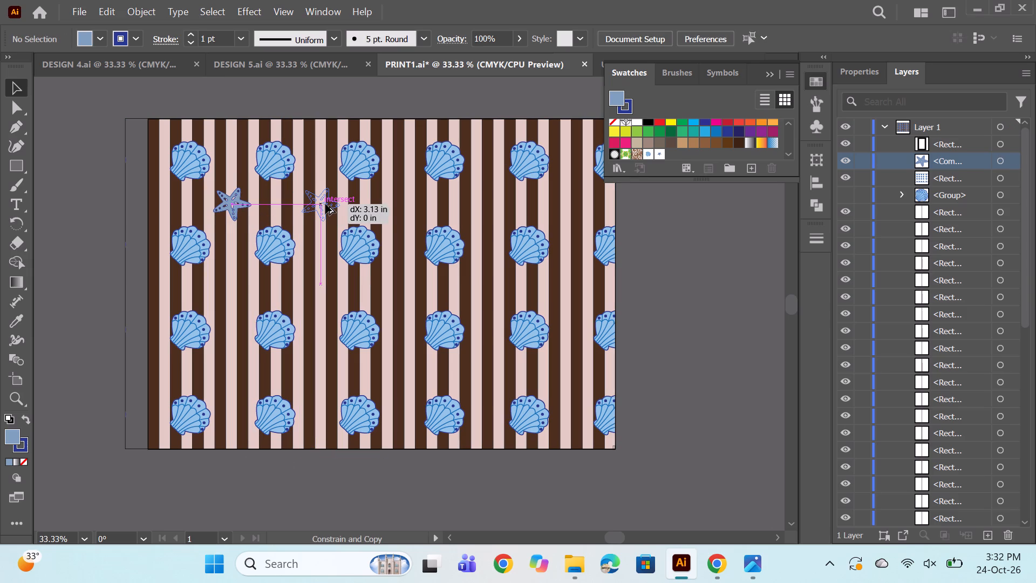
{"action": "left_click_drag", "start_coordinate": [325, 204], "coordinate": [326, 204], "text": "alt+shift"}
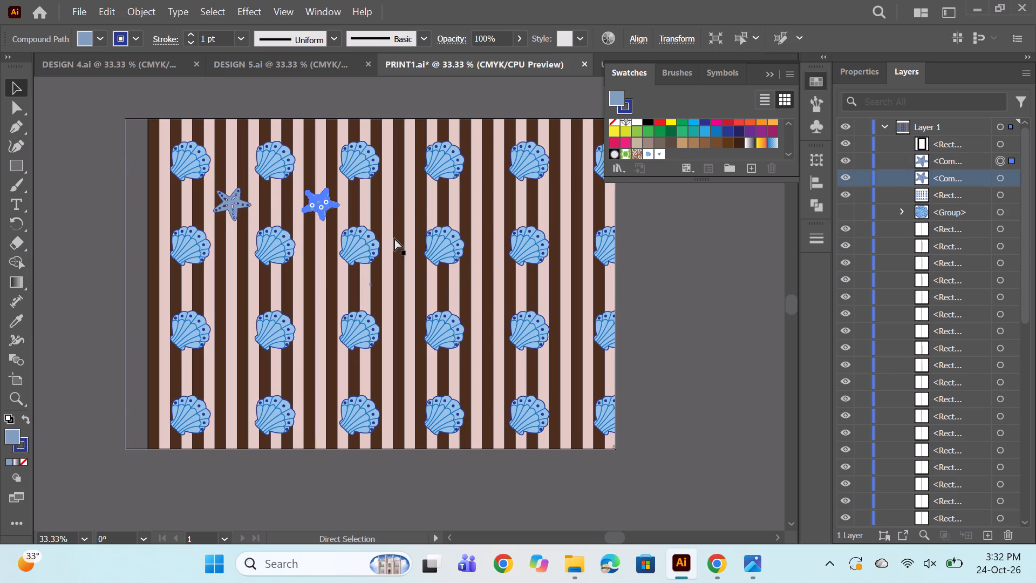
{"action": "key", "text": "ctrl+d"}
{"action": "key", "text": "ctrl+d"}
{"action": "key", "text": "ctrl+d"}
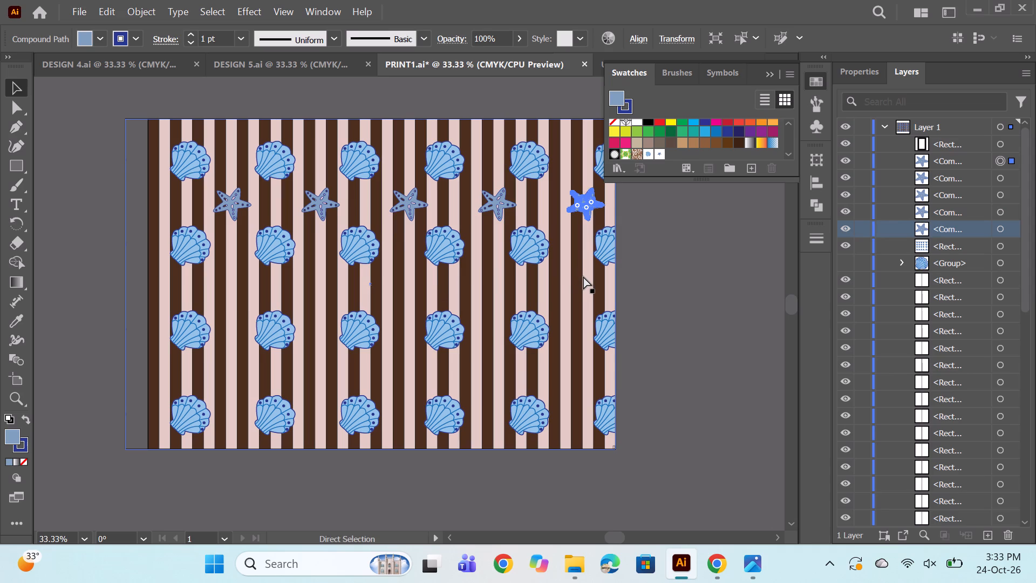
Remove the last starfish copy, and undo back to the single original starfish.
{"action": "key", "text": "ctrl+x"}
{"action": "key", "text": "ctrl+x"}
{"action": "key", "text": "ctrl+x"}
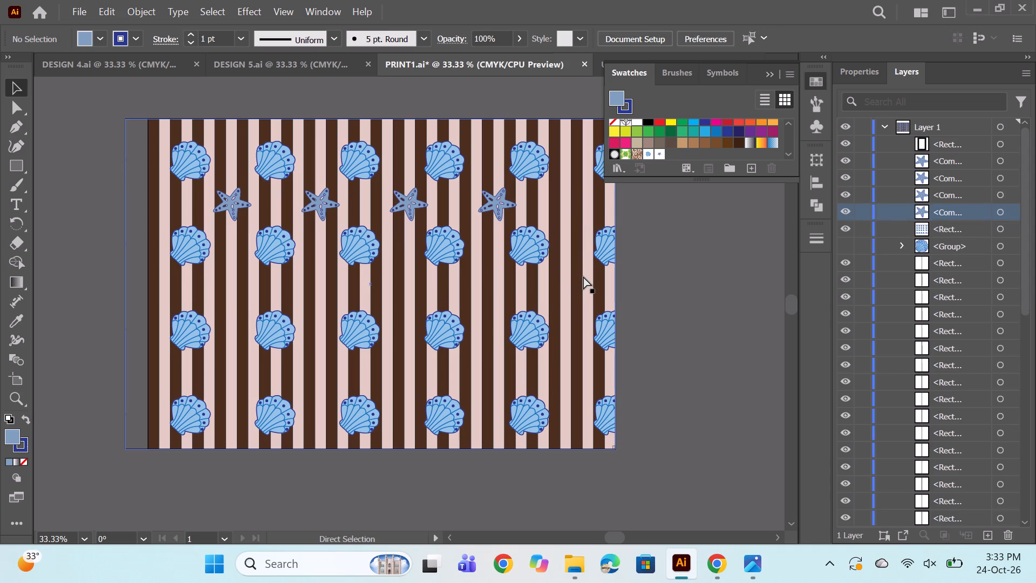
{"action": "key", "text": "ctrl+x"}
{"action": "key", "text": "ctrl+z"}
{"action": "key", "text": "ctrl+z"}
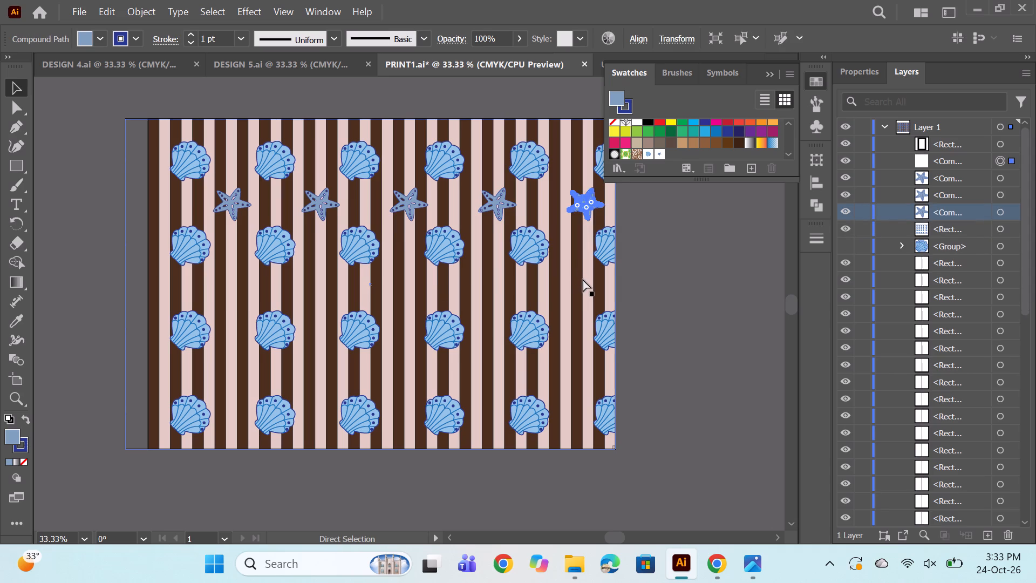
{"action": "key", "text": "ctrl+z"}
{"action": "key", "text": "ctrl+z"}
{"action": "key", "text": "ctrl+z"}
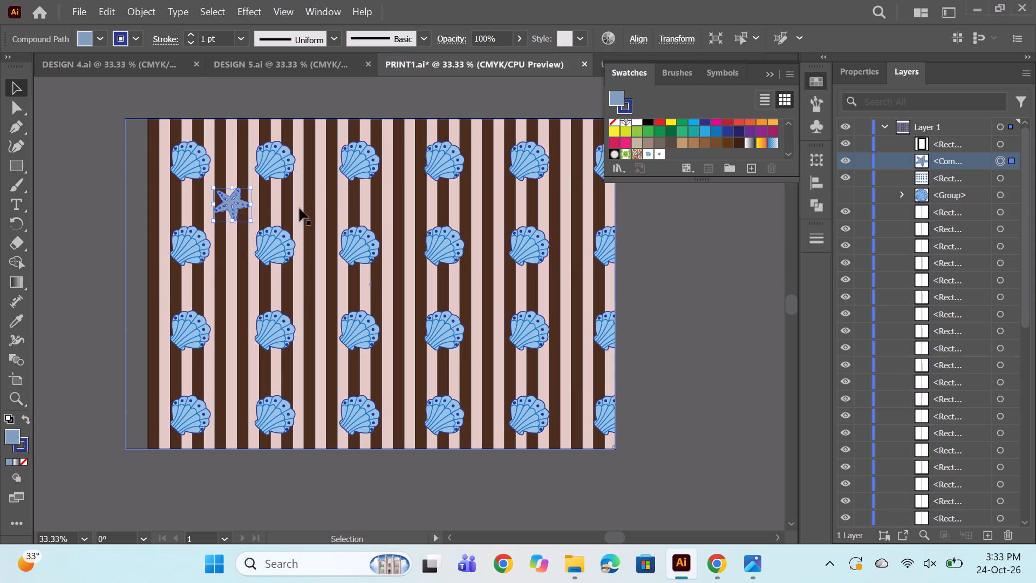
Copy the starfish horizontally four times to complete an evenly spaced row of five between the first and second shell rows.
{"action": "left_click_drag", "start_coordinate": [232, 207], "coordinate": [292, 200], "text": "alt+shift"}
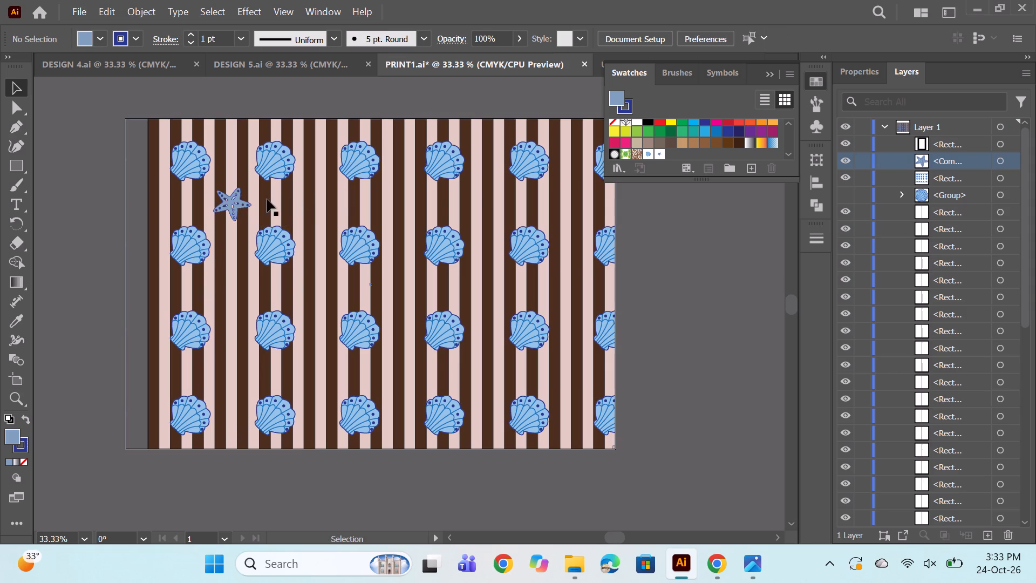
{"action": "left_click_drag", "start_coordinate": [229, 197], "coordinate": [314, 193], "text": "alt+shift"}
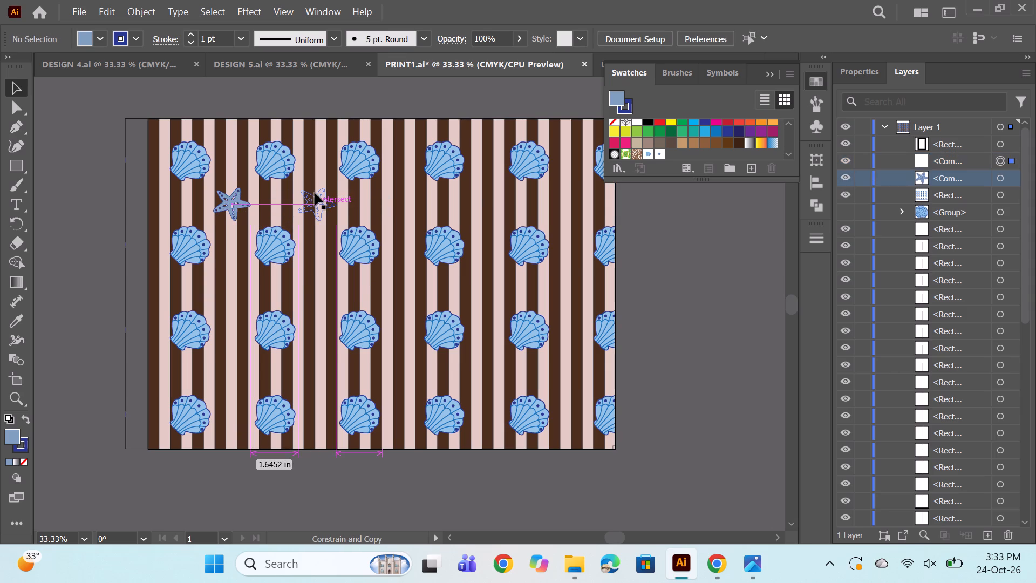
{"action": "left_click_drag", "start_coordinate": [313, 203], "coordinate": [324, 206], "text": "alt+shift"}
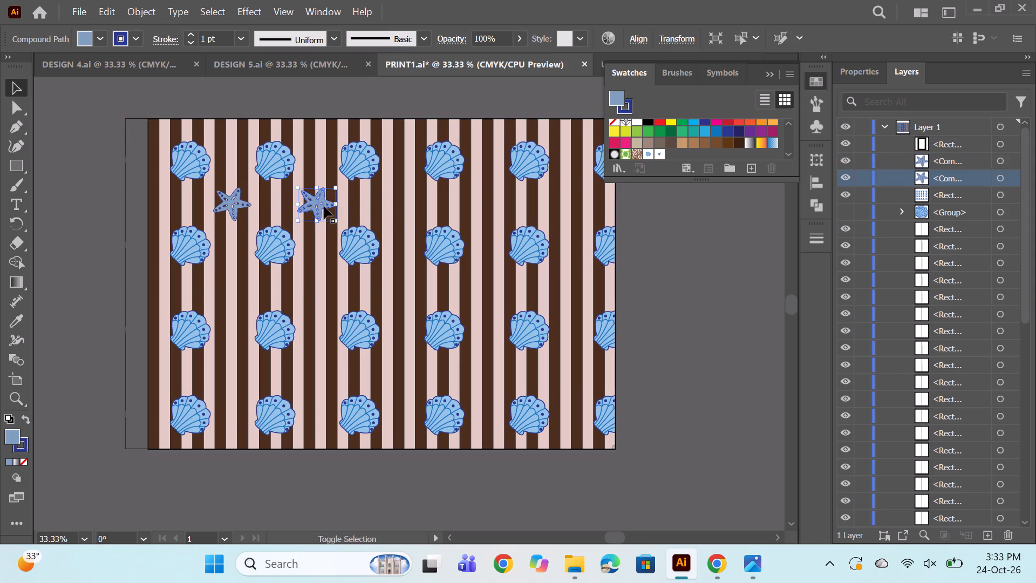
{"action": "left_click_drag", "start_coordinate": [324, 206], "coordinate": [399, 204], "text": "alt+shift"}
{"action": "left_click_drag", "start_coordinate": [315, 202], "coordinate": [401, 203], "text": "alt+shift"}
{"action": "left_click_drag", "start_coordinate": [400, 207], "coordinate": [456, 207], "text": "alt+shift"}
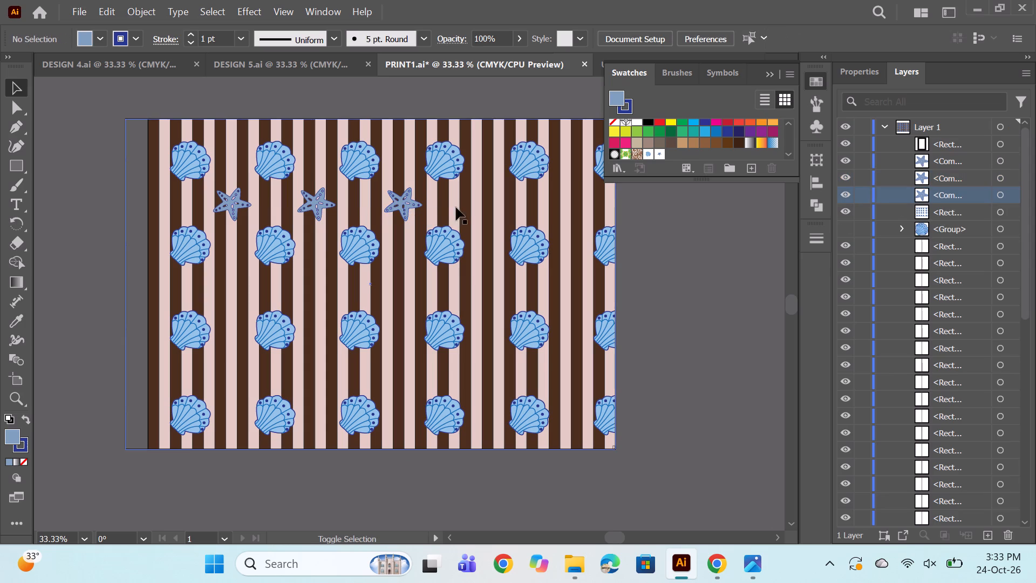
{"action": "left_click_drag", "start_coordinate": [456, 207], "coordinate": [452, 205], "text": "alt+shift"}
{"action": "left_click_drag", "start_coordinate": [401, 204], "coordinate": [477, 204], "text": "alt+shift"}
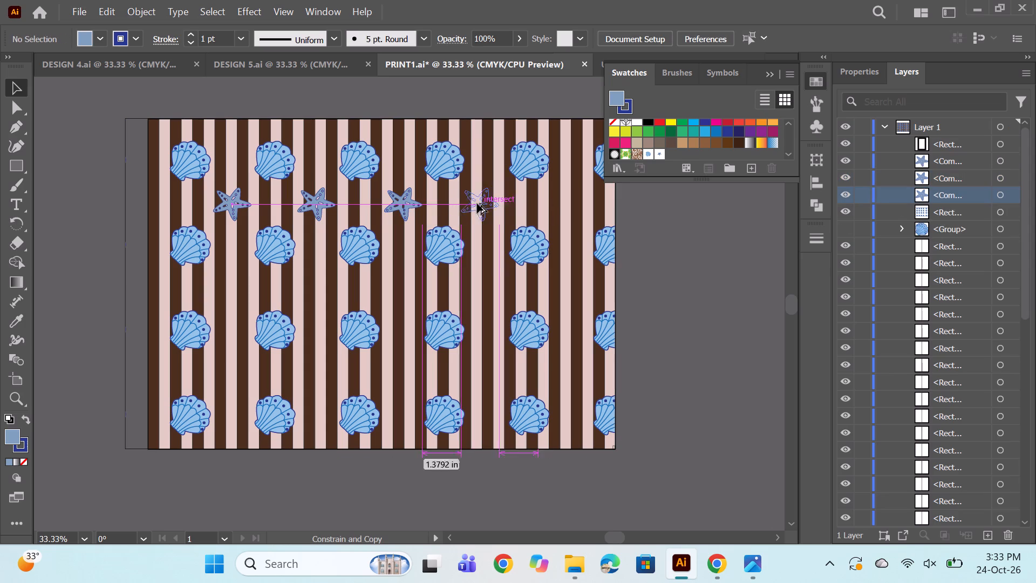
{"action": "left_click_drag", "start_coordinate": [477, 204], "coordinate": [487, 208], "text": "alt+shift"}
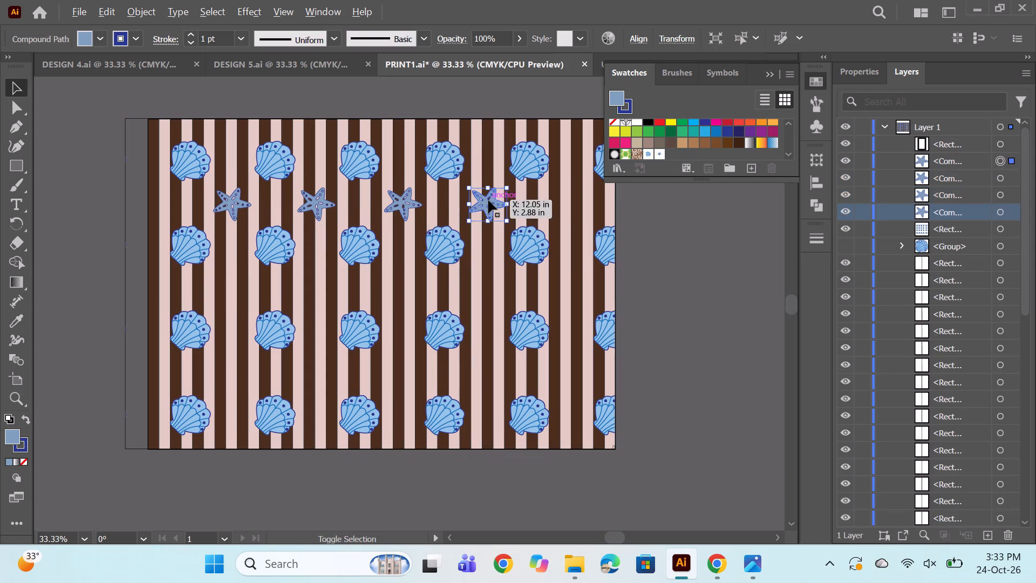
{"action": "left_click_drag", "start_coordinate": [483, 205], "coordinate": [524, 205], "text": "alt+shift"}
{"action": "left_click_drag", "start_coordinate": [486, 206], "coordinate": [511, 207], "text": "alt+shift"}
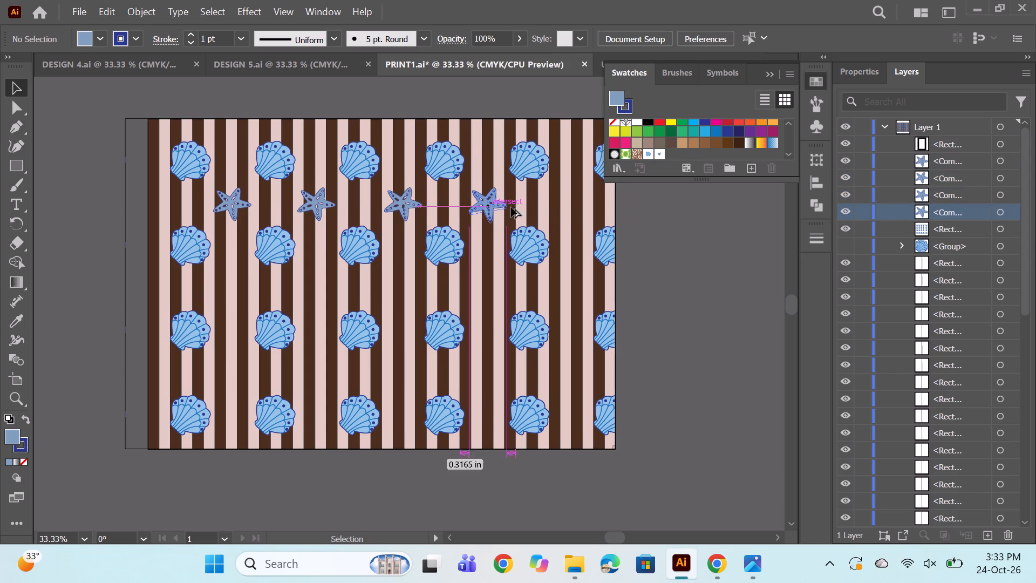
{"action": "left_click_drag", "start_coordinate": [511, 207], "coordinate": [570, 205], "text": "alt+shift"}
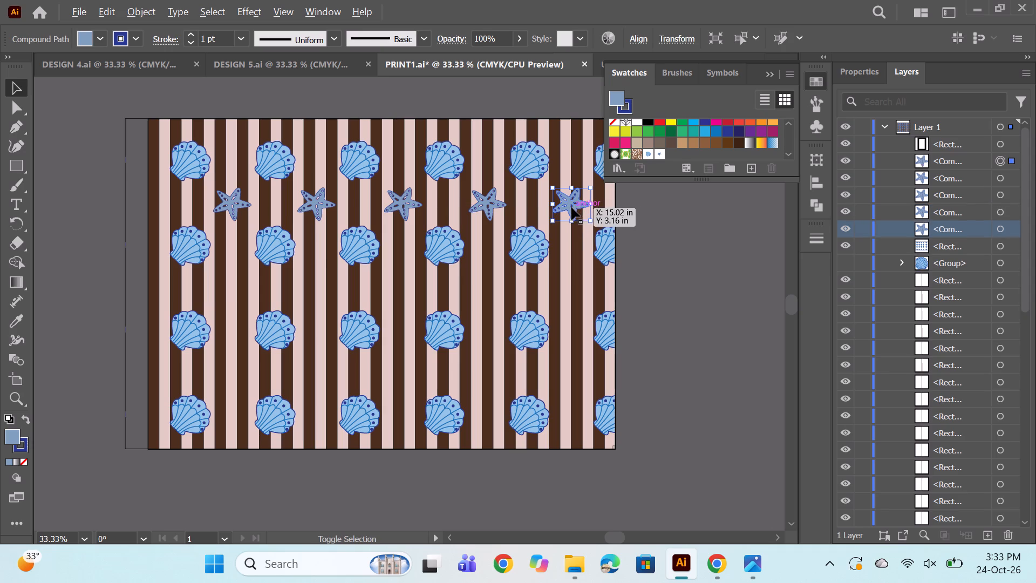
Copy the last starfish of the row straight down into the gap between the second and third shell rows.
{"action": "left_click_drag", "start_coordinate": [571, 207], "coordinate": [576, 227], "text": "alt+shift"}
{"action": "left_click_drag", "start_coordinate": [569, 205], "coordinate": [572, 291], "text": "alt+shift"}
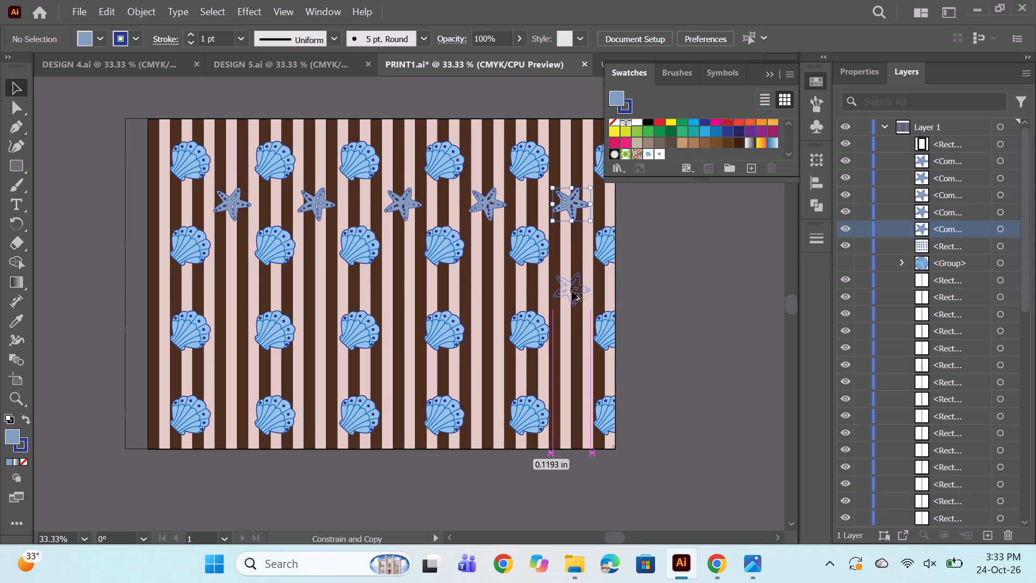
{"action": "left_click_drag", "start_coordinate": [572, 291], "coordinate": [571, 294], "text": "alt+shift"}
{"action": "left_click_drag", "start_coordinate": [571, 294], "coordinate": [571, 294], "text": "alt+shift"}
Copy the new starfish leftward four times to fill the gaps between the second and third shell rows.
{"action": "left_click_drag", "start_coordinate": [567, 294], "coordinate": [527, 300], "text": "alt+shift"}
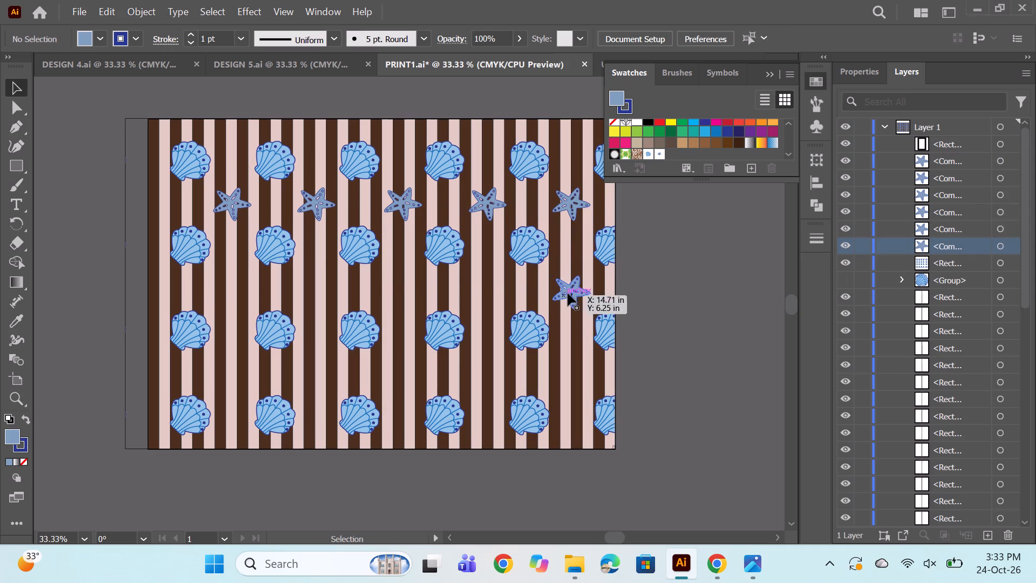
{"action": "left_click_drag", "start_coordinate": [568, 293], "coordinate": [486, 295]}
{"action": "left_click", "coordinate": [644, 278]}
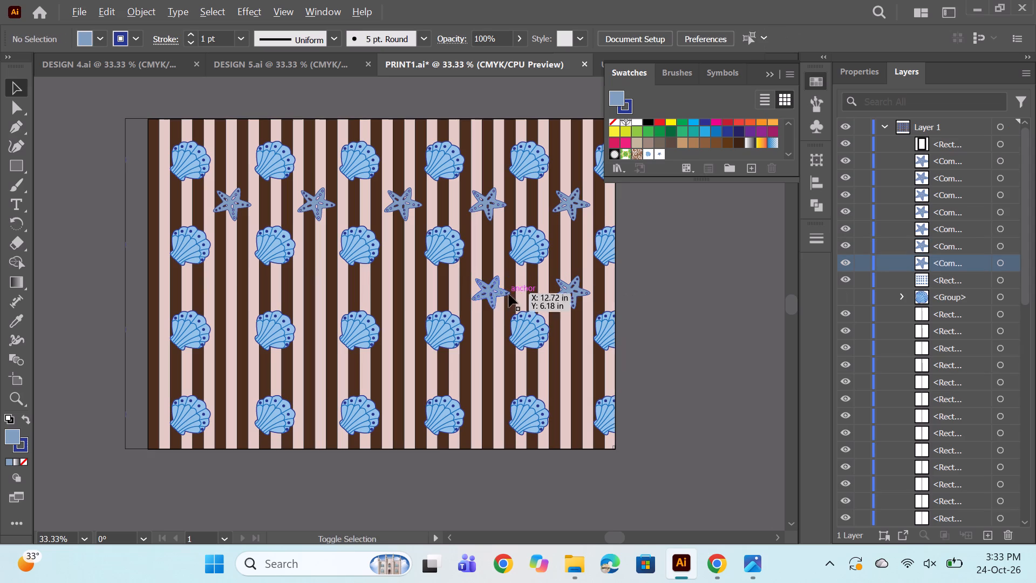
{"action": "left_click_drag", "start_coordinate": [492, 292], "coordinate": [406, 291], "text": "alt+shift"}
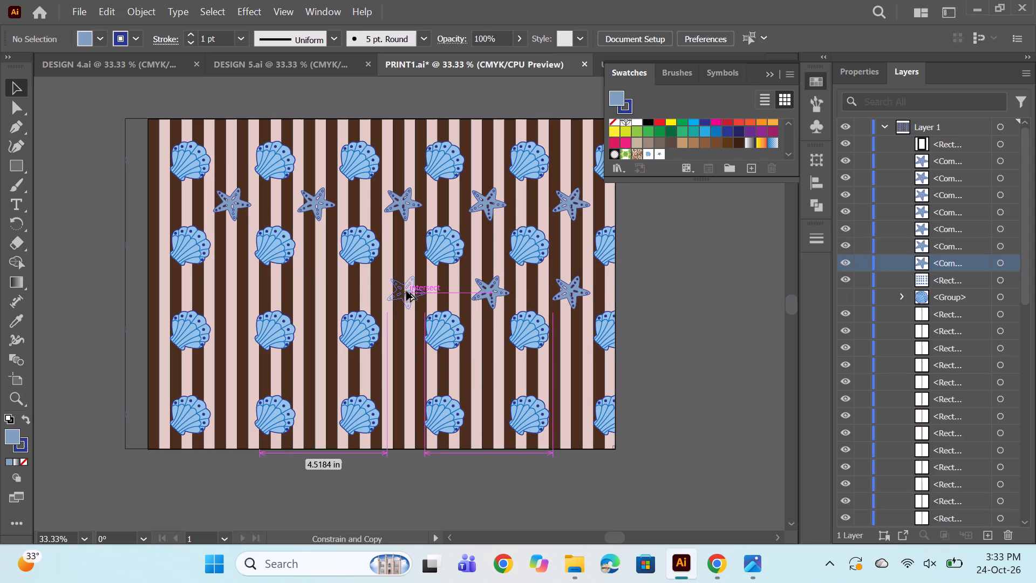
{"action": "left_click_drag", "start_coordinate": [406, 291], "coordinate": [408, 289], "text": "alt+shift"}
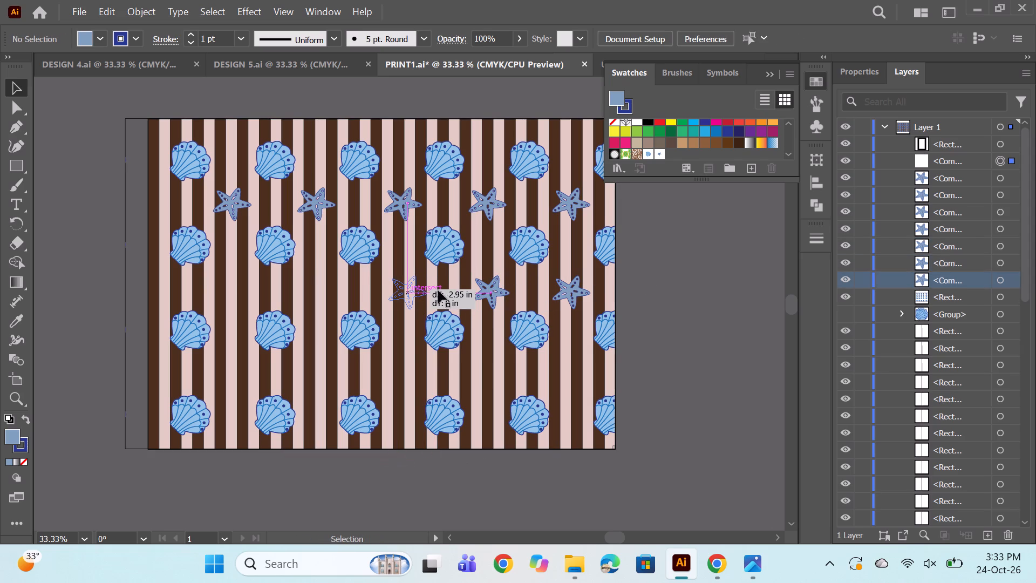
{"action": "left_click", "coordinate": [650, 269]}
{"action": "left_click_drag", "start_coordinate": [410, 290], "coordinate": [338, 290], "text": "alt+shift"}
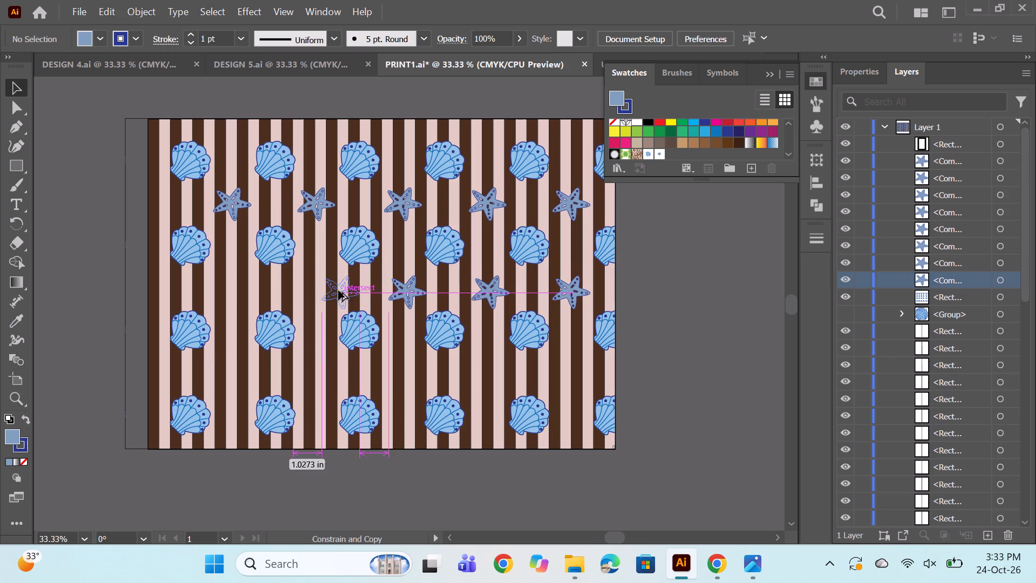
{"action": "left_click_drag", "start_coordinate": [338, 290], "coordinate": [321, 288], "text": "alt+shift"}
{"action": "left_click_drag", "start_coordinate": [698, 274], "coordinate": [687, 276]}
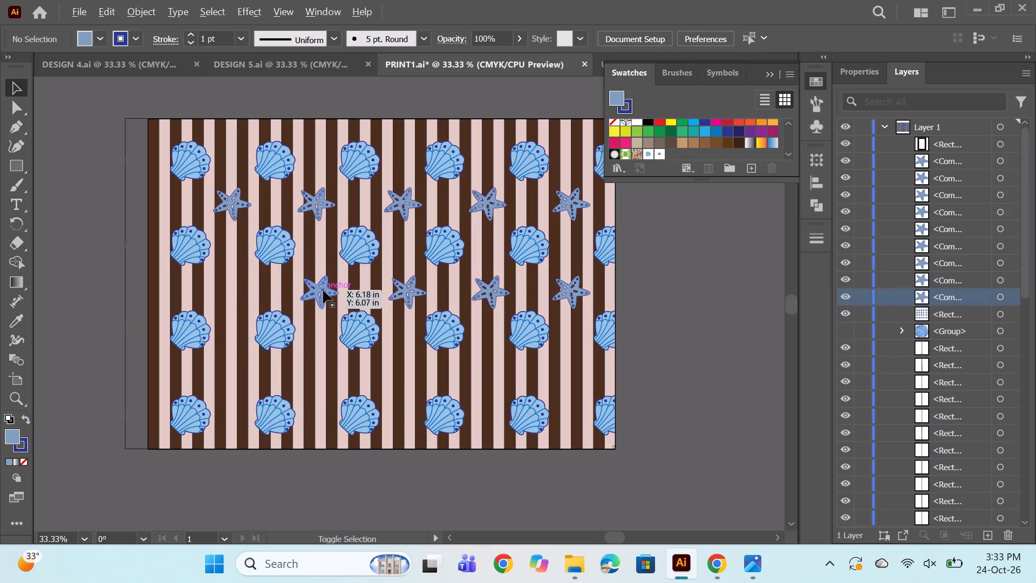
{"action": "left_click_drag", "start_coordinate": [322, 290], "coordinate": [237, 289], "text": "alt+shift"}
{"action": "left_click", "coordinate": [650, 288]}
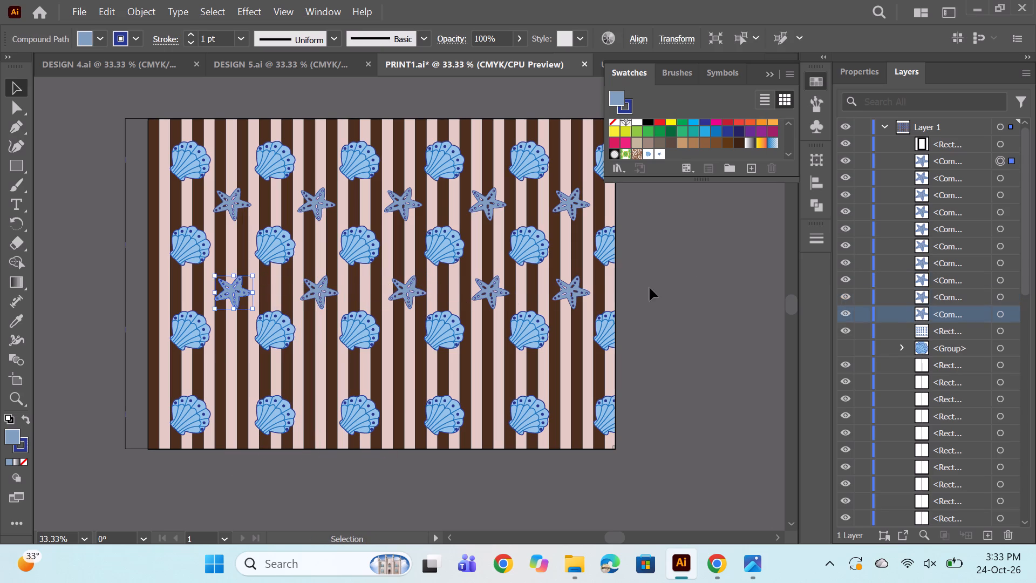
Copy the second row's leftmost starfish down between the third and fourth shell rows and nudge it slightly upward.
{"action": "left_click_drag", "start_coordinate": [237, 293], "coordinate": [238, 377], "text": "alt+shift"}
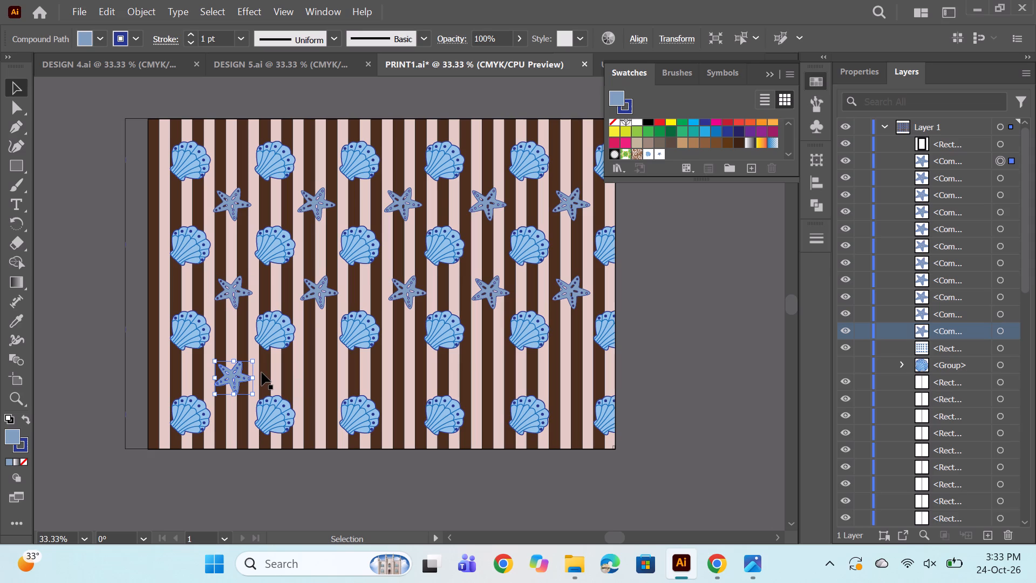
{"action": "key", "text": "Up"}
{"action": "key", "text": "Up"}
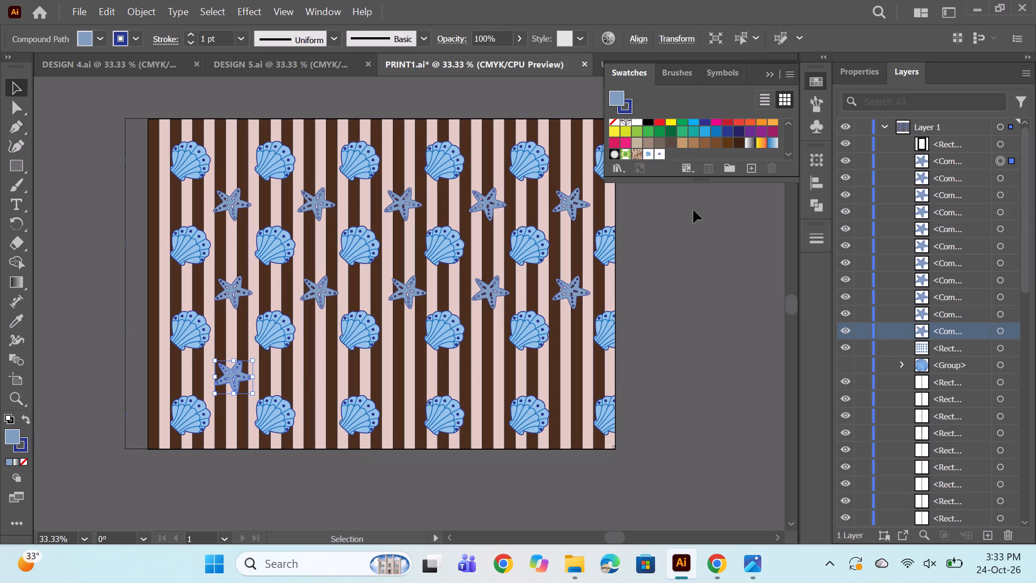
{"action": "key", "text": "Up"}
{"action": "left_click", "coordinate": [646, 228], "text": "alt+shift"}
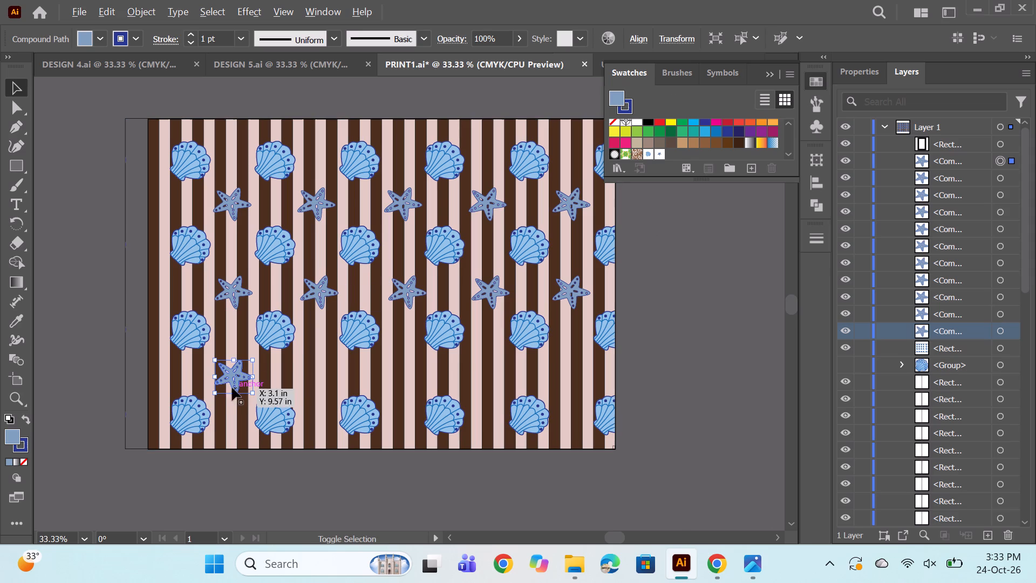
Copy the third row's starfish rightward four times to fill the remaining gaps between the third and fourth shell rows.
{"action": "left_click_drag", "start_coordinate": [229, 383], "coordinate": [287, 388], "text": "alt+shift"}
{"action": "left_click_drag", "start_coordinate": [229, 374], "coordinate": [261, 378], "text": "alt+shift"}
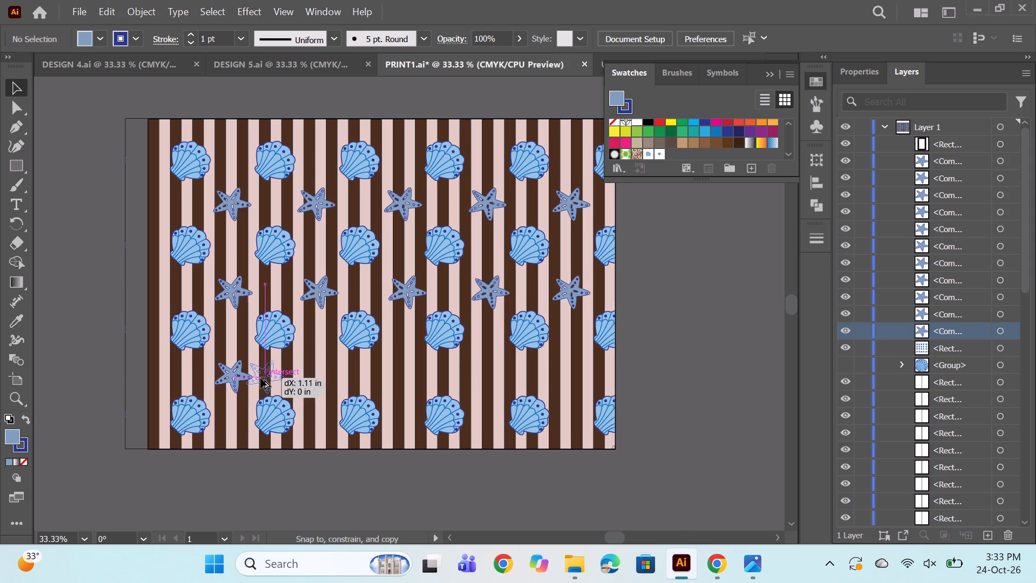
{"action": "left_click_drag", "start_coordinate": [261, 378], "coordinate": [312, 381], "text": "alt+shift"}
{"action": "left_click_drag", "start_coordinate": [312, 377], "coordinate": [370, 382], "text": "alt+shift"}
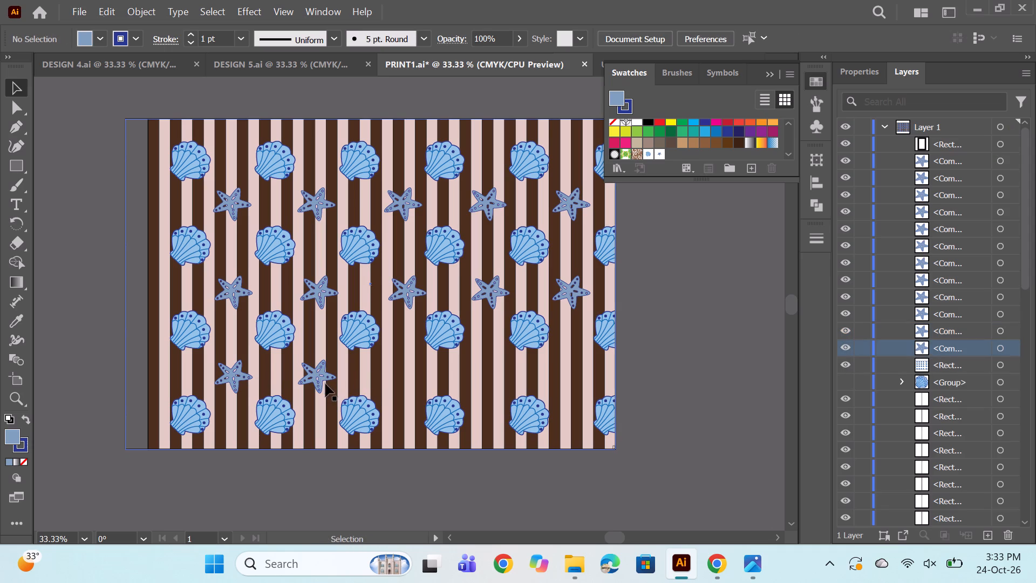
{"action": "left_click_drag", "start_coordinate": [321, 383], "coordinate": [409, 387], "text": "alt+shift"}
{"action": "left_click_drag", "start_coordinate": [408, 384], "coordinate": [455, 385], "text": "alt+shift"}
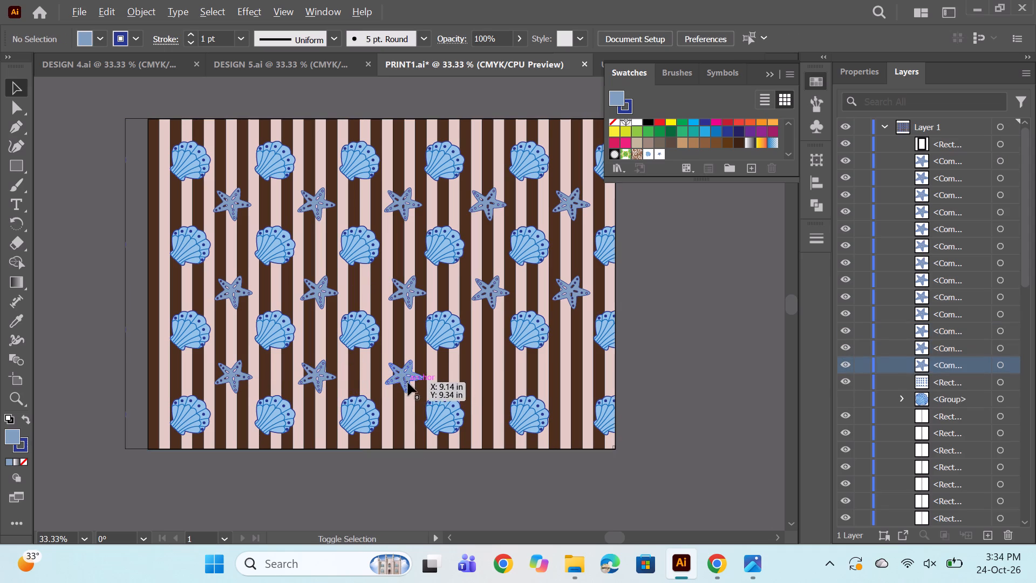
{"action": "left_click_drag", "start_coordinate": [408, 383], "coordinate": [489, 383], "text": "alt+shift"}
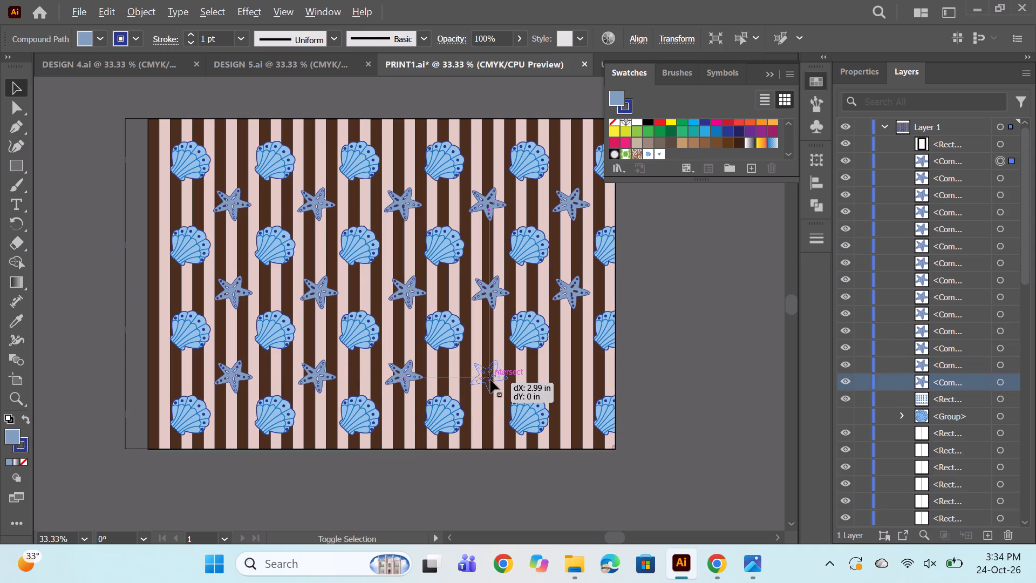
{"action": "left_click_drag", "start_coordinate": [490, 379], "coordinate": [534, 384], "text": "alt+shift"}
{"action": "left_click_drag", "start_coordinate": [494, 377], "coordinate": [574, 378], "text": "alt+shift"}
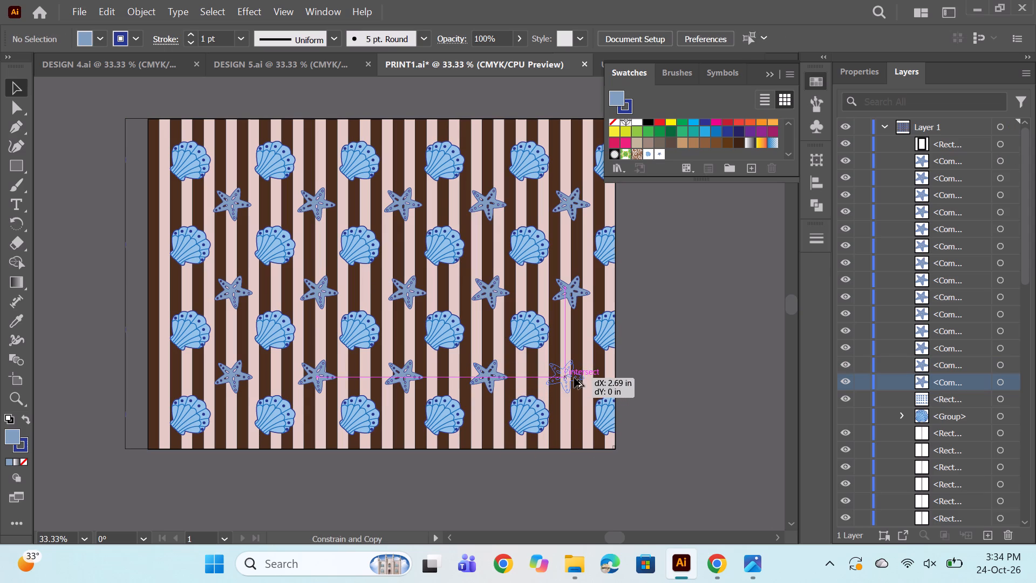
{"action": "left_click_drag", "start_coordinate": [574, 378], "coordinate": [575, 379], "text": "alt+shift"}
{"action": "left_click", "coordinate": [670, 349]}
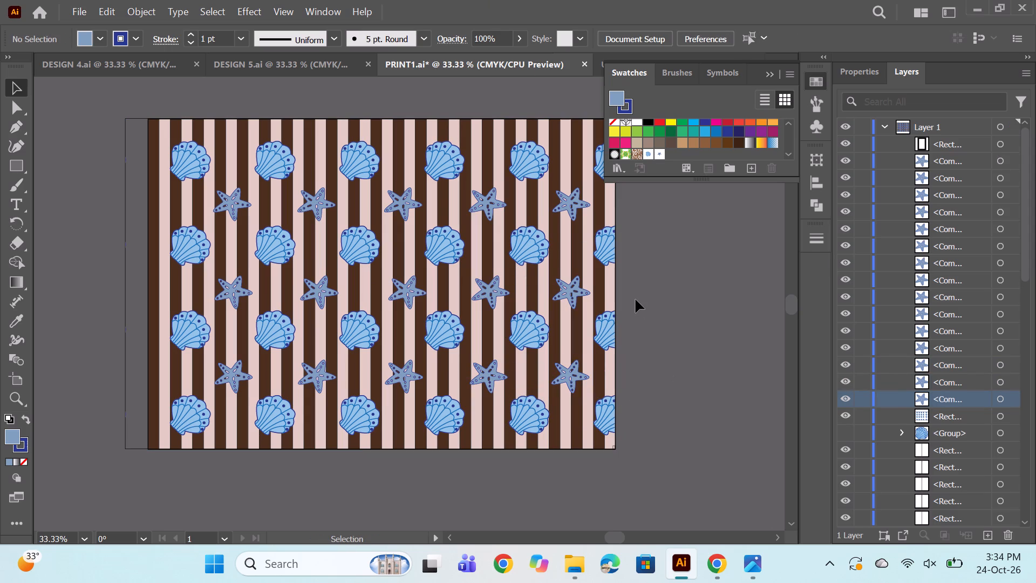
Save the PRINT1 document.
{"action": "key", "text": "ctrl+s"}
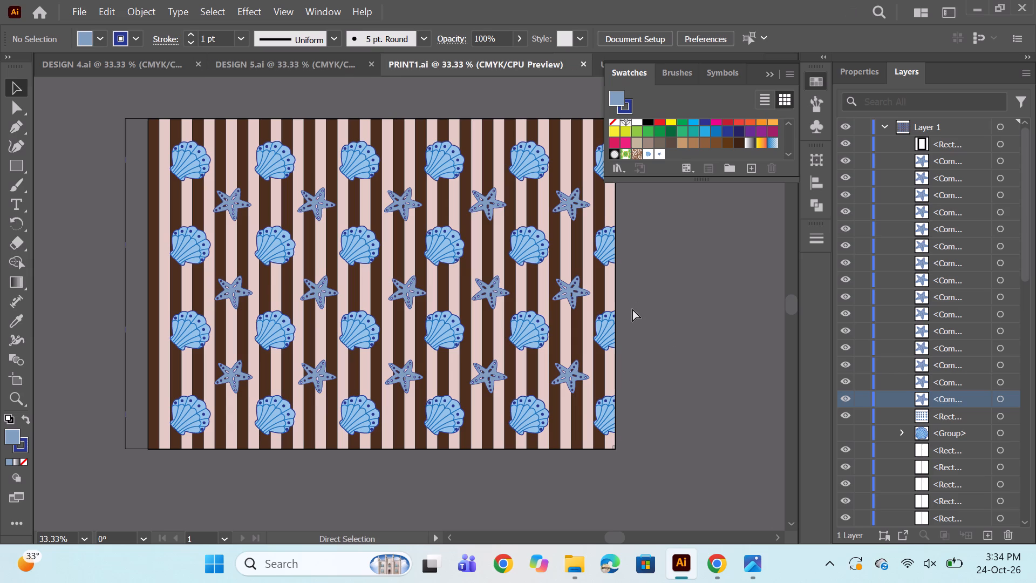
{"action": "key", "text": "ctrl+s"}
Collapse the Swatches panel and close the Untitled-3 document without saving its changes.
{"action": "left_click", "coordinate": [771, 70]}
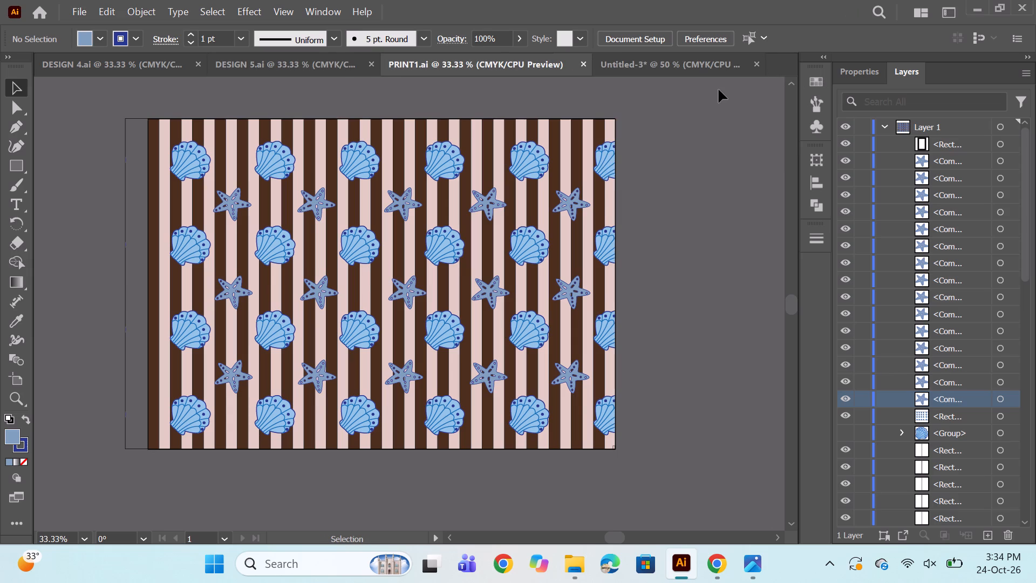
{"action": "left_click", "coordinate": [761, 64]}
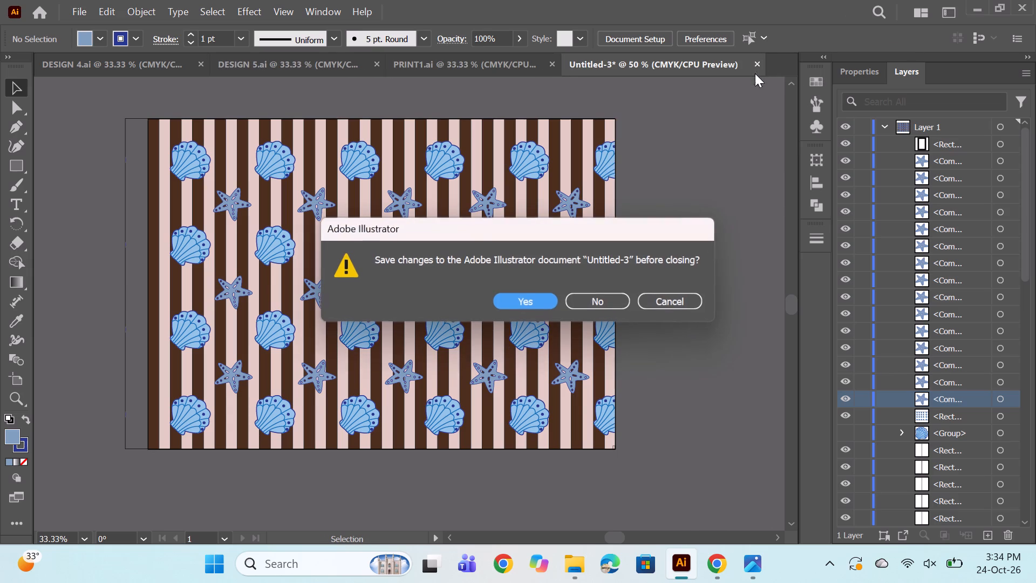
{"action": "left_click", "coordinate": [595, 300]}
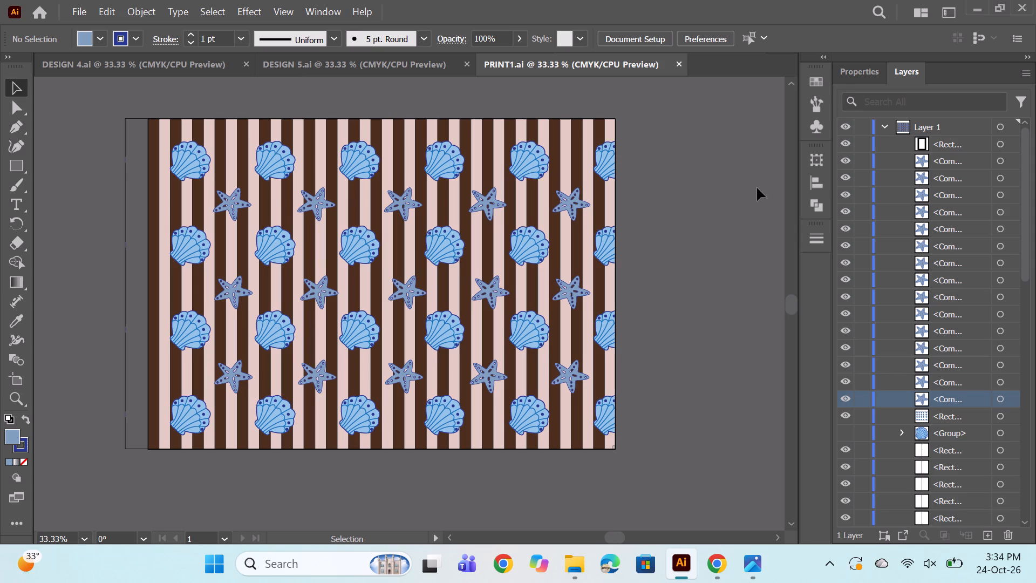
Save the PRINT1 document again.
{"action": "key", "text": "ctrl+s"}
{"action": "key", "text": "ctrl+s"}
{"action": "key", "text": "ctrl+s"}
{"action": "key", "text": "ctrl+s"}
{"action": "key", "text": "ctrl+s"}
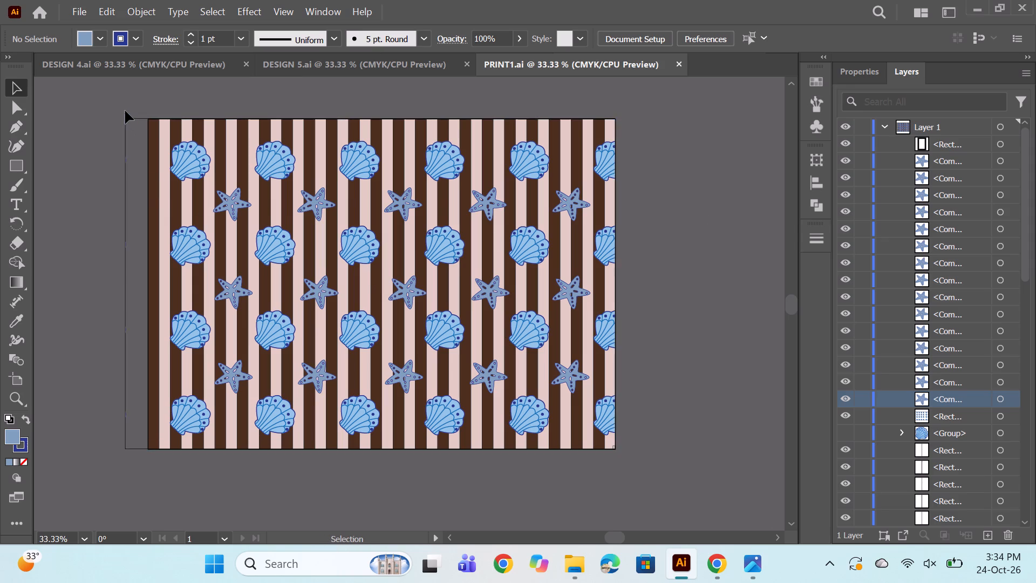
Move the shell-filled rectangle horizontally to align its left edge with the striped artboard's left edge.
{"action": "left_click", "coordinate": [129, 121]}
{"action": "left_click_drag", "start_coordinate": [131, 119], "coordinate": [168, 118]}
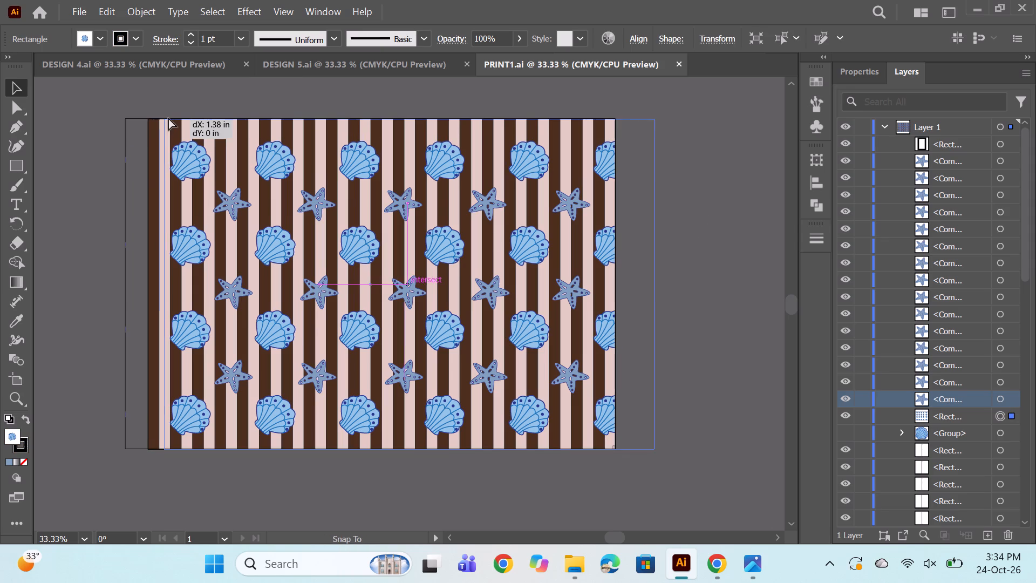
{"action": "left_click_drag", "start_coordinate": [168, 118], "coordinate": [154, 118]}
{"action": "left_click", "coordinate": [683, 172]}
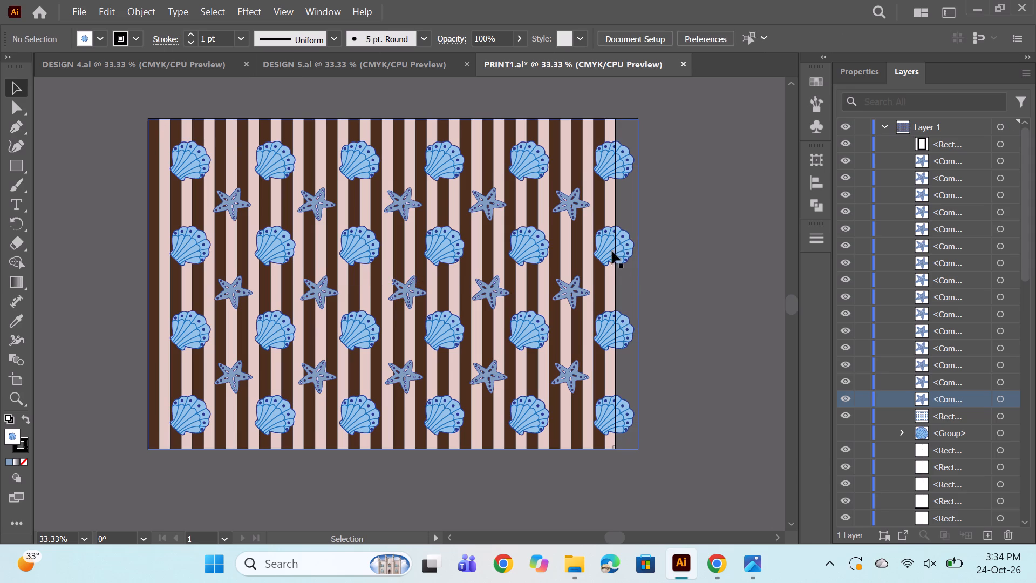
Narrow the shell-filled rectangle to about 16.5 in wide so its right edge meets the striped artboard's right edge.
{"action": "left_click", "coordinate": [623, 238]}
{"action": "left_click_drag", "start_coordinate": [637, 284], "coordinate": [621, 286]}
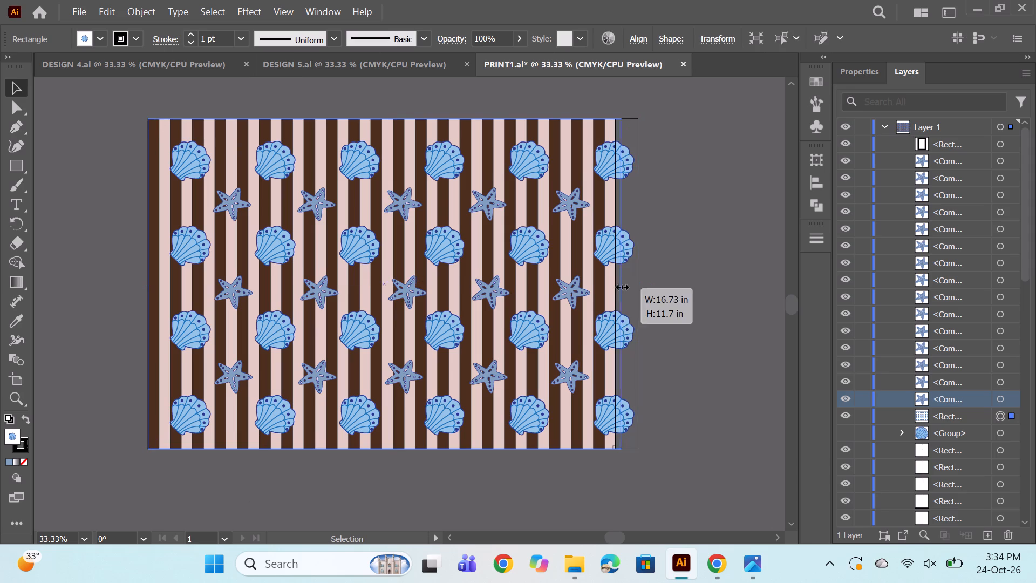
{"action": "left_click_drag", "start_coordinate": [621, 286], "coordinate": [613, 286]}
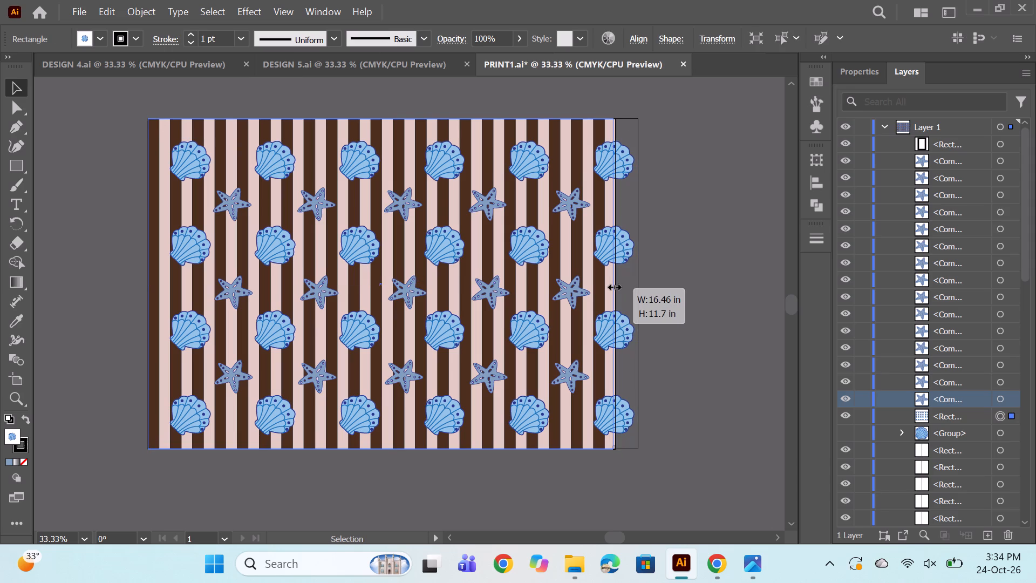
{"action": "left_click_drag", "start_coordinate": [613, 286], "coordinate": [616, 286]}
{"action": "left_click", "coordinate": [694, 216]}
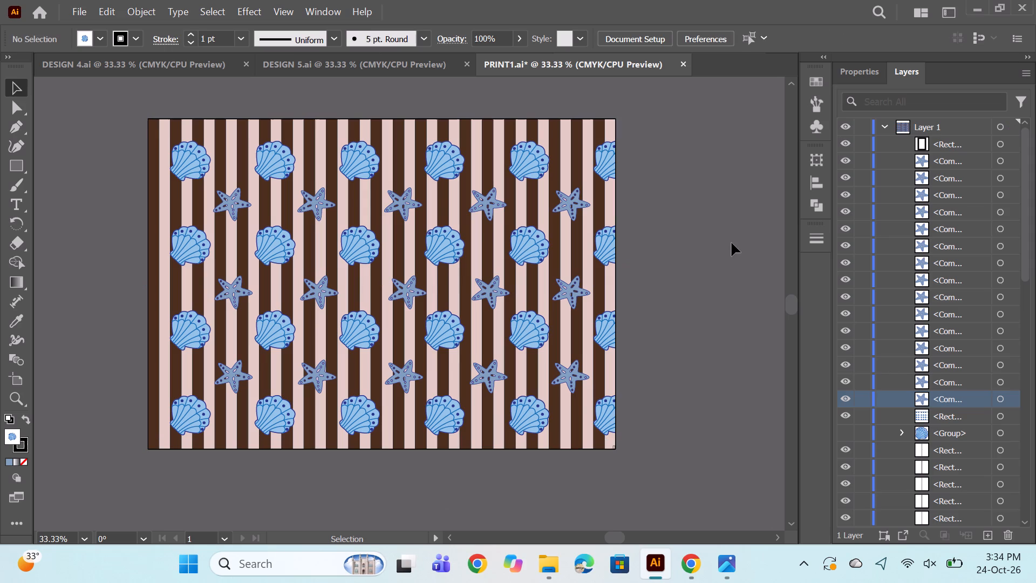
Save the PRINT1 document.
{"action": "key", "text": "ctrl+s"}
{"action": "key", "text": "ctrl+s"}
{"action": "key", "text": "ctrl+s"}
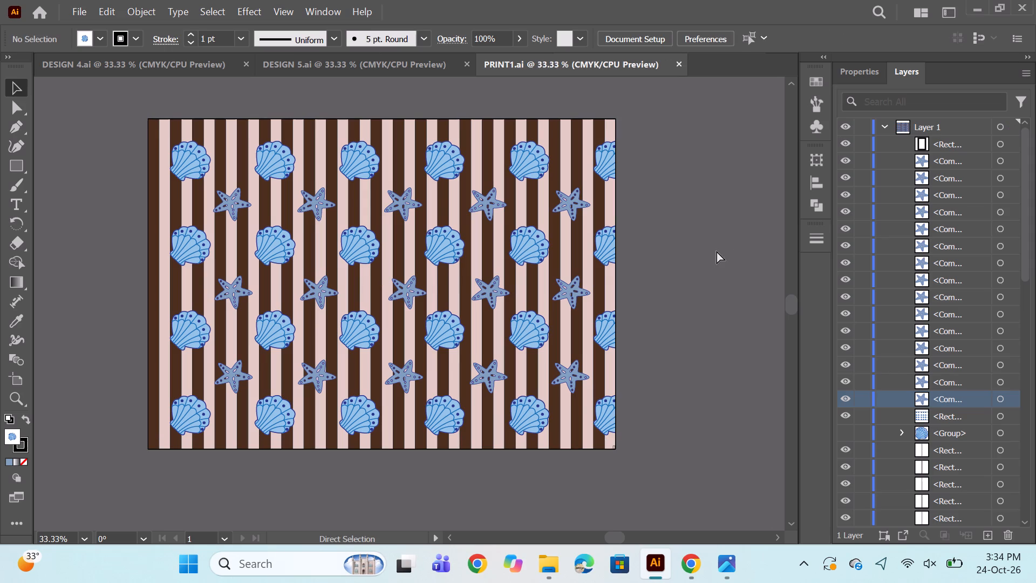
{"action": "key", "text": "ctrl+s"}
{"action": "key", "text": "ctrl+s"}
{"action": "key", "text": "ctrl+s"}
{"action": "key", "text": "ctrl+s"}
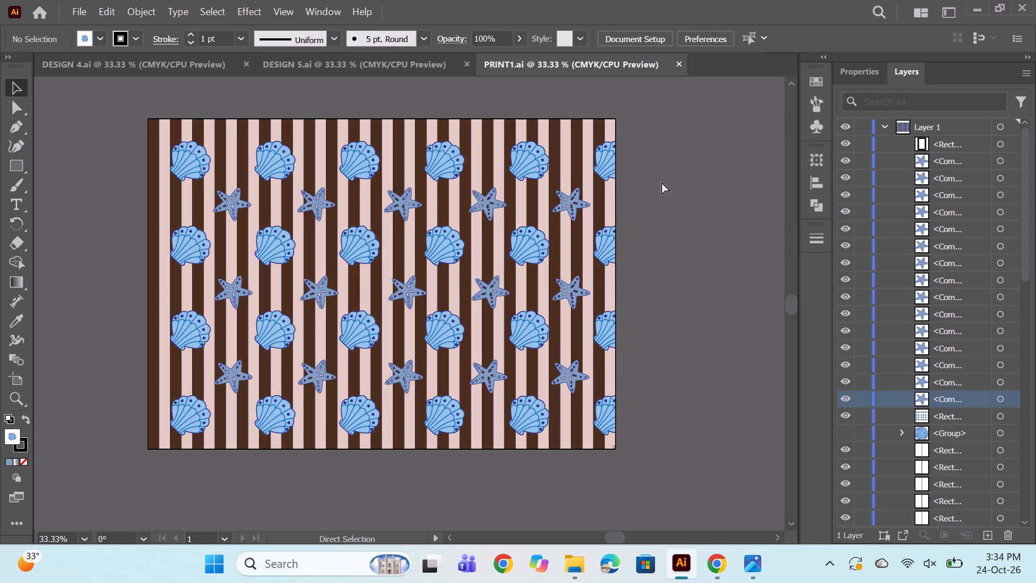
{"action": "key", "text": "ctrl+s"}
{"action": "key", "text": "ctrl+s"}
{"action": "key", "text": "ctrl+s"}
{"action": "key", "text": "ctrl+s"}
{"action": "key", "text": "ctrl+s"}
{"action": "key", "text": "ctrl+s"}
{"action": "key", "text": "ctrl+s"}
{"action": "key", "text": "ctrl+s"}
Delete all the starfish copies except the one at the artboard's lower right.
{"action": "scroll", "coordinate": [689, 207], "scroll_direction": "up", "scroll_amount": 1}
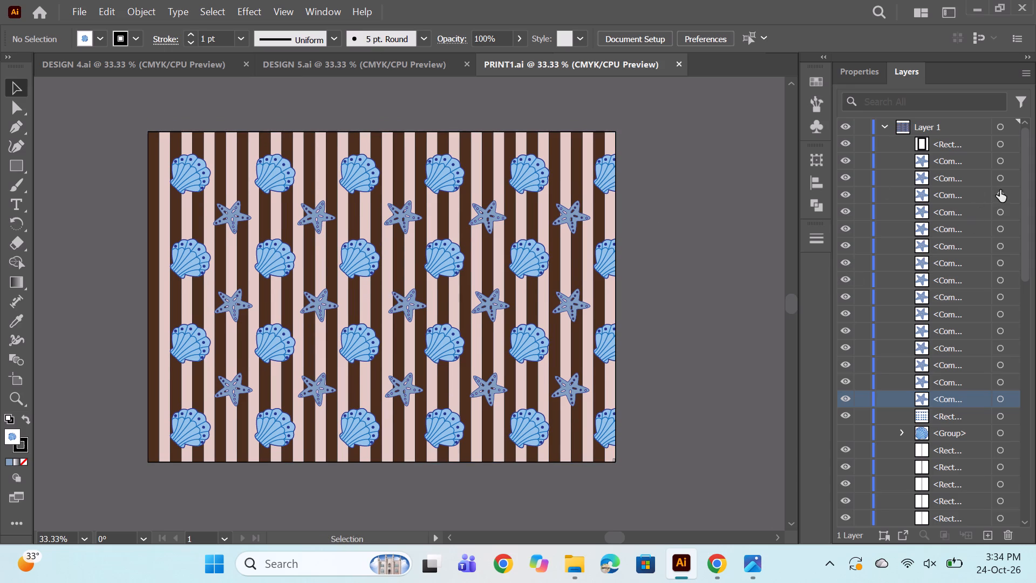
{"action": "left_click", "coordinate": [1000, 178]}
{"action": "left_click", "coordinate": [996, 399], "text": "shift"}
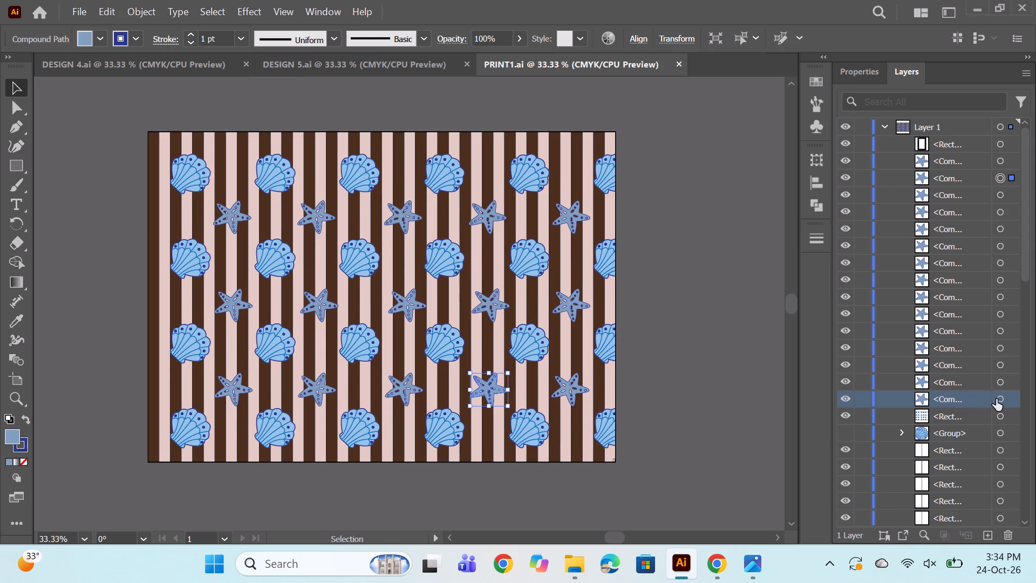
{"action": "key", "text": "BackSpace"}
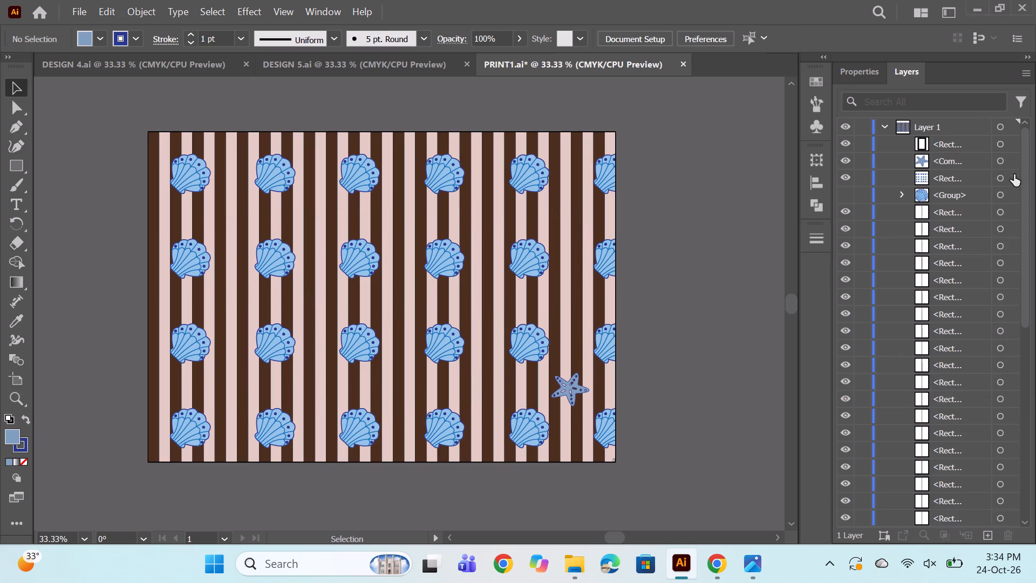
Delete the shell-filled rectangle and unhide the original shell group.
{"action": "left_click", "coordinate": [1003, 180]}
{"action": "key", "text": "BackSpace"}
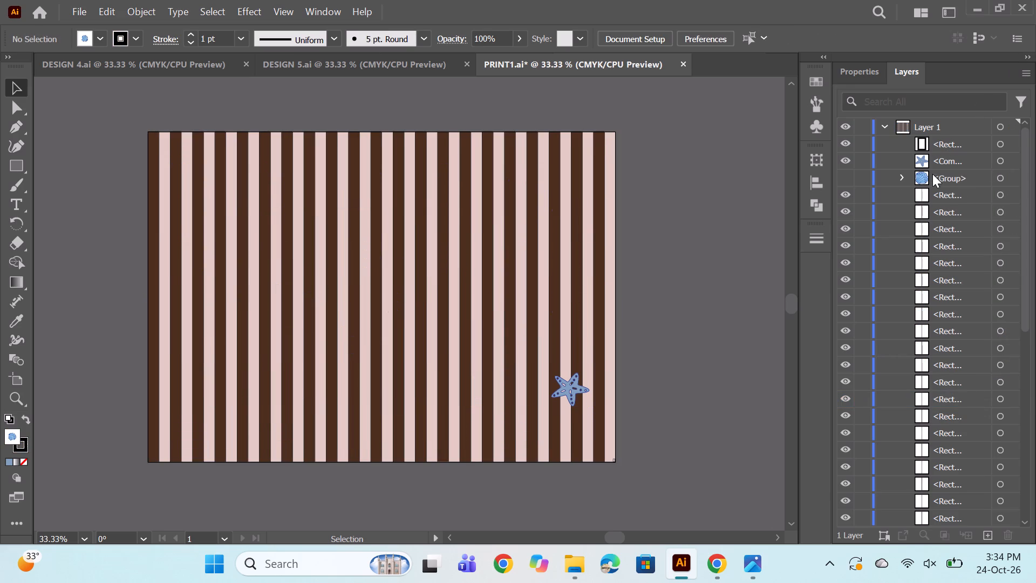
{"action": "left_click", "coordinate": [844, 175]}
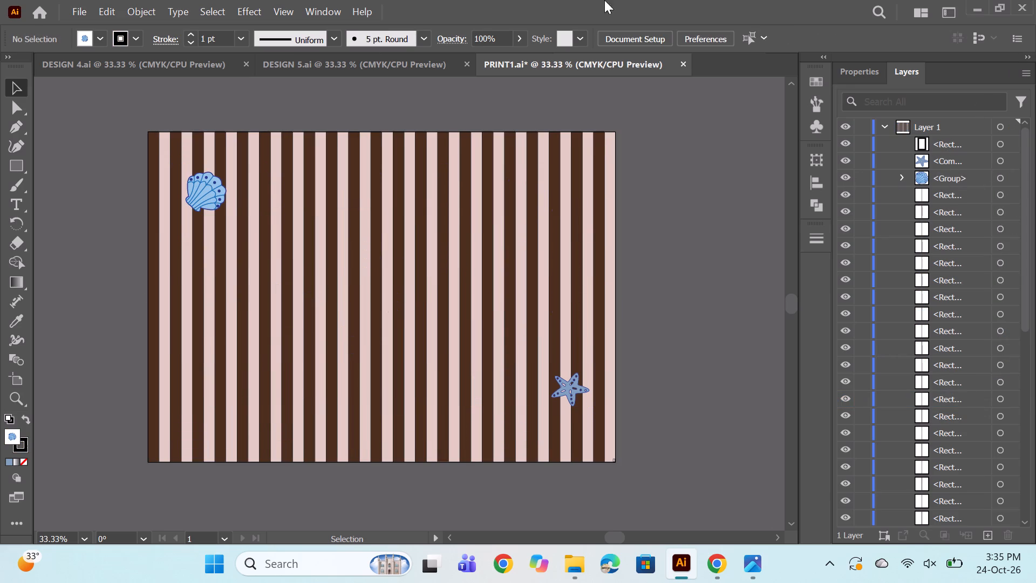
Move the remaining starfish to the shell's lower edge and scale it down so it slightly overlaps the shell's base.
{"action": "left_click", "coordinate": [562, 395]}
{"action": "left_click_drag", "start_coordinate": [568, 388], "coordinate": [263, 288]}
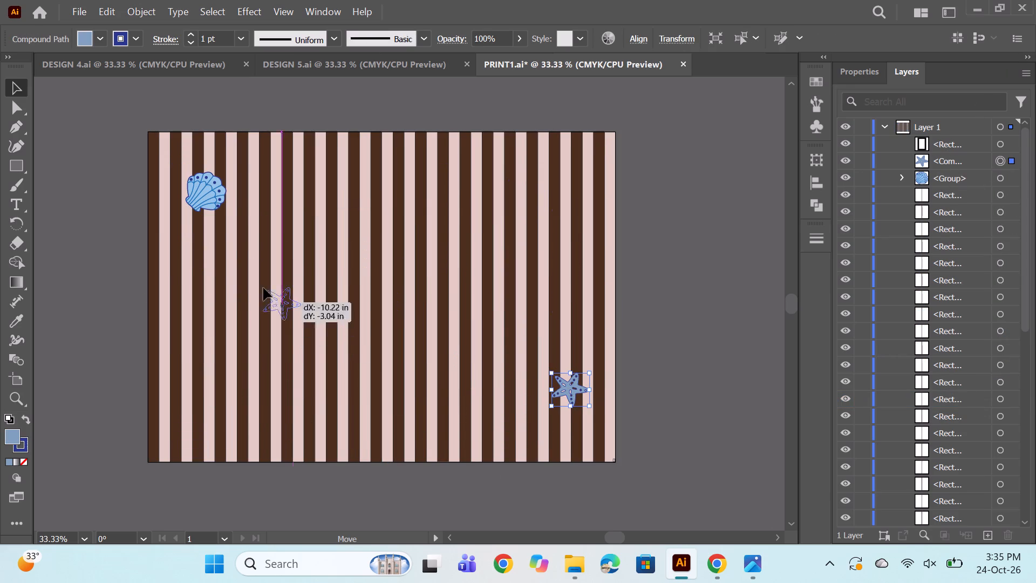
{"action": "left_click_drag", "start_coordinate": [263, 288], "coordinate": [202, 216]}
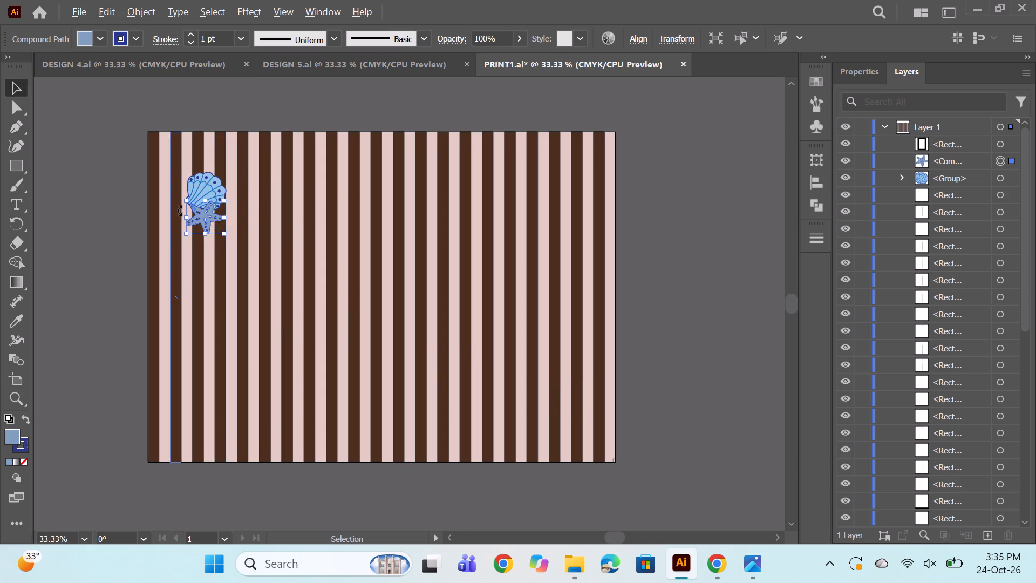
{"action": "scroll", "coordinate": [179, 211], "scroll_direction": "up", "scroll_amount": 2, "text": "alt"}
{"action": "left_click_drag", "start_coordinate": [266, 259], "coordinate": [253, 236]}
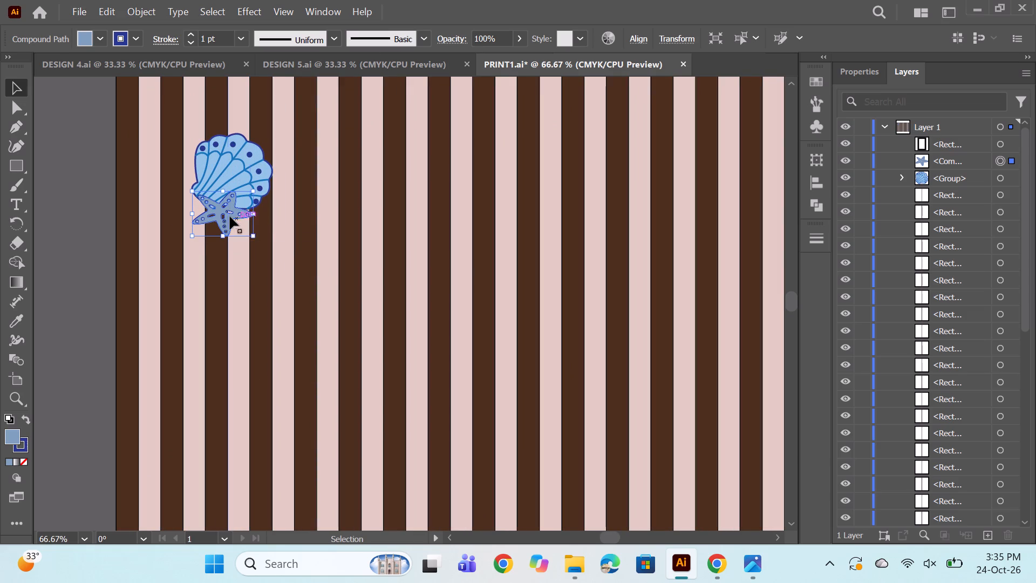
{"action": "left_click_drag", "start_coordinate": [228, 215], "coordinate": [230, 228]}
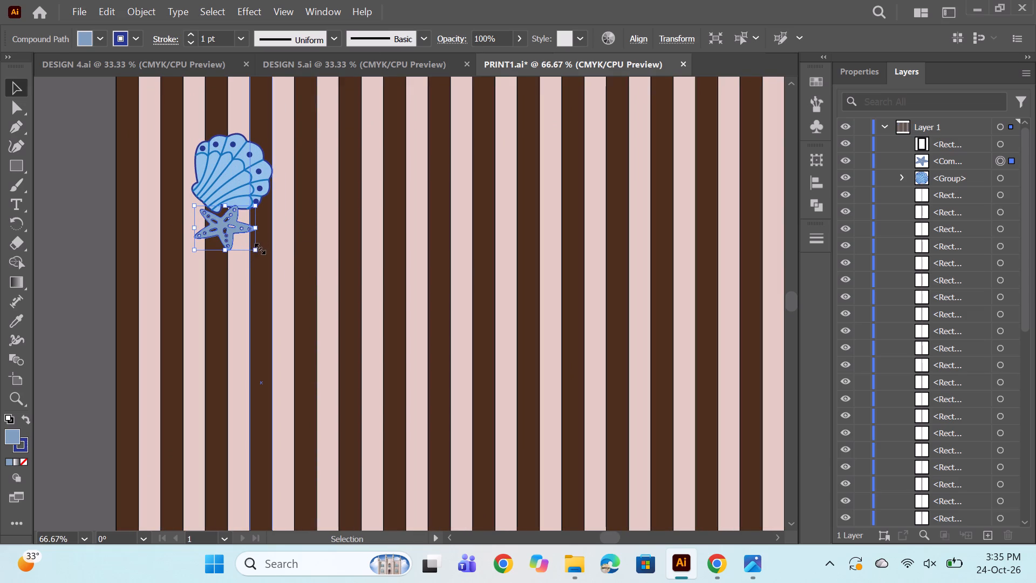
{"action": "left_click_drag", "start_coordinate": [255, 250], "coordinate": [263, 257]}
{"action": "left_click_drag", "start_coordinate": [226, 233], "coordinate": [226, 220]}
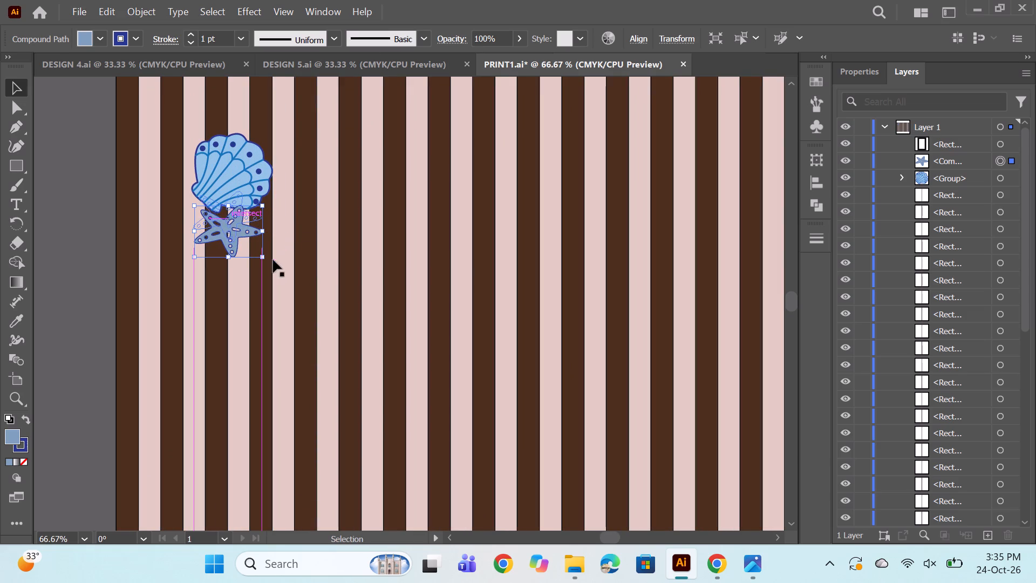
{"action": "left_click_drag", "start_coordinate": [262, 243], "coordinate": [255, 245]}
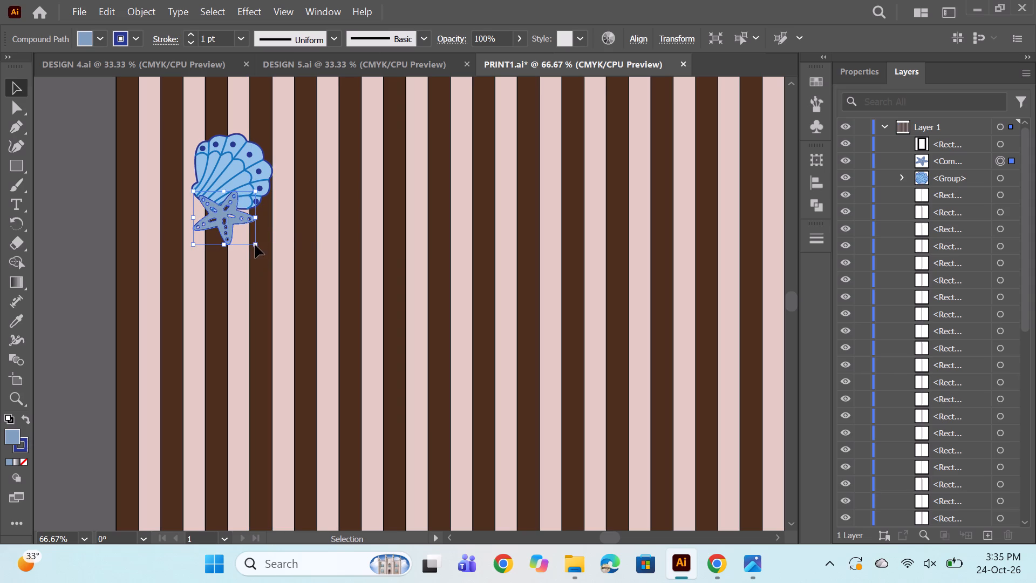
{"action": "left_click_drag", "start_coordinate": [229, 221], "coordinate": [226, 229]}
{"action": "left_click", "coordinate": [316, 204]}
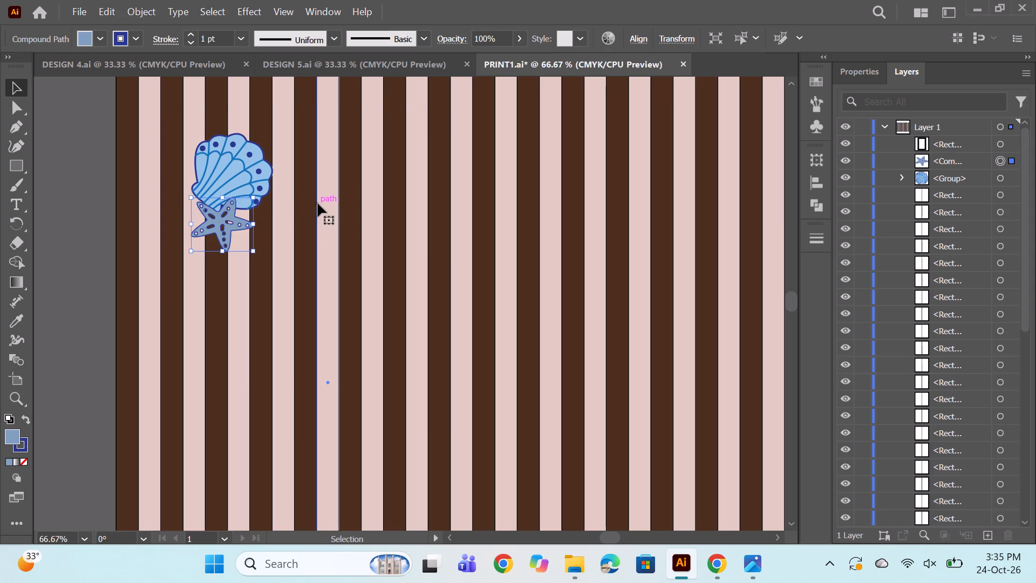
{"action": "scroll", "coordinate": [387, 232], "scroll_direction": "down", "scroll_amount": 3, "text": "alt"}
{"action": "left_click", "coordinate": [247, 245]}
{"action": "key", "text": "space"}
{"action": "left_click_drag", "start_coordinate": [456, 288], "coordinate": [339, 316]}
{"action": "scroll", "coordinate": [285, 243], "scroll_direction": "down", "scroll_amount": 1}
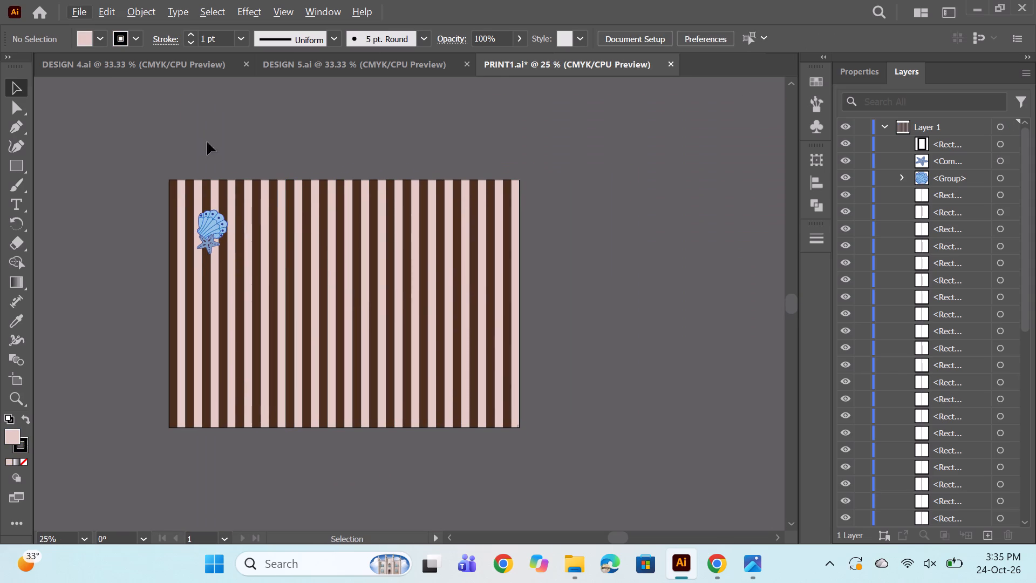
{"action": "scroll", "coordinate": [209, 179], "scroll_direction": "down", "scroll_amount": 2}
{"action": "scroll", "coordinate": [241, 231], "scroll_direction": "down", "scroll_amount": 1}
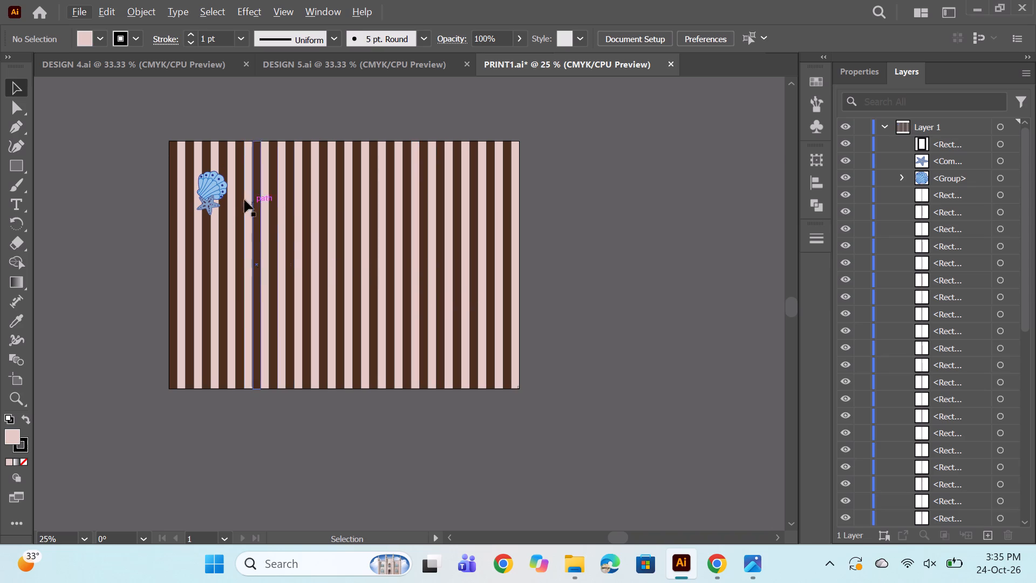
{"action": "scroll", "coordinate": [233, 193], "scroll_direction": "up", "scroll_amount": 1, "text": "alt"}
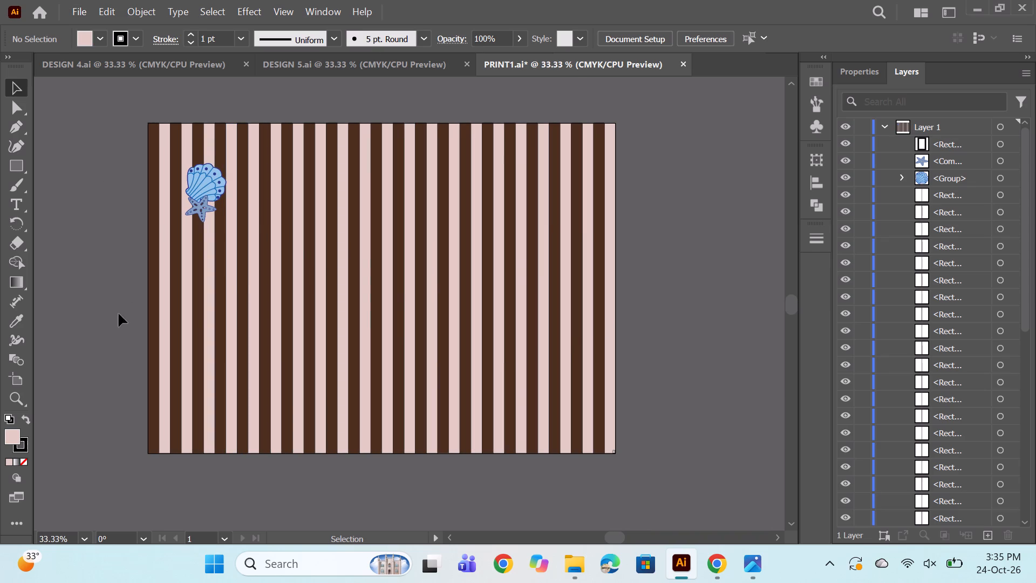
Lighten the starfish's fill to a very pale blue.
{"action": "left_click", "coordinate": [200, 213]}
{"action": "double_click", "coordinate": [10, 437]}
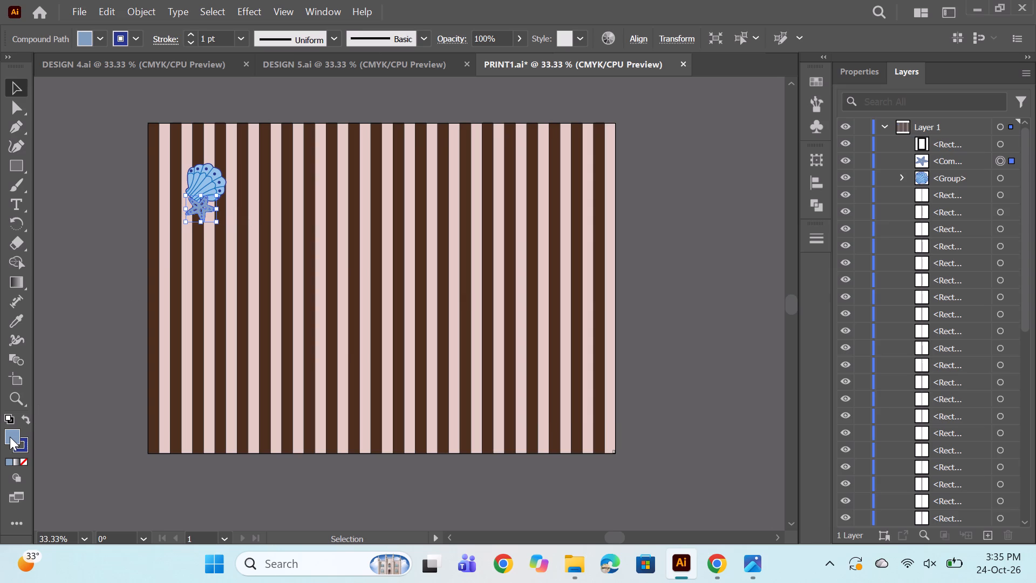
{"action": "left_click", "coordinate": [575, 216]}
{"action": "left_click", "coordinate": [888, 192]}
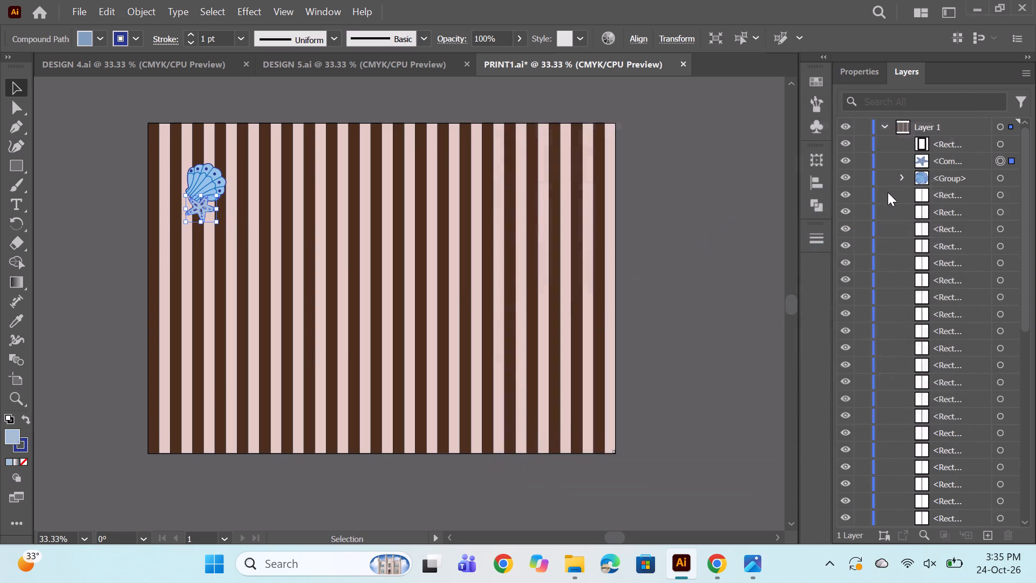
{"action": "double_click", "coordinate": [11, 435]}
{"action": "double_click", "coordinate": [7, 432]}
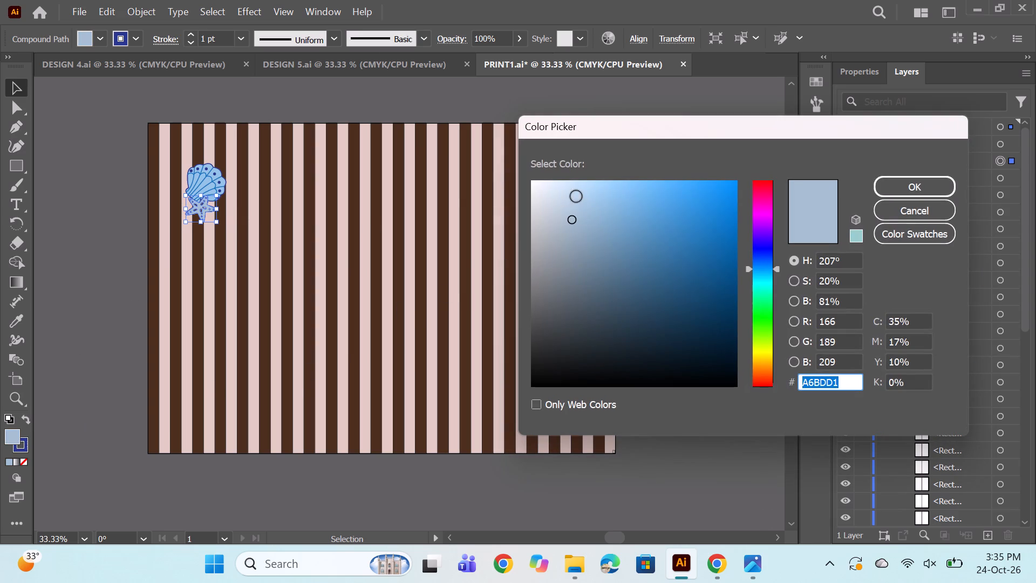
{"action": "left_click", "coordinate": [573, 210]}
{"action": "left_click", "coordinate": [895, 192]}
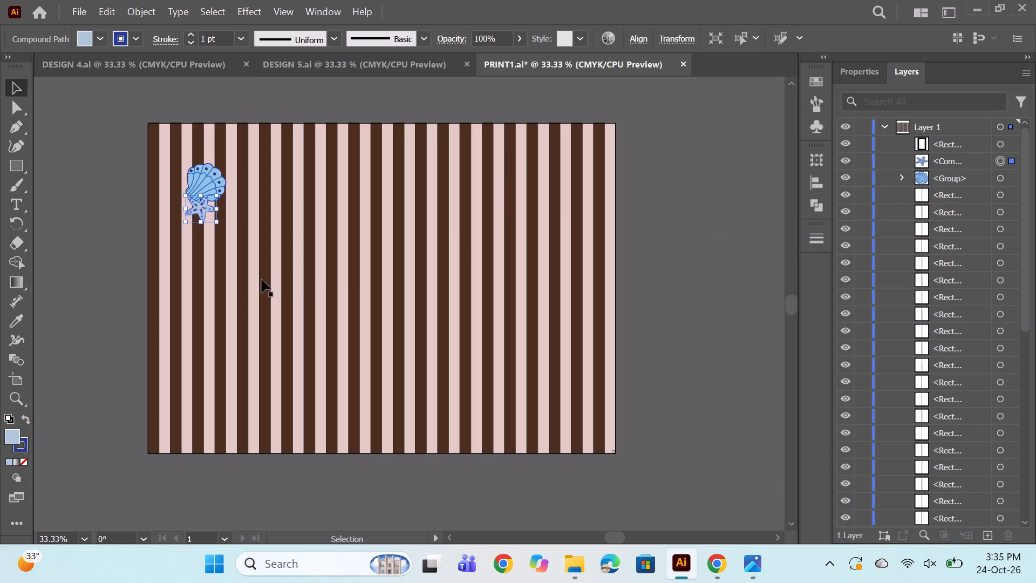
{"action": "left_click", "coordinate": [5, 431]}
{"action": "triple_click", "coordinate": [13, 433]}
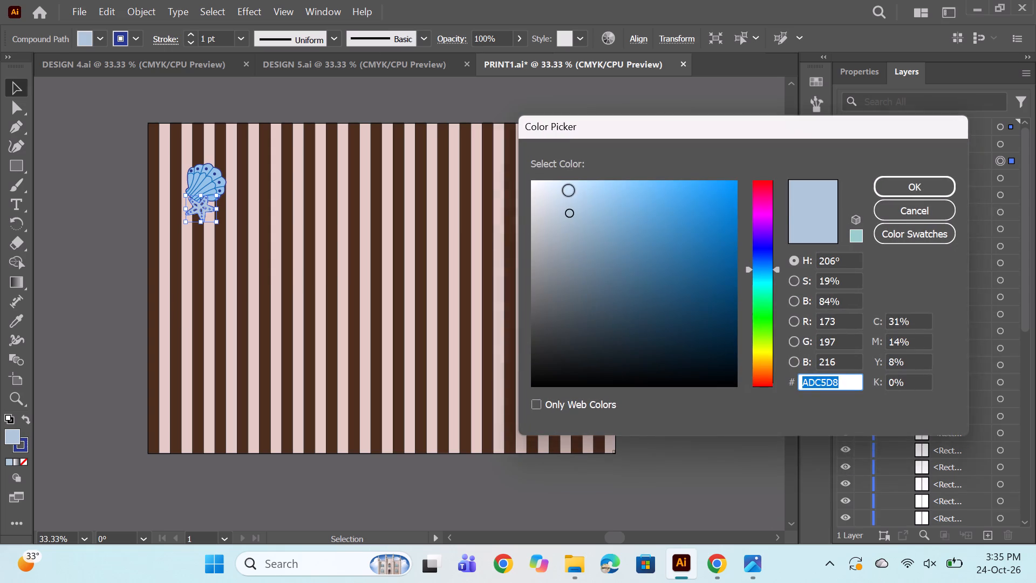
{"action": "left_click", "coordinate": [569, 191]}
{"action": "left_click", "coordinate": [915, 190]}
{"action": "left_click", "coordinate": [661, 232], "text": "ctrl"}
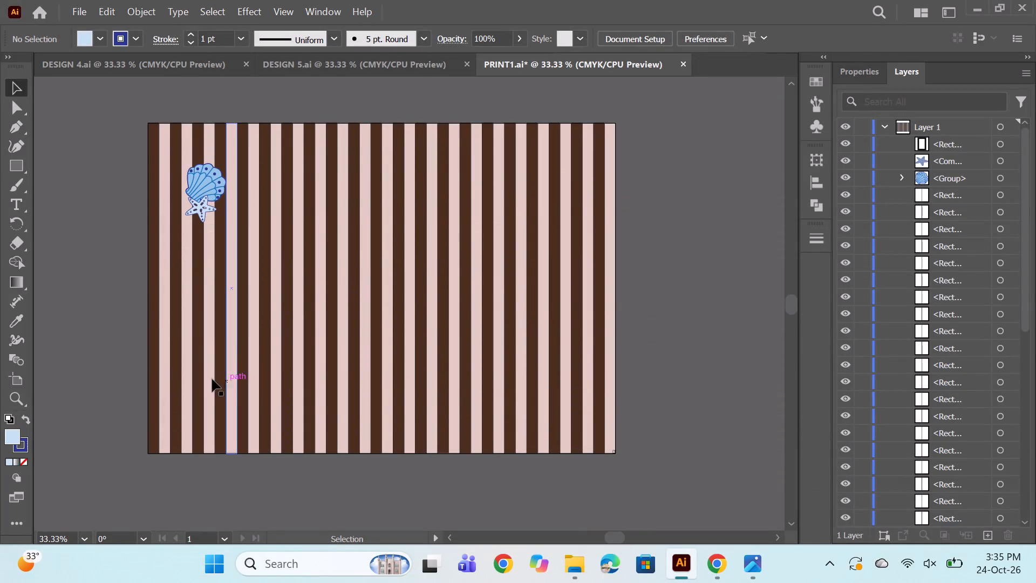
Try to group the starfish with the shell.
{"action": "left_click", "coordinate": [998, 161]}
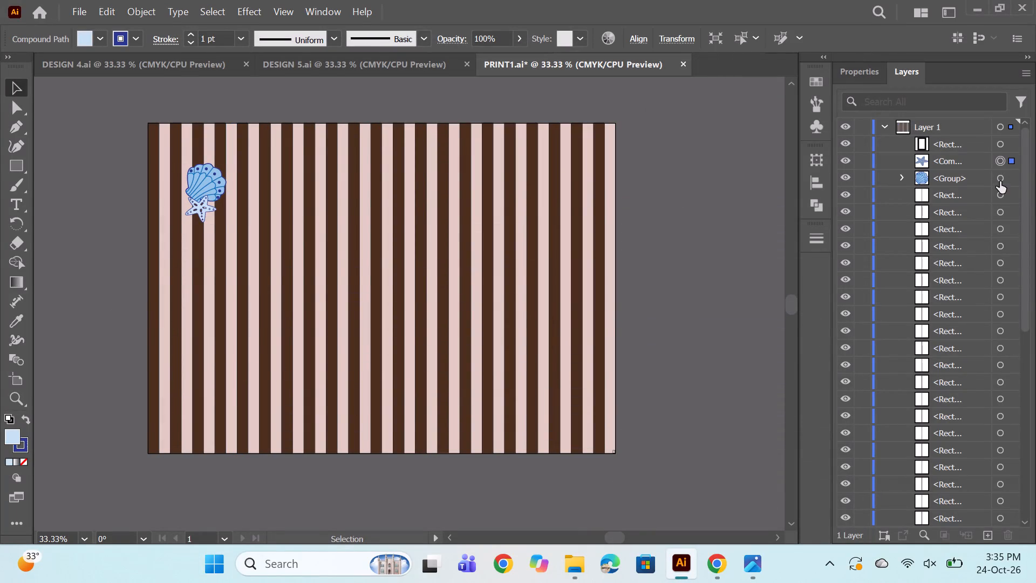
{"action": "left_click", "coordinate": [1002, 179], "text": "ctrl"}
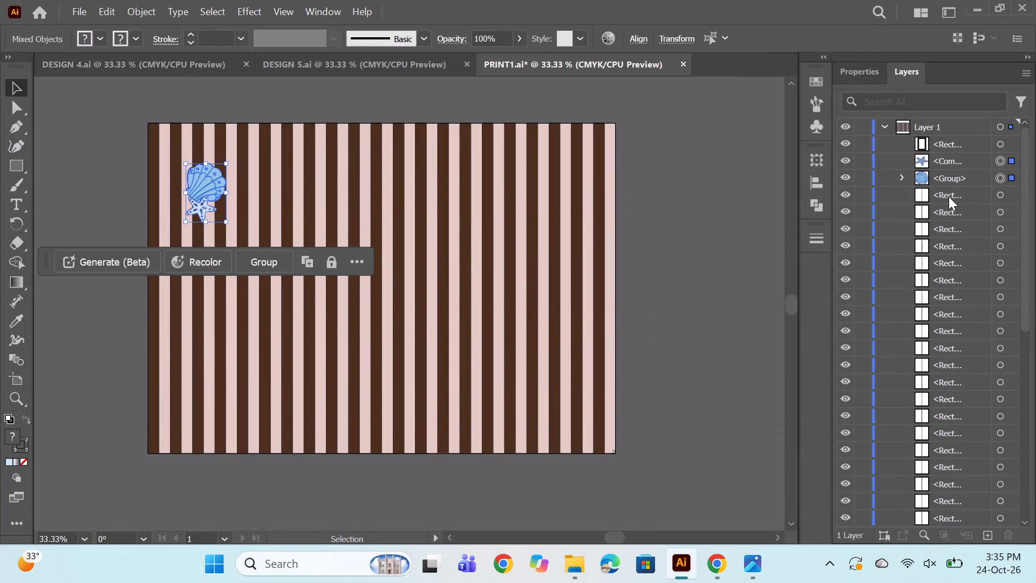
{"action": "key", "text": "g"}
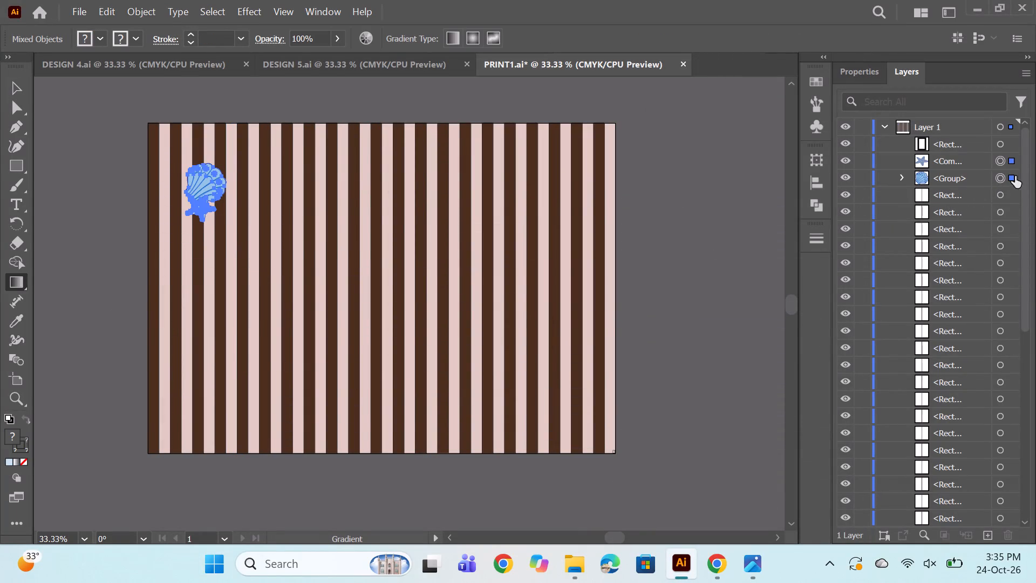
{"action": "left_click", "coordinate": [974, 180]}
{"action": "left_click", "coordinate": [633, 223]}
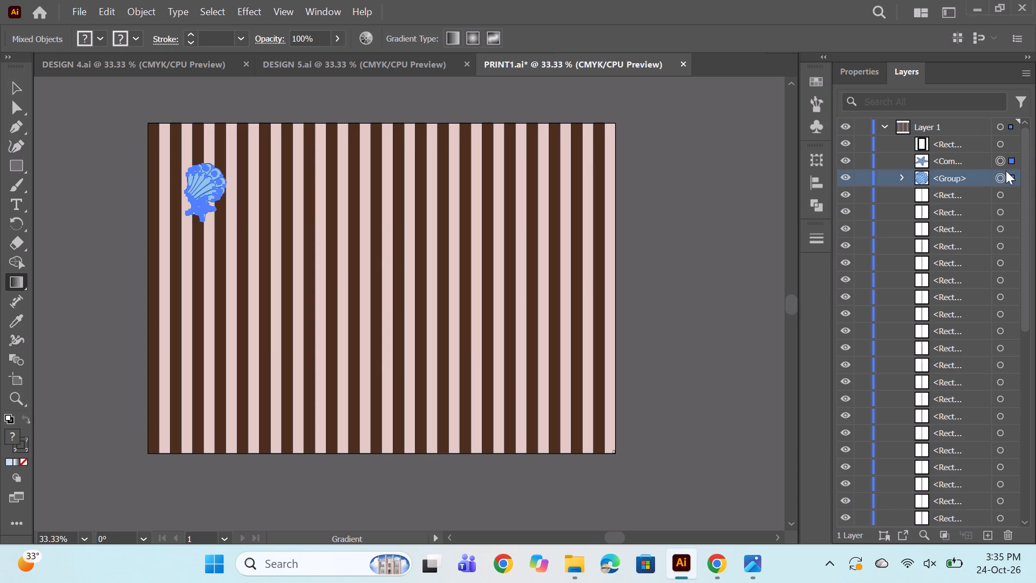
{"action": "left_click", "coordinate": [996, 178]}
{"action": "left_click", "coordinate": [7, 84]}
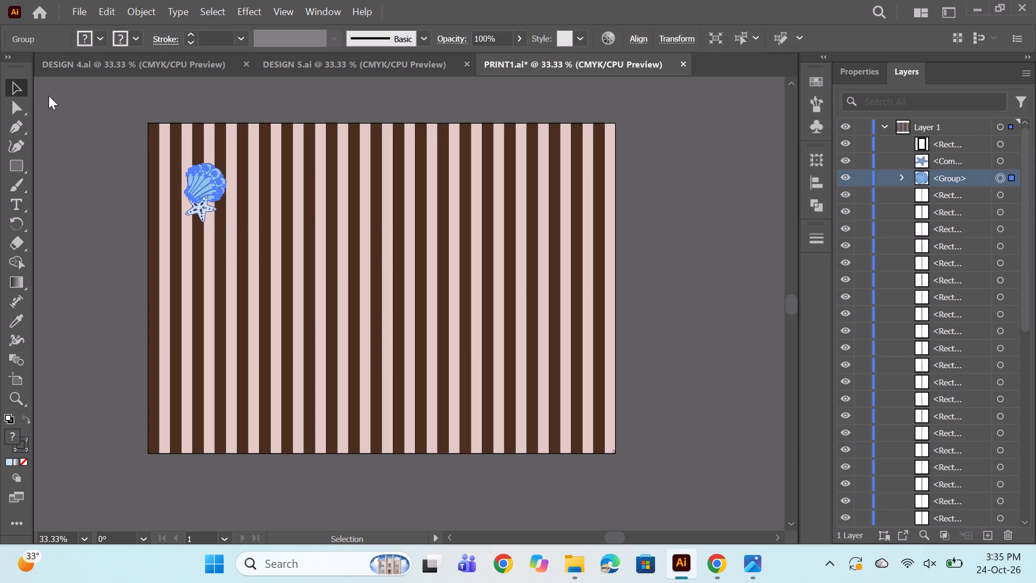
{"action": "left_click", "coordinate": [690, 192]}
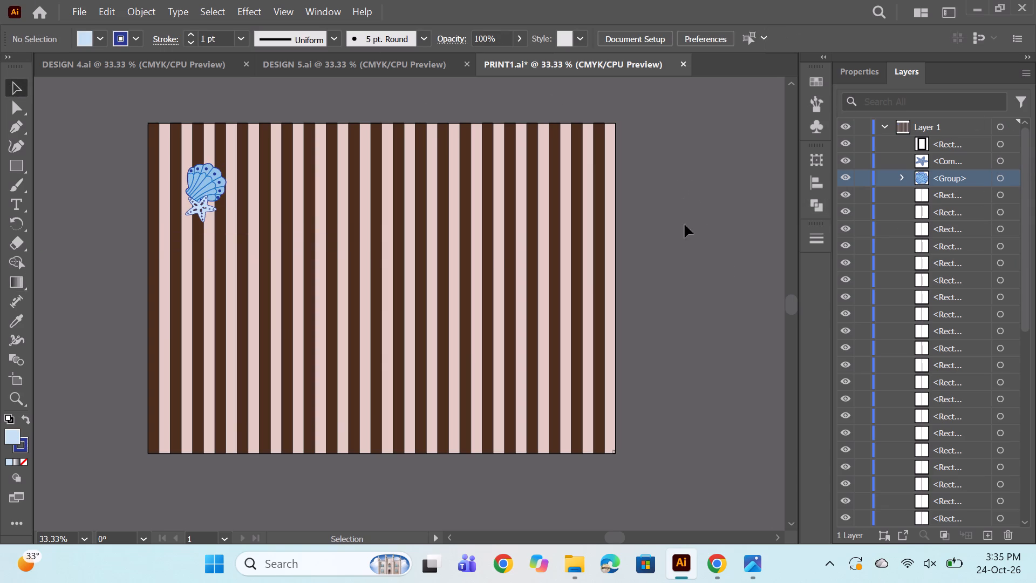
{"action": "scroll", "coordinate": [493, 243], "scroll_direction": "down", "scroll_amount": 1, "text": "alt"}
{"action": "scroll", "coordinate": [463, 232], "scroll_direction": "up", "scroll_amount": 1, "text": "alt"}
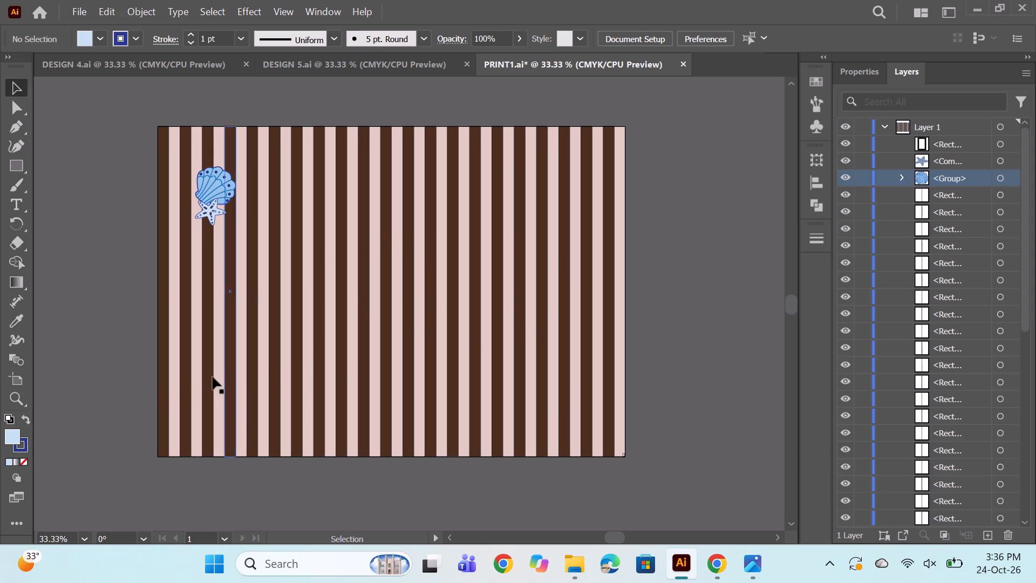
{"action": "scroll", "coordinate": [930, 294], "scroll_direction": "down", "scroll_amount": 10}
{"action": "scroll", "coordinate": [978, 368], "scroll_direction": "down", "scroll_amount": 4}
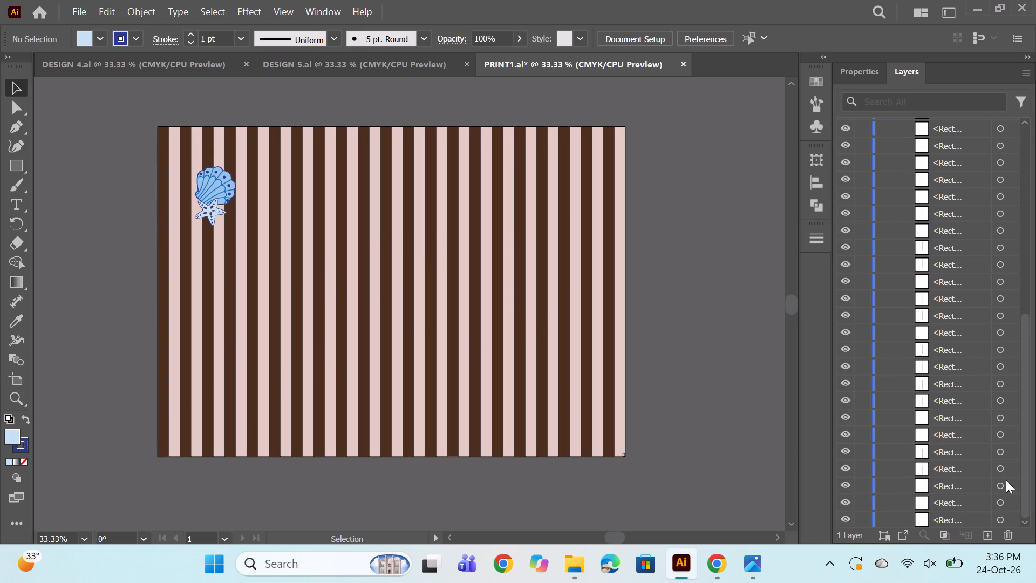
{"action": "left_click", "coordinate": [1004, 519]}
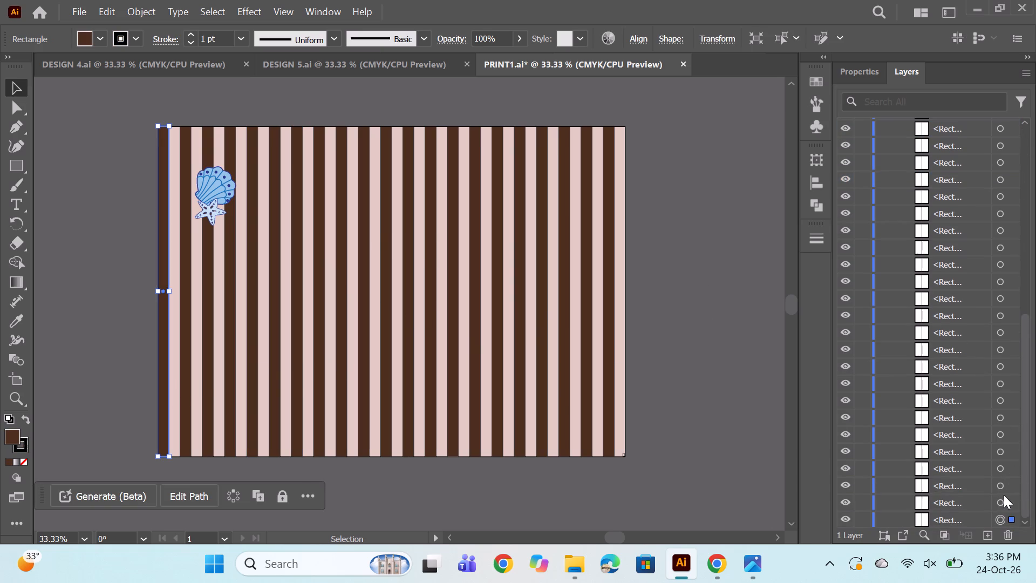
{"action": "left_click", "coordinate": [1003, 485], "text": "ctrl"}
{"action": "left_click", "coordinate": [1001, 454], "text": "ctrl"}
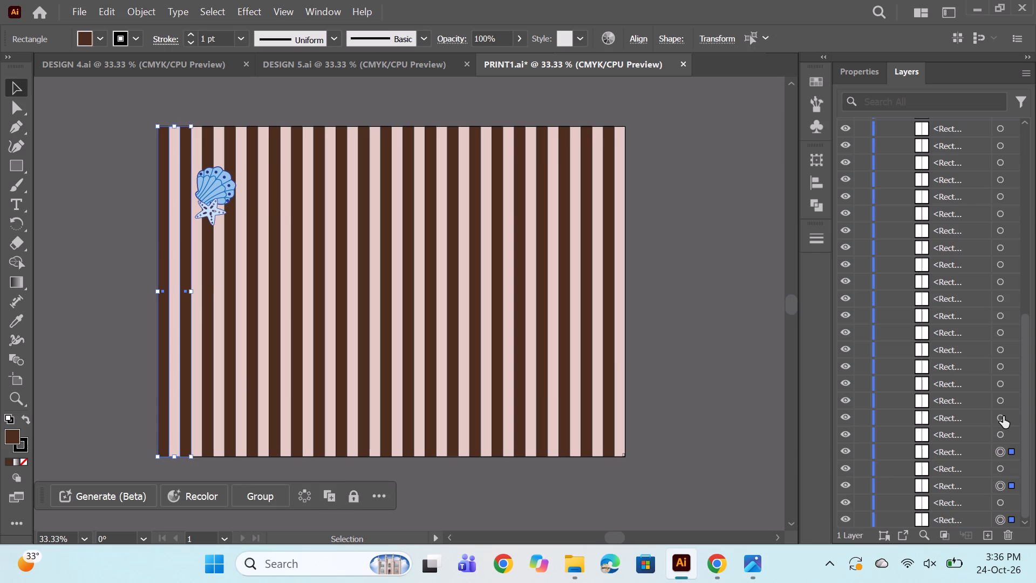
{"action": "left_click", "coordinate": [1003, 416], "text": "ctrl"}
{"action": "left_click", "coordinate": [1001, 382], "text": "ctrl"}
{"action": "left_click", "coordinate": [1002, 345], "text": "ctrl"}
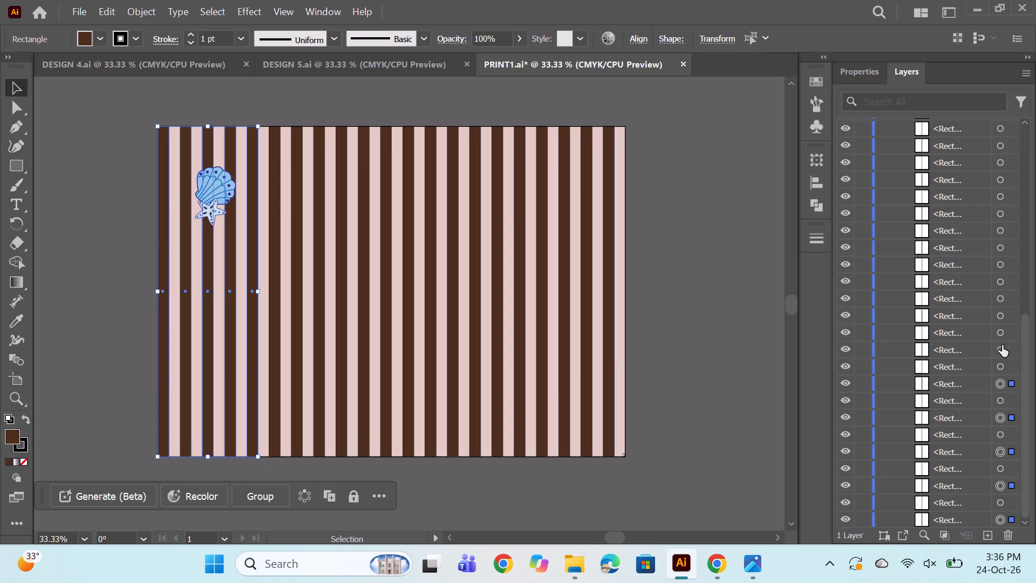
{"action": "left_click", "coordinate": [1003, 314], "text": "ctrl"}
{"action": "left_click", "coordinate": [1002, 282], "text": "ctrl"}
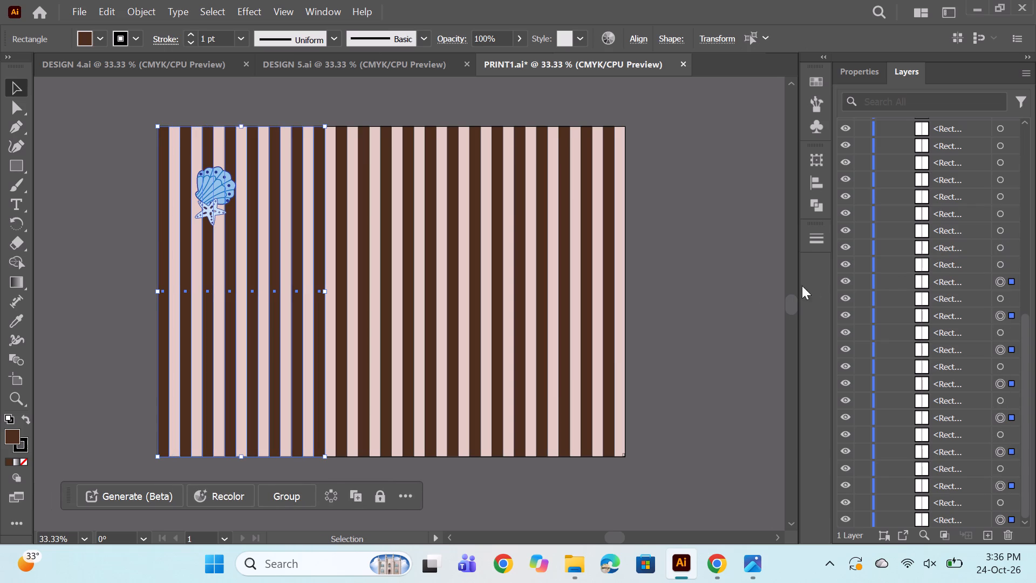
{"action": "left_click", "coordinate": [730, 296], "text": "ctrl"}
Select all the pale pink stripes, leaving the brown ones out, and darken their fill to a muted greyish mauve.
{"action": "left_click", "coordinate": [998, 499]}
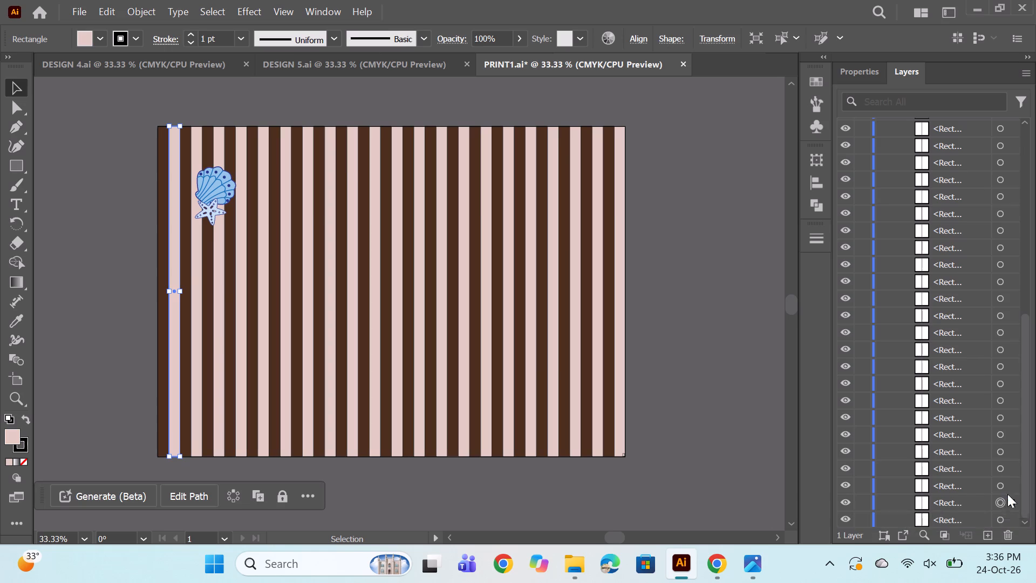
{"action": "left_click", "coordinate": [1004, 469], "text": "ctrl"}
{"action": "left_click", "coordinate": [1002, 435], "text": "ctrl"}
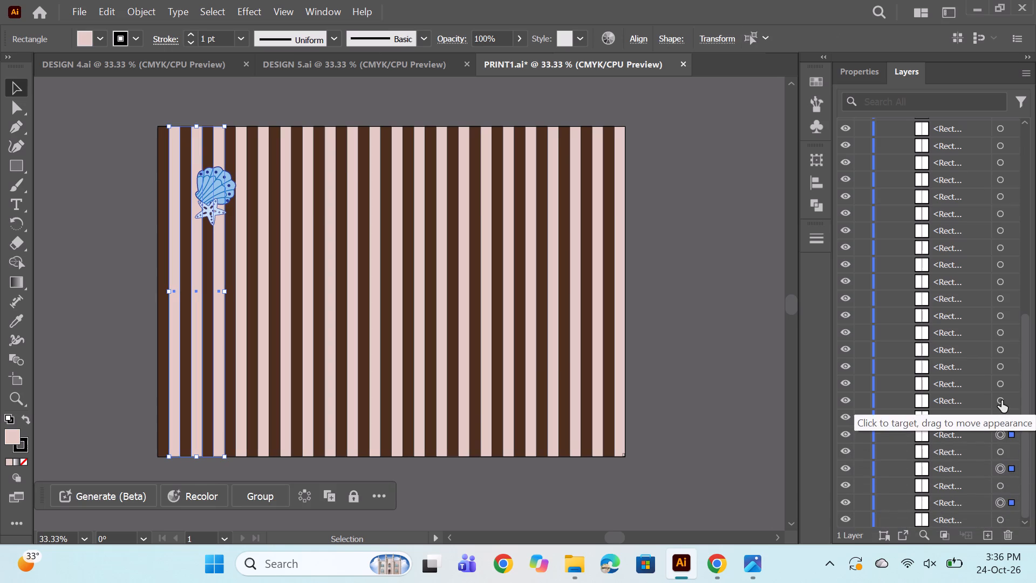
{"action": "left_click", "coordinate": [1001, 401], "text": "ctrl"}
{"action": "left_click", "coordinate": [1002, 367], "text": "ctrl"}
{"action": "left_click", "coordinate": [1003, 332], "text": "ctrl"}
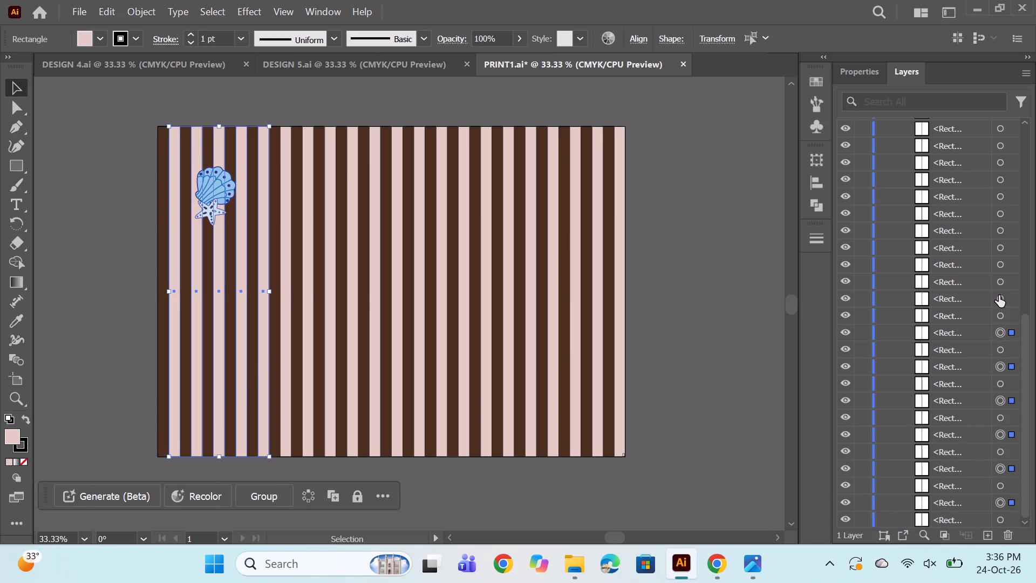
{"action": "left_click", "coordinate": [998, 294], "text": "ctrl"}
{"action": "left_click", "coordinate": [1000, 264], "text": "ctrl"}
{"action": "left_click", "coordinate": [1003, 222], "text": "ctrl"}
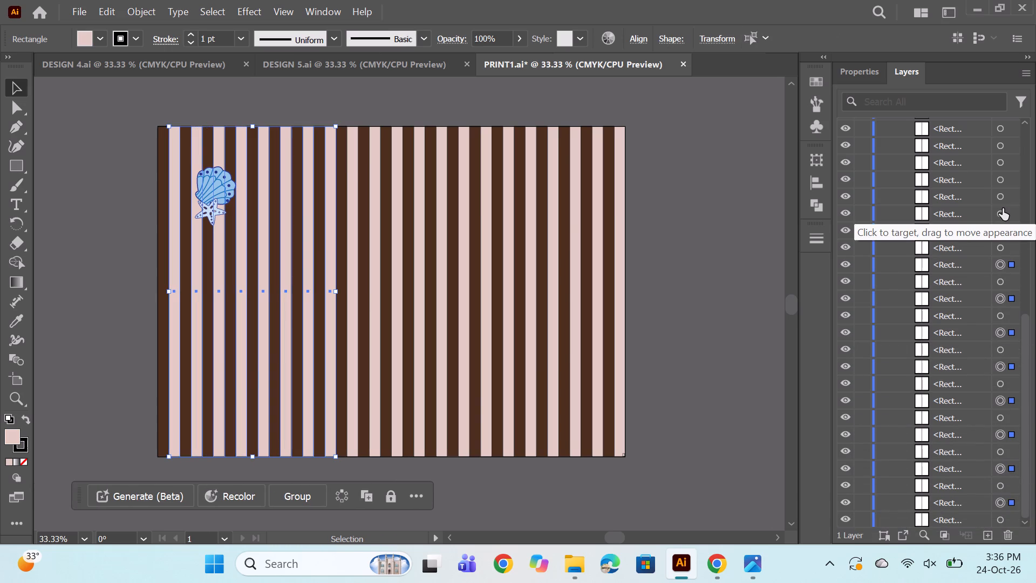
{"action": "left_click", "coordinate": [1001, 229], "text": "ctrl"}
{"action": "left_click", "coordinate": [1000, 193], "text": "ctrl"}
{"action": "left_click", "coordinate": [1000, 162], "text": "ctrl"}
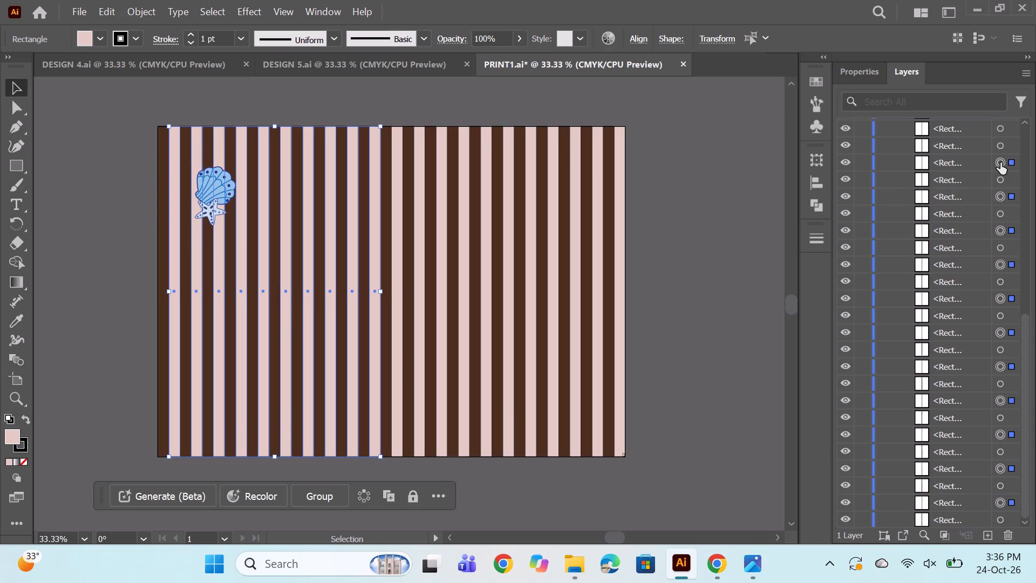
{"action": "left_click", "coordinate": [1001, 149], "text": "ctrl"}
{"action": "scroll", "coordinate": [1002, 187], "scroll_direction": "up", "scroll_amount": 2}
{"action": "scroll", "coordinate": [1008, 233], "scroll_direction": "up", "scroll_amount": 2}
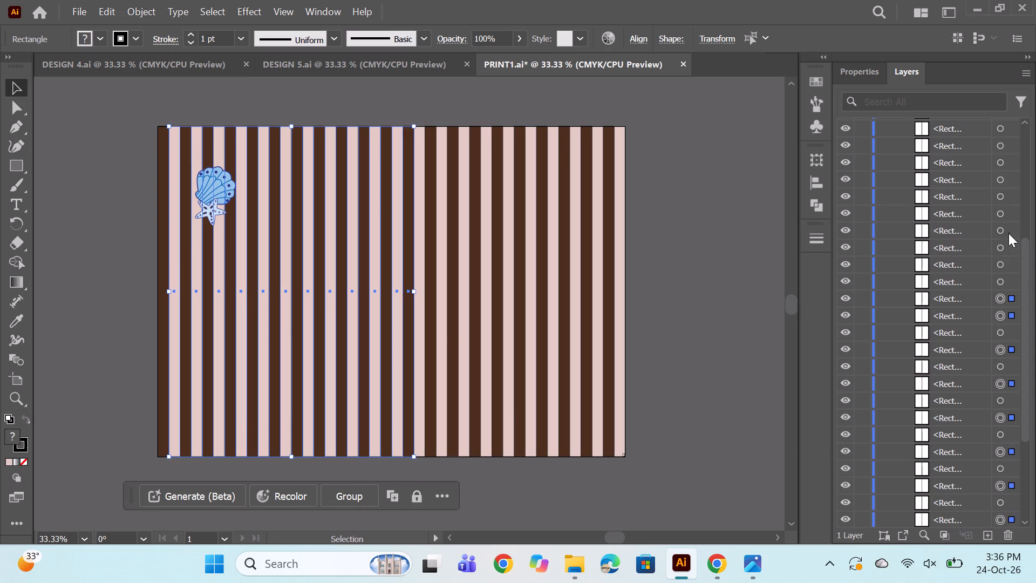
{"action": "left_click", "coordinate": [997, 317], "text": "ctrl"}
{"action": "left_click", "coordinate": [1001, 280], "text": "ctrl"}
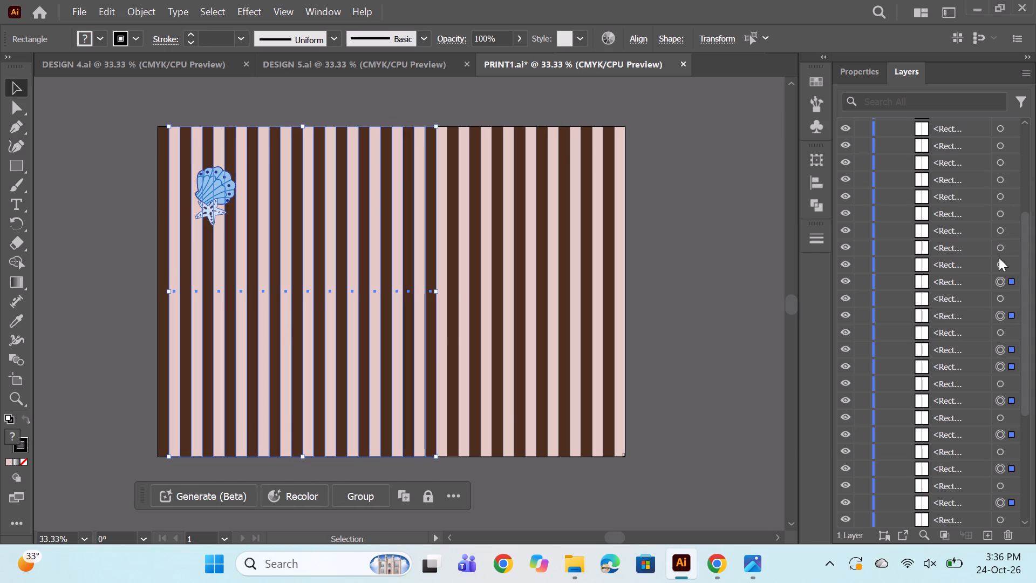
{"action": "left_click", "coordinate": [1000, 249], "text": "ctrl"}
{"action": "left_click", "coordinate": [996, 211], "text": "ctrl"}
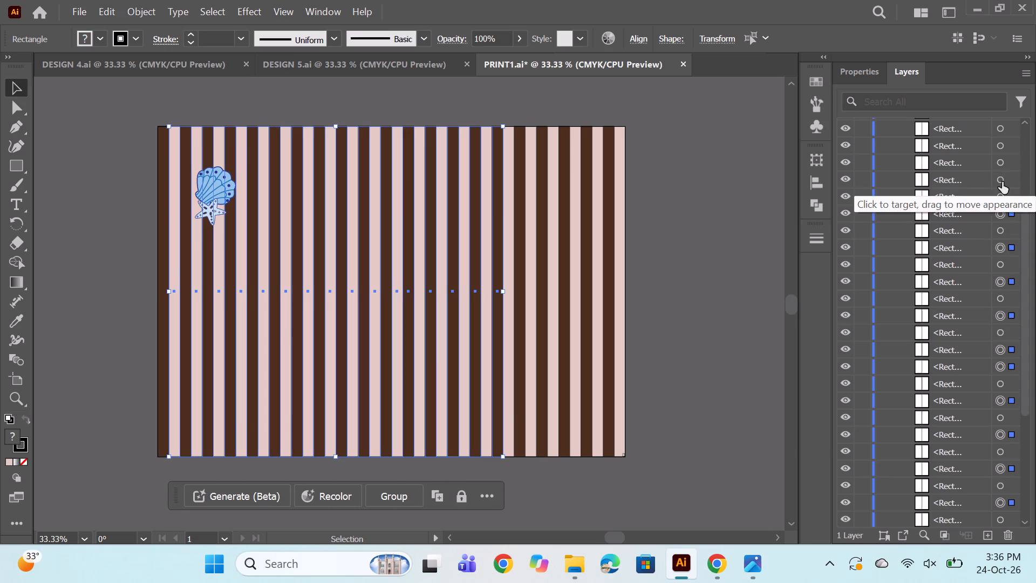
{"action": "left_click", "coordinate": [1001, 180], "text": "ctrl"}
{"action": "scroll", "coordinate": [967, 254], "scroll_direction": "up", "scroll_amount": 2}
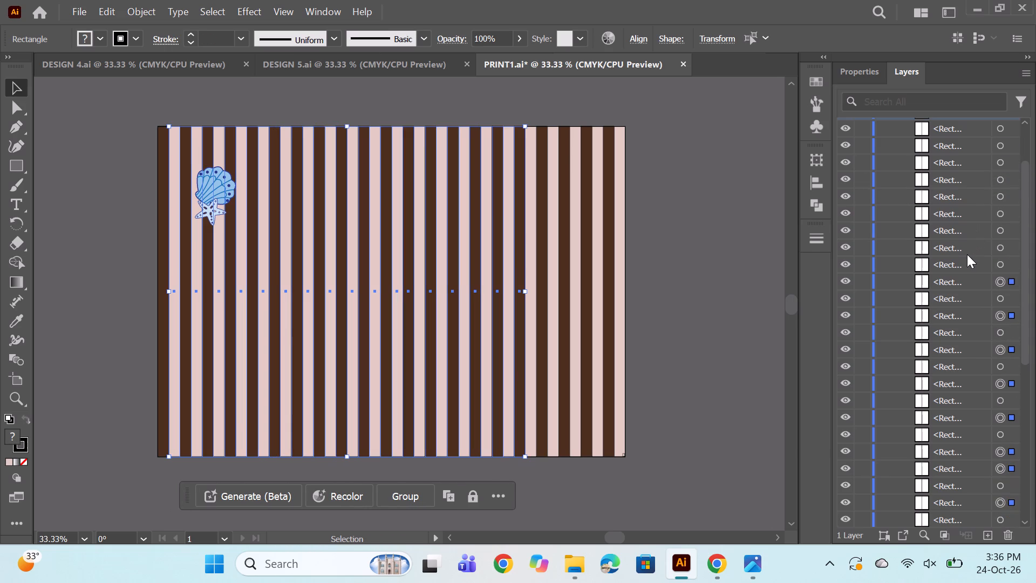
{"action": "scroll", "coordinate": [967, 263], "scroll_direction": "down", "scroll_amount": 4}
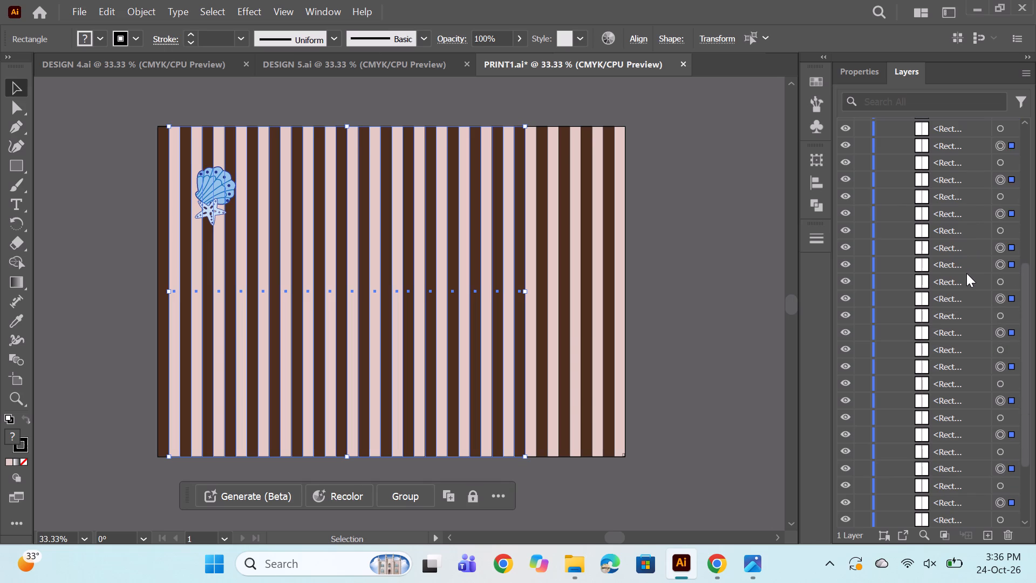
{"action": "scroll", "coordinate": [966, 273], "scroll_direction": "down", "scroll_amount": 18}
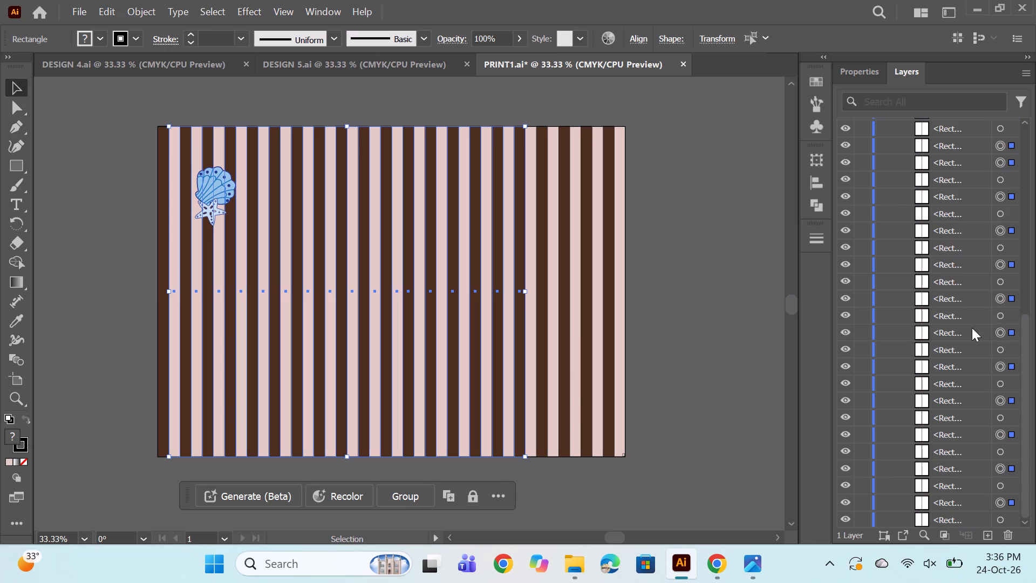
{"action": "scroll", "coordinate": [997, 161], "scroll_direction": "up", "scroll_amount": 2}
{"action": "left_click", "coordinate": [1004, 247], "text": "ctrl"}
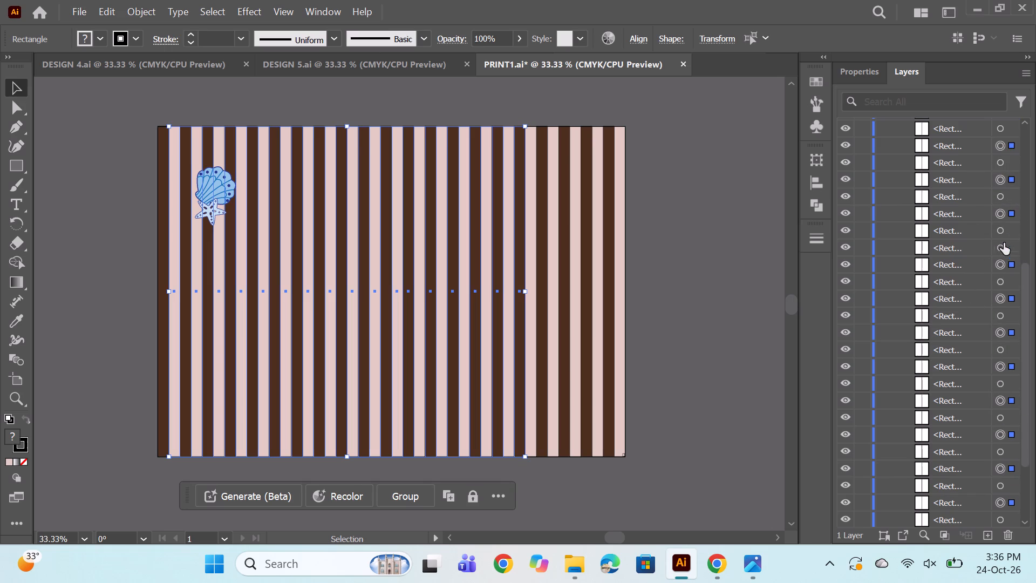
{"action": "left_click", "coordinate": [1001, 233], "text": "ctrl"}
{"action": "left_click", "coordinate": [999, 213], "text": "ctrl"}
{"action": "left_click", "coordinate": [1001, 198], "text": "ctrl"}
{"action": "left_click", "coordinate": [1000, 182], "text": "ctrl"}
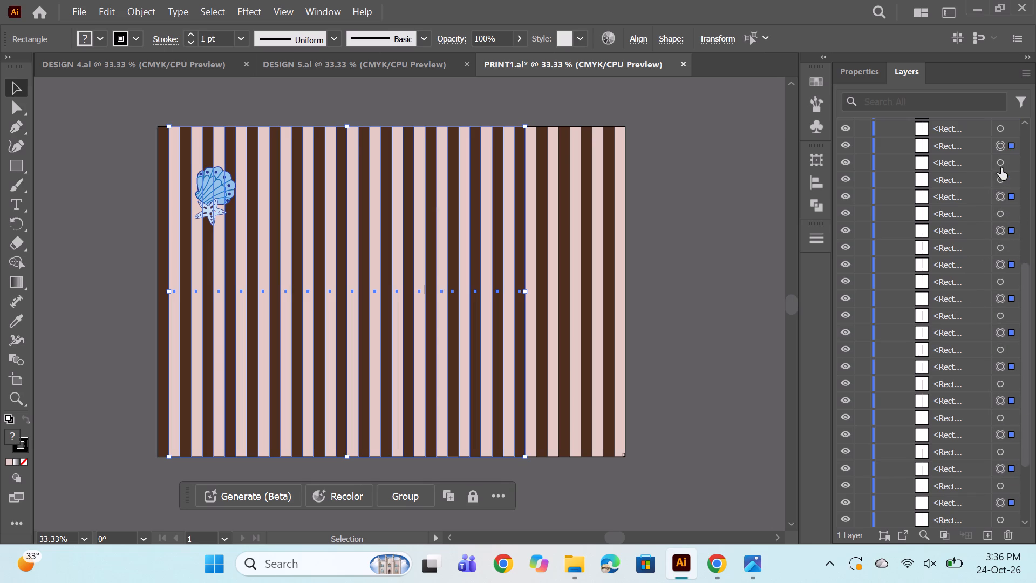
{"action": "left_click", "coordinate": [1001, 165], "text": "ctrl"}
{"action": "left_click", "coordinate": [1001, 147], "text": "ctrl"}
{"action": "scroll", "coordinate": [994, 218], "scroll_direction": "up", "scroll_amount": 4}
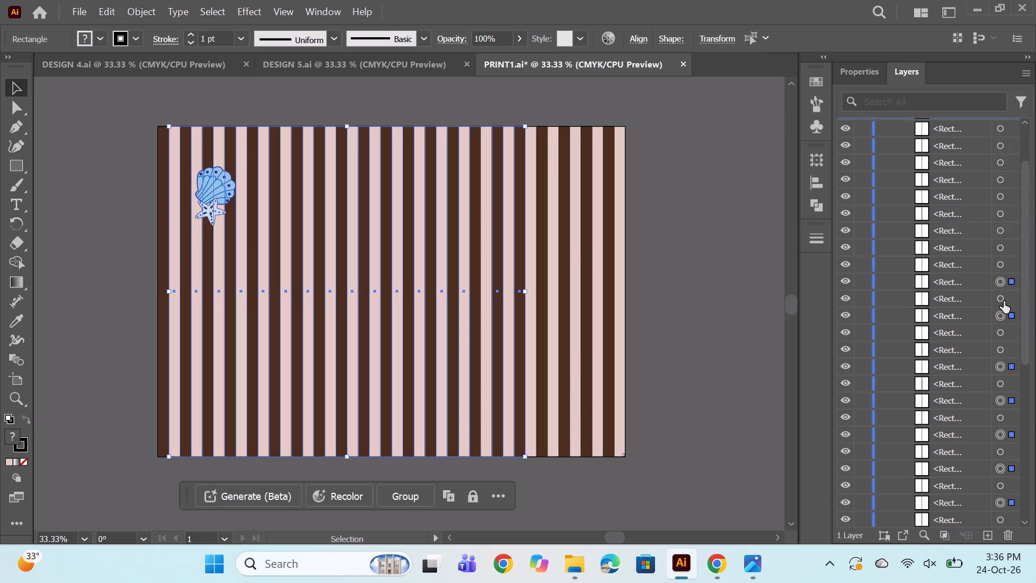
{"action": "left_click", "coordinate": [999, 331], "text": "ctrl"}
{"action": "left_click", "coordinate": [999, 316], "text": "ctrl"}
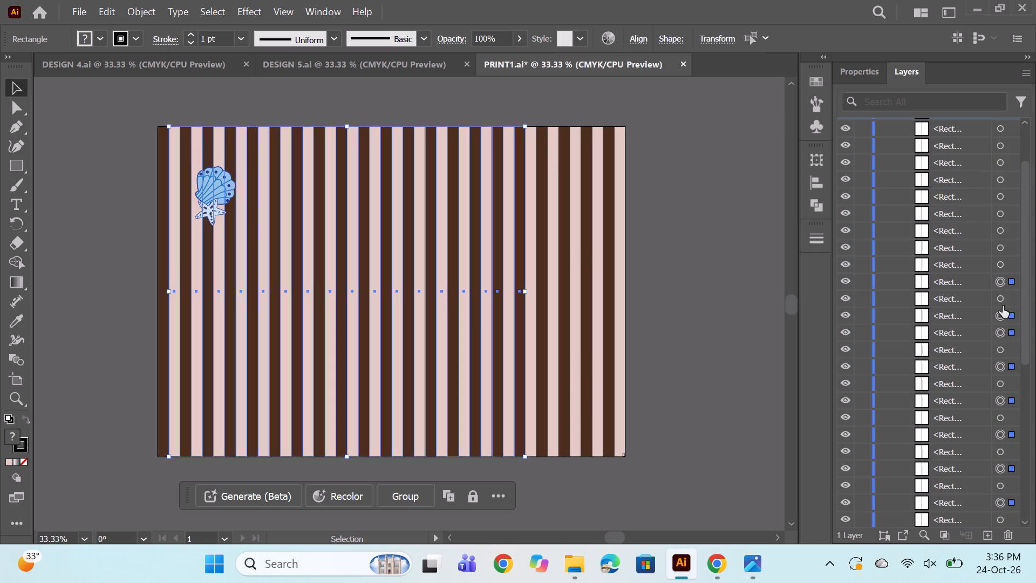
{"action": "left_click", "coordinate": [1003, 296], "text": "ctrl"}
{"action": "left_click", "coordinate": [1001, 282], "text": "ctrl"}
{"action": "left_click", "coordinate": [1000, 263], "text": "ctrl"}
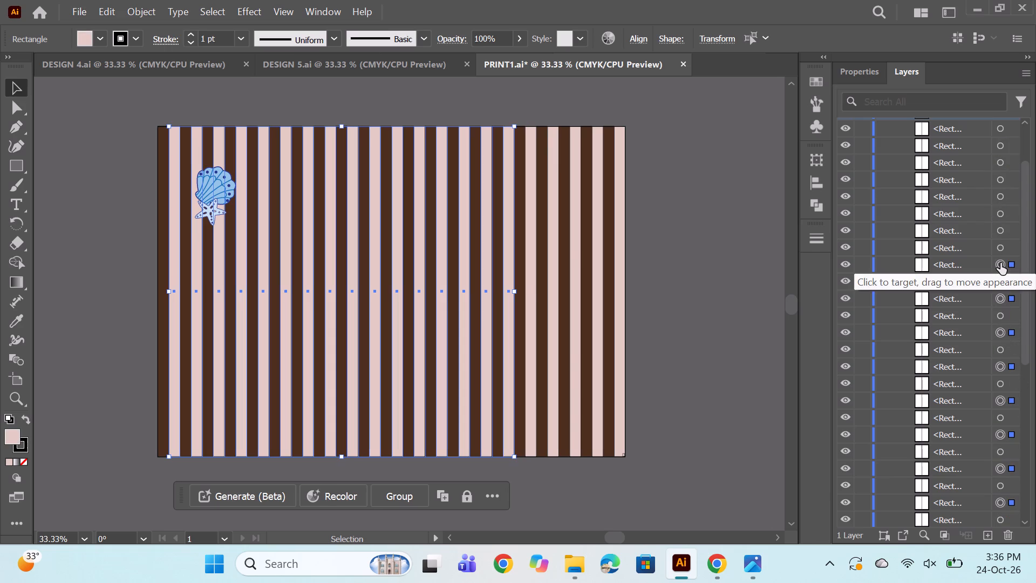
{"action": "left_click", "coordinate": [1000, 230], "text": "ctrl"}
{"action": "left_click", "coordinate": [1000, 202], "text": "ctrl"}
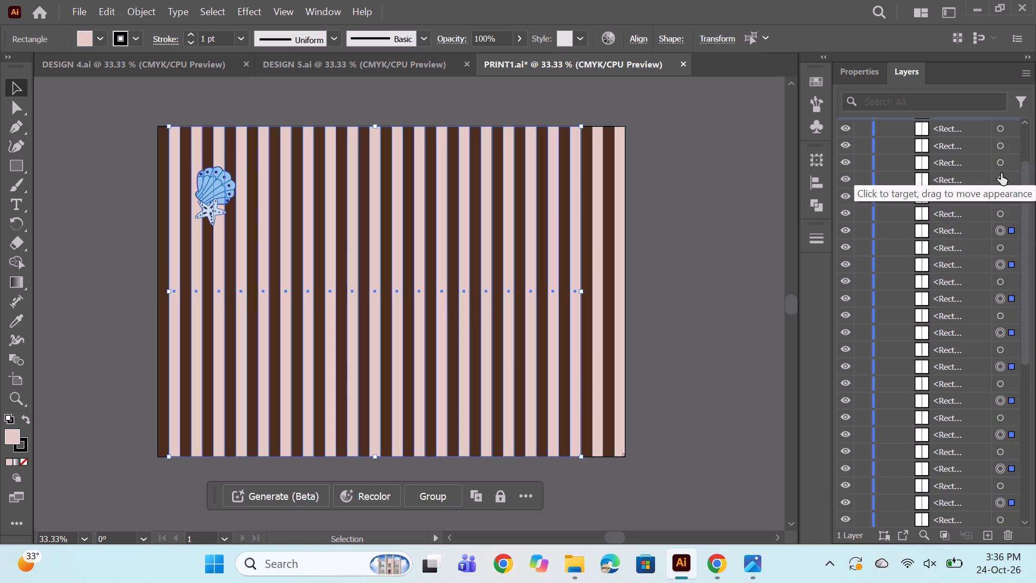
{"action": "left_click", "coordinate": [1004, 163], "text": "ctrl"}
{"action": "scroll", "coordinate": [993, 228], "scroll_direction": "up", "scroll_amount": 2}
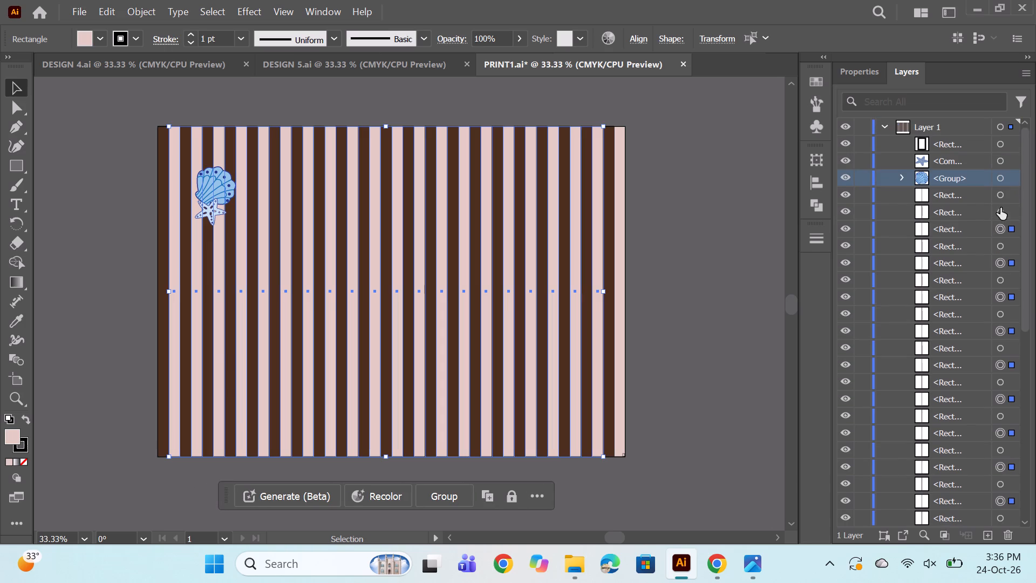
{"action": "left_click", "coordinate": [999, 194], "text": "ctrl"}
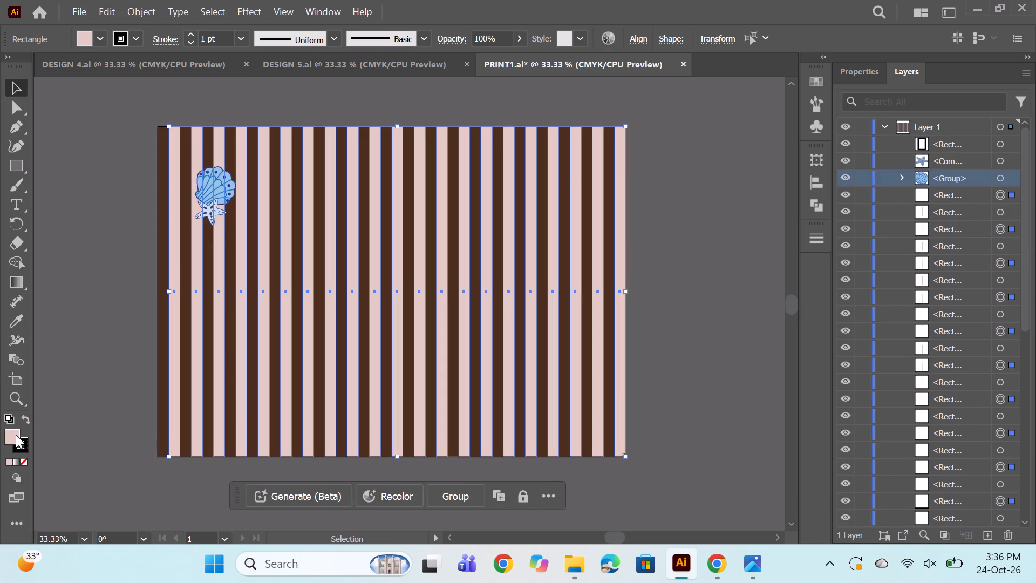
{"action": "double_click", "coordinate": [16, 435]}
{"action": "left_click", "coordinate": [567, 239]}
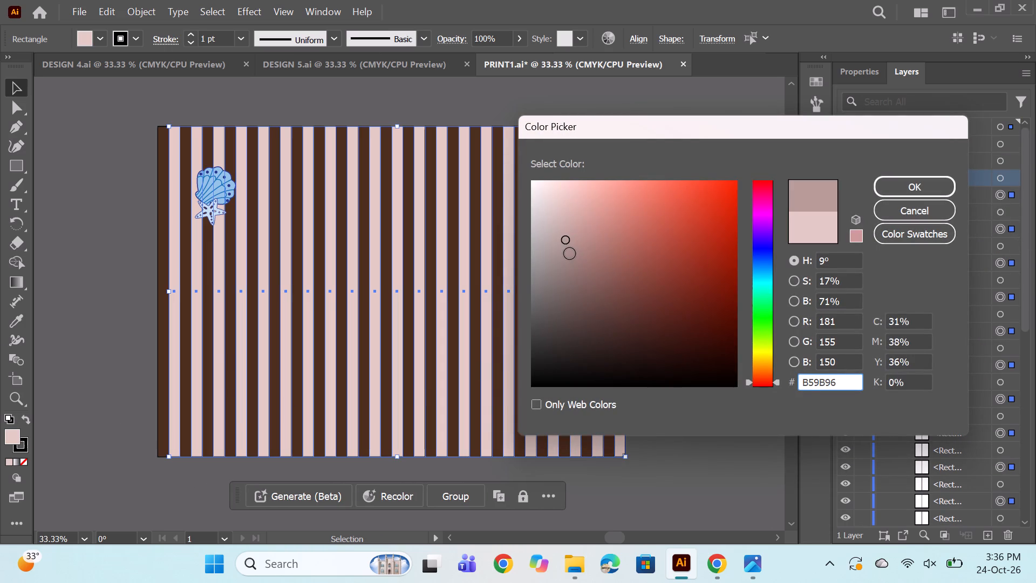
{"action": "left_click", "coordinate": [570, 254]}
{"action": "left_click", "coordinate": [895, 187]}
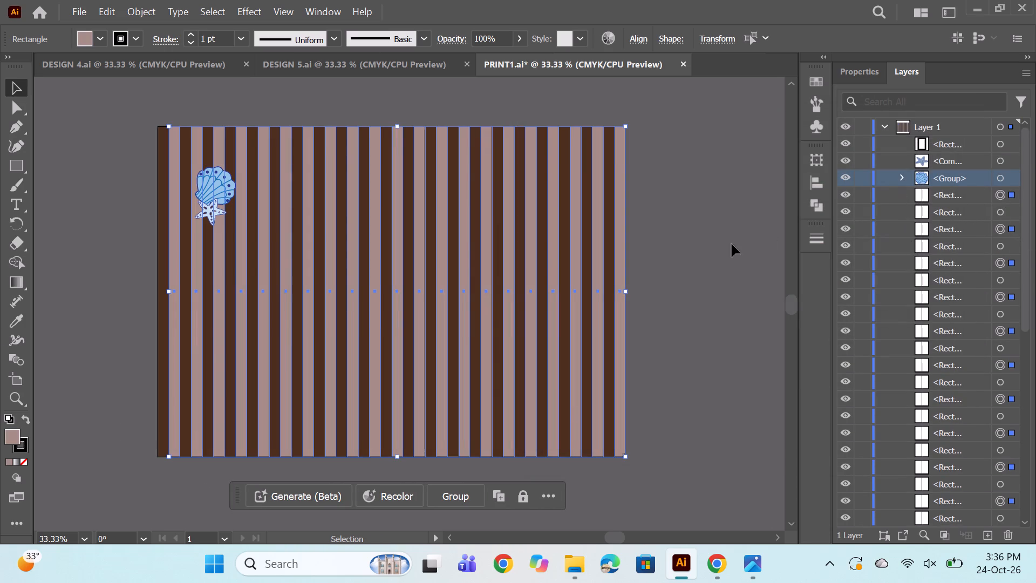
{"action": "left_click", "coordinate": [674, 299], "text": "ctrl"}
Group the starfish with the shell above it into a single motif.
{"action": "scroll", "coordinate": [461, 289], "scroll_direction": "down", "scroll_amount": 1}
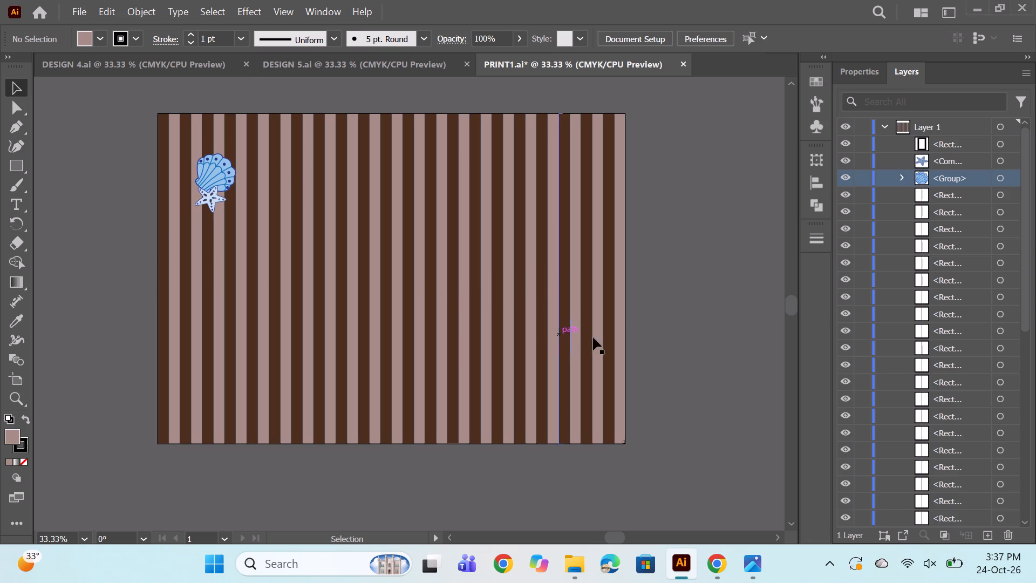
{"action": "scroll", "coordinate": [165, 219], "scroll_direction": "up", "scroll_amount": 1}
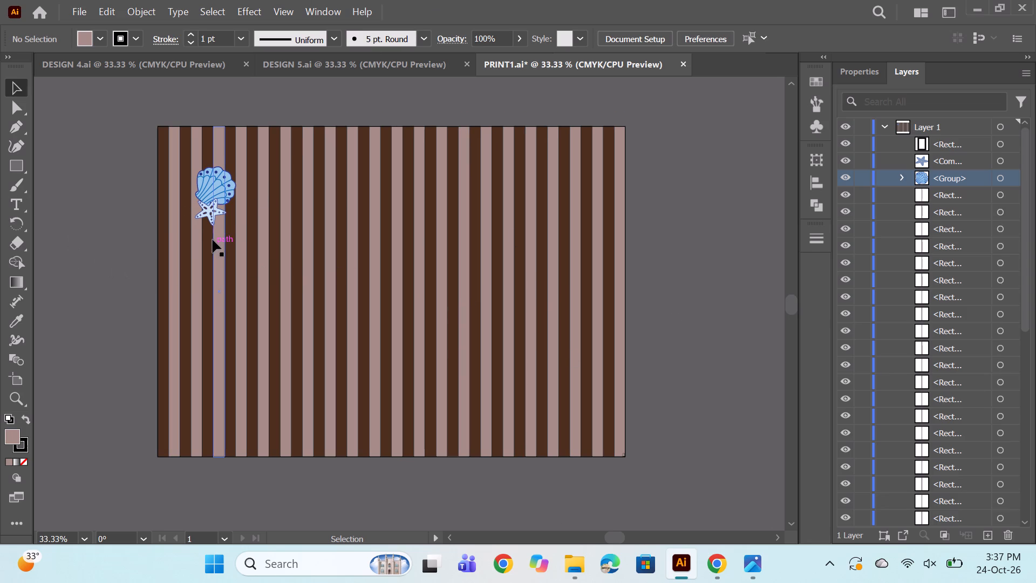
{"action": "left_click", "coordinate": [212, 205]}
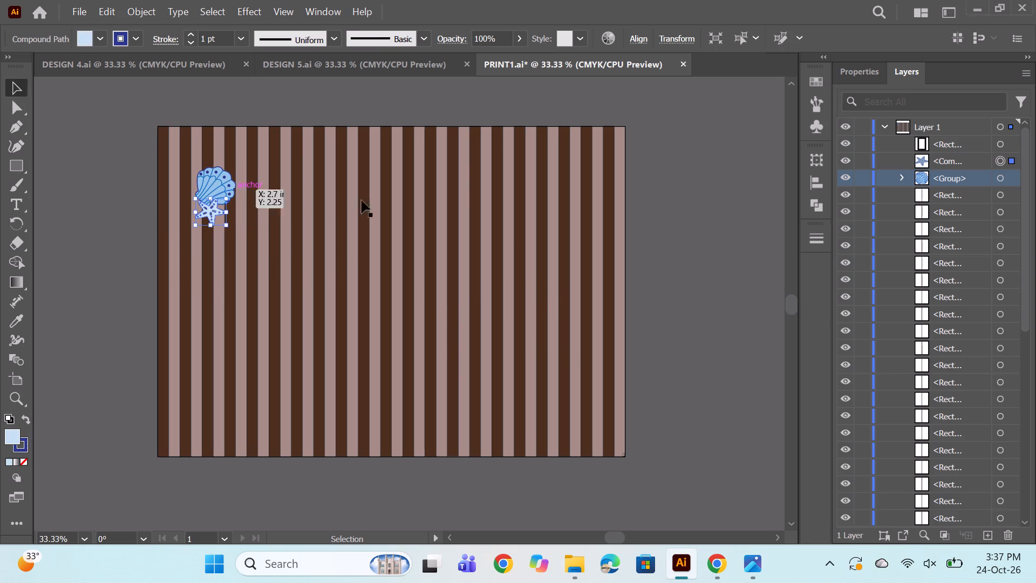
{"action": "left_click", "coordinate": [999, 161], "text": "ctrl"}
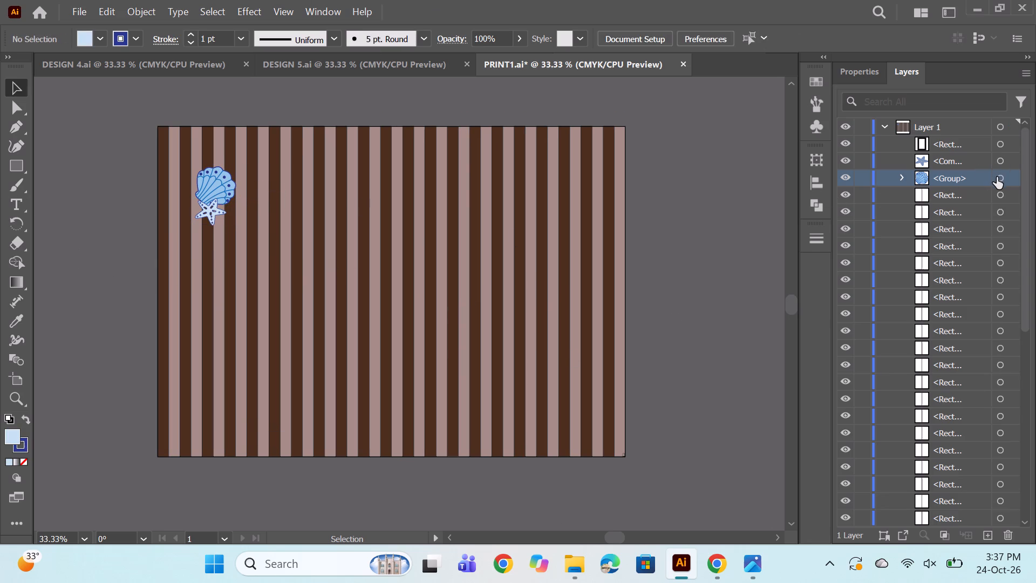
{"action": "left_click", "coordinate": [997, 177], "text": "ctrl"}
{"action": "left_click", "coordinate": [996, 165], "text": "ctrl"}
{"action": "key", "text": "ctrl+g"}
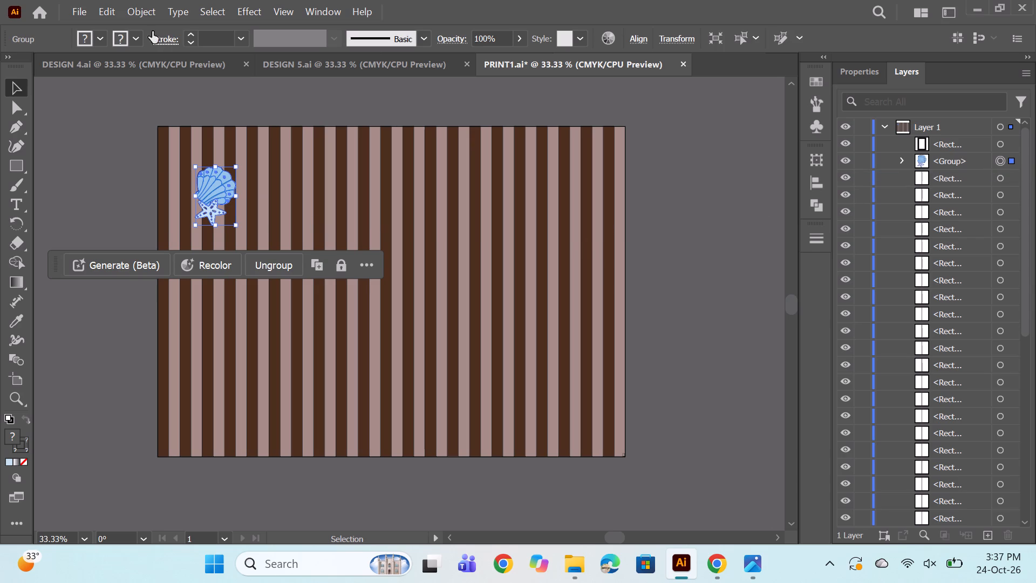
Make a new pattern from the grouped shell-and-starfish motif.
{"action": "left_click", "coordinate": [140, 16]}
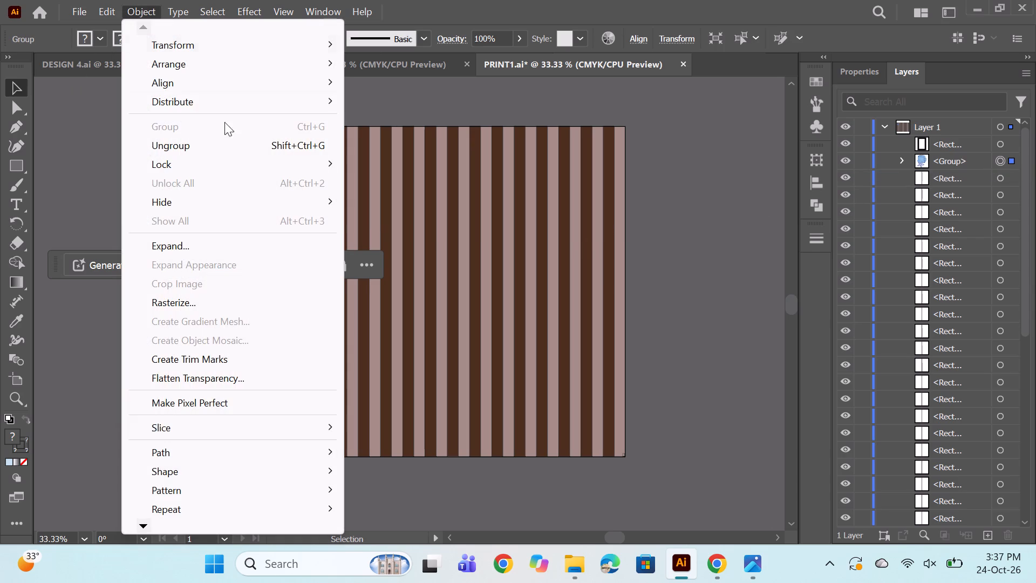
{"action": "left_click", "coordinate": [174, 490]}
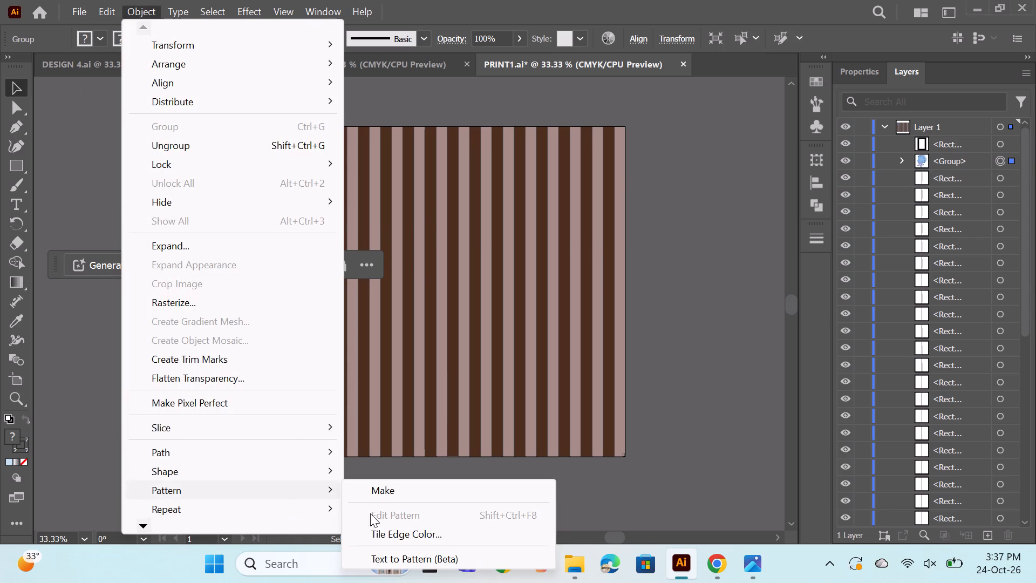
{"action": "left_click", "coordinate": [390, 484]}
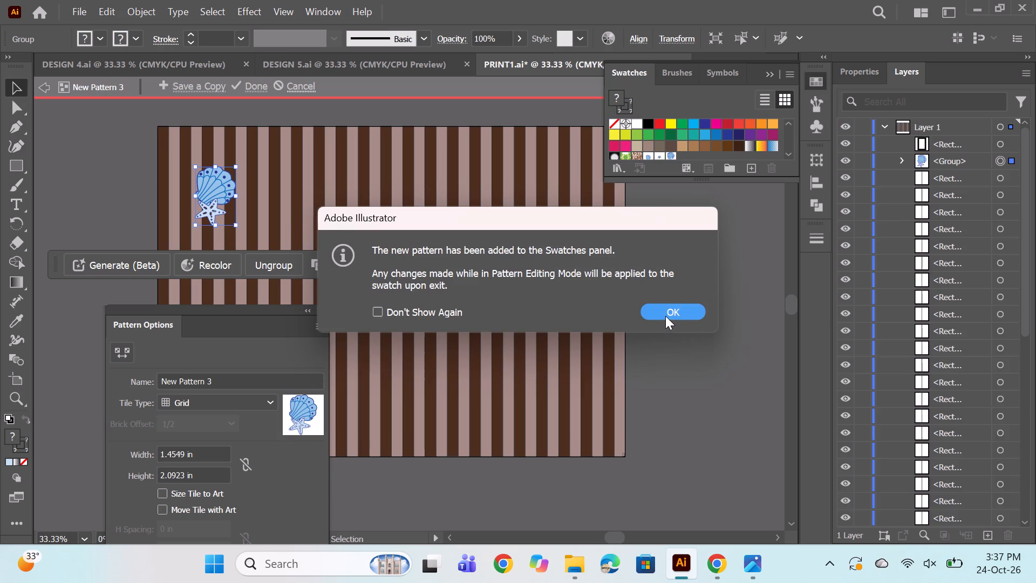
{"action": "left_click", "coordinate": [665, 316]}
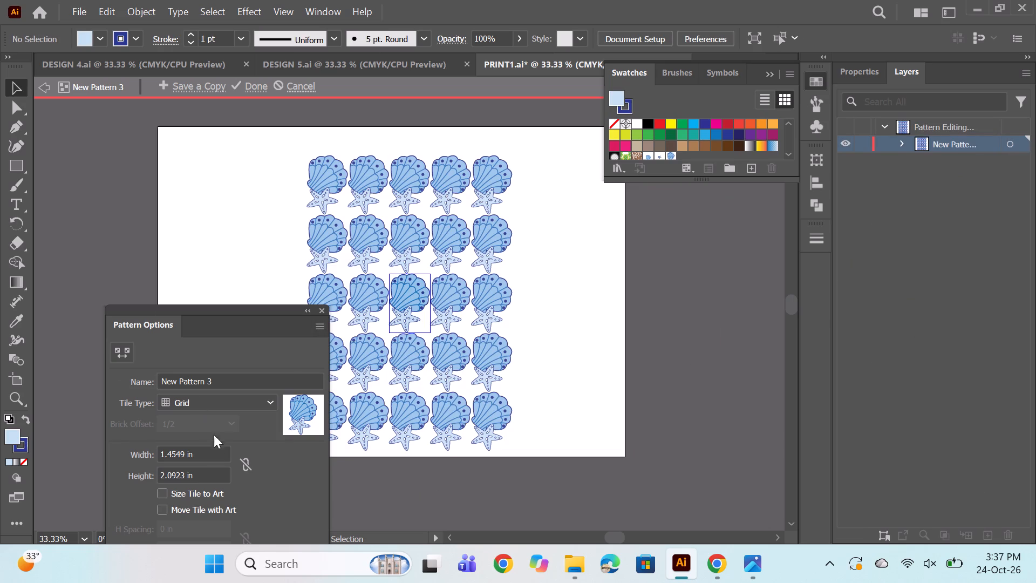
Change the pattern's tile type to Brick by Column, trying Brick by Row first.
{"action": "scroll", "coordinate": [215, 436], "scroll_direction": "down", "scroll_amount": 2}
{"action": "left_click", "coordinate": [255, 404]}
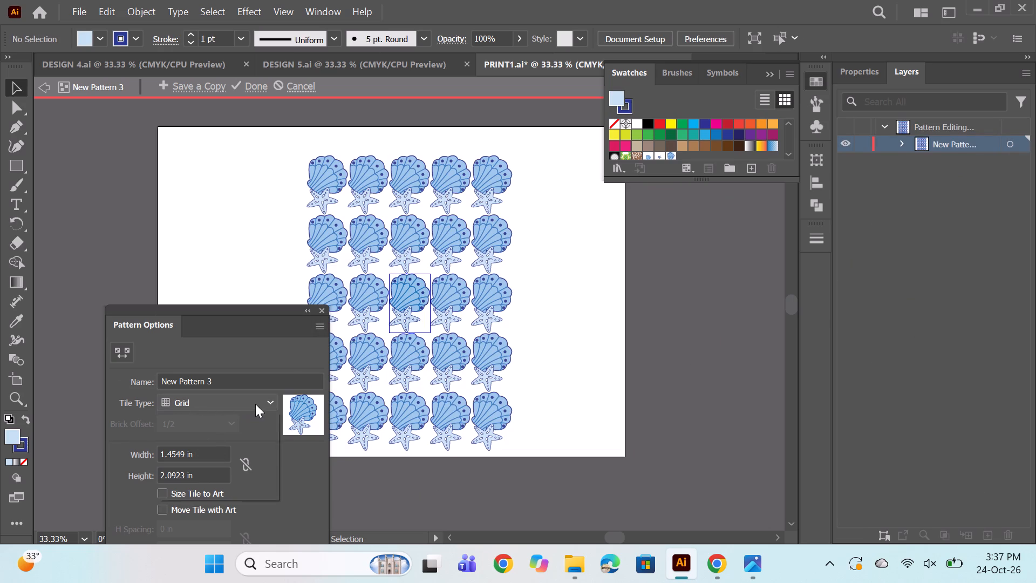
{"action": "left_click", "coordinate": [220, 441]}
{"action": "left_click", "coordinate": [255, 399]}
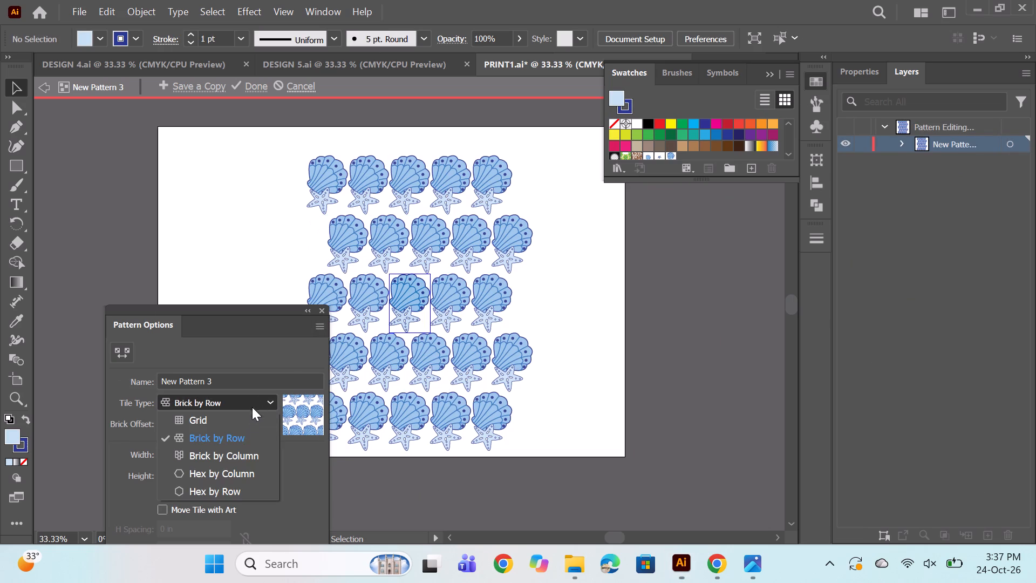
{"action": "left_click", "coordinate": [235, 459]}
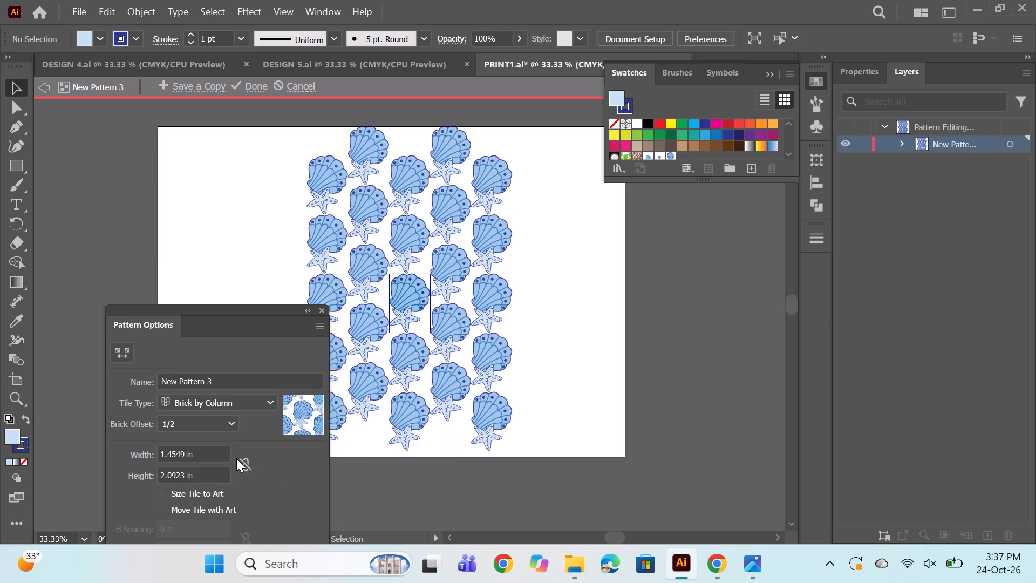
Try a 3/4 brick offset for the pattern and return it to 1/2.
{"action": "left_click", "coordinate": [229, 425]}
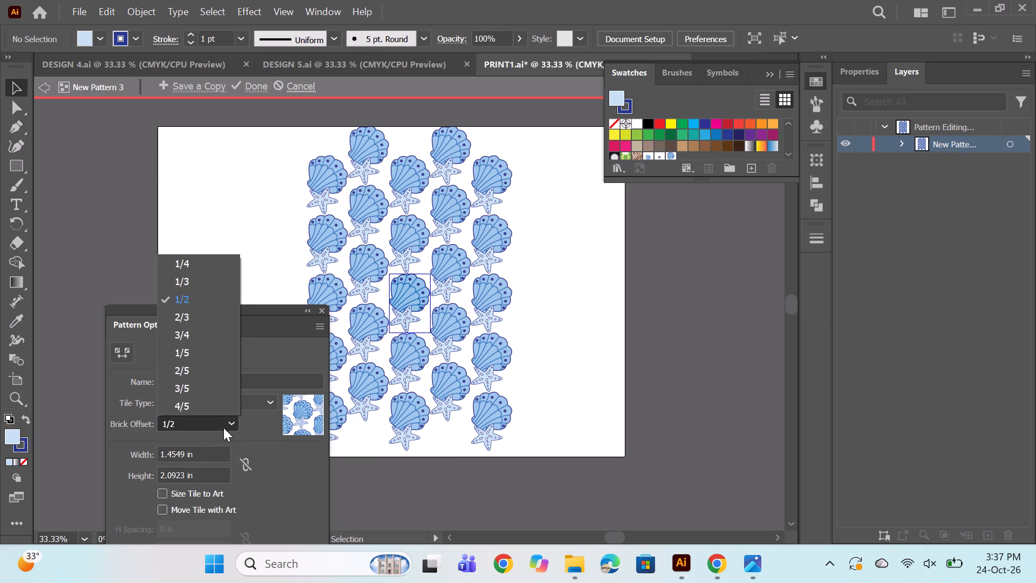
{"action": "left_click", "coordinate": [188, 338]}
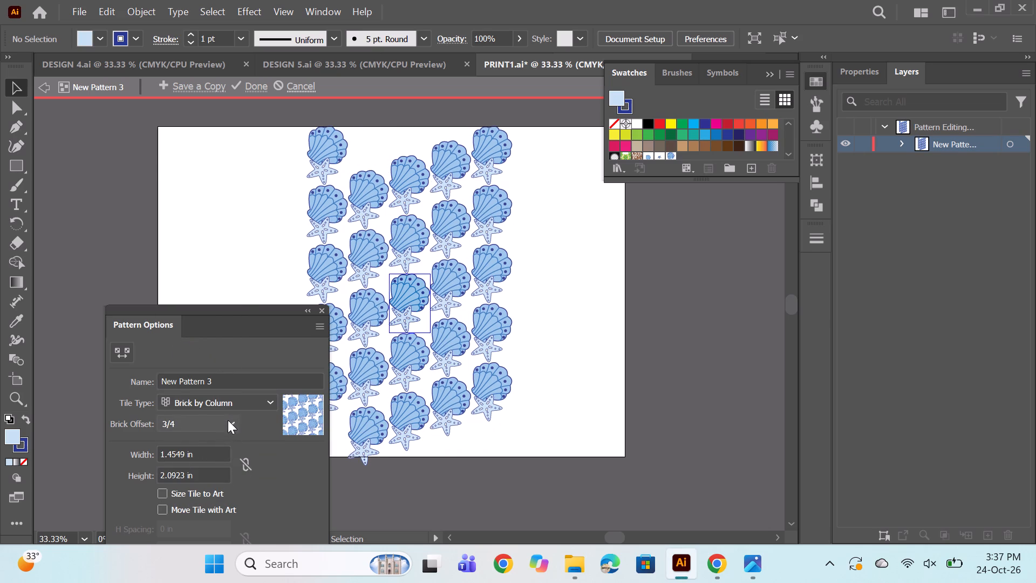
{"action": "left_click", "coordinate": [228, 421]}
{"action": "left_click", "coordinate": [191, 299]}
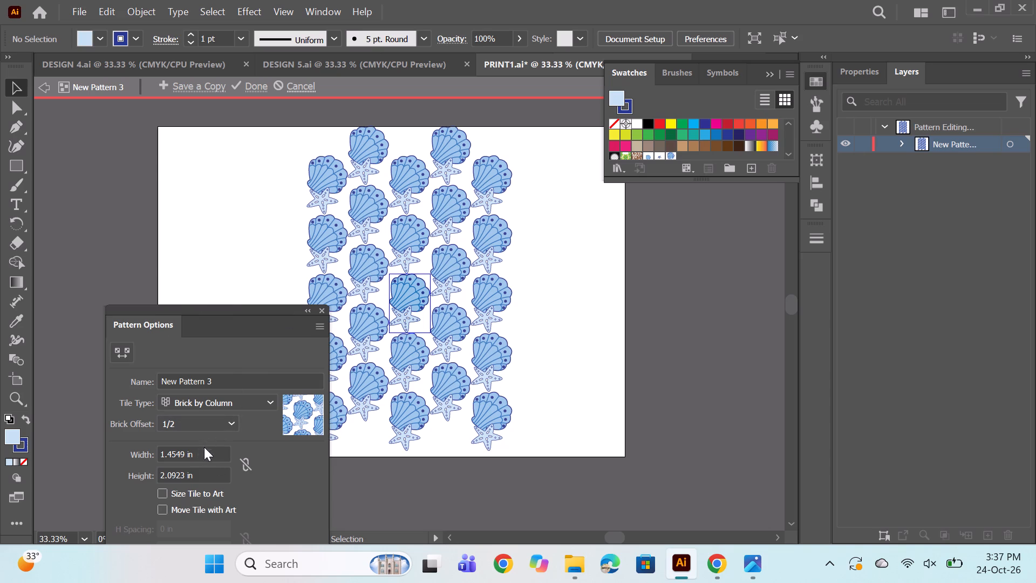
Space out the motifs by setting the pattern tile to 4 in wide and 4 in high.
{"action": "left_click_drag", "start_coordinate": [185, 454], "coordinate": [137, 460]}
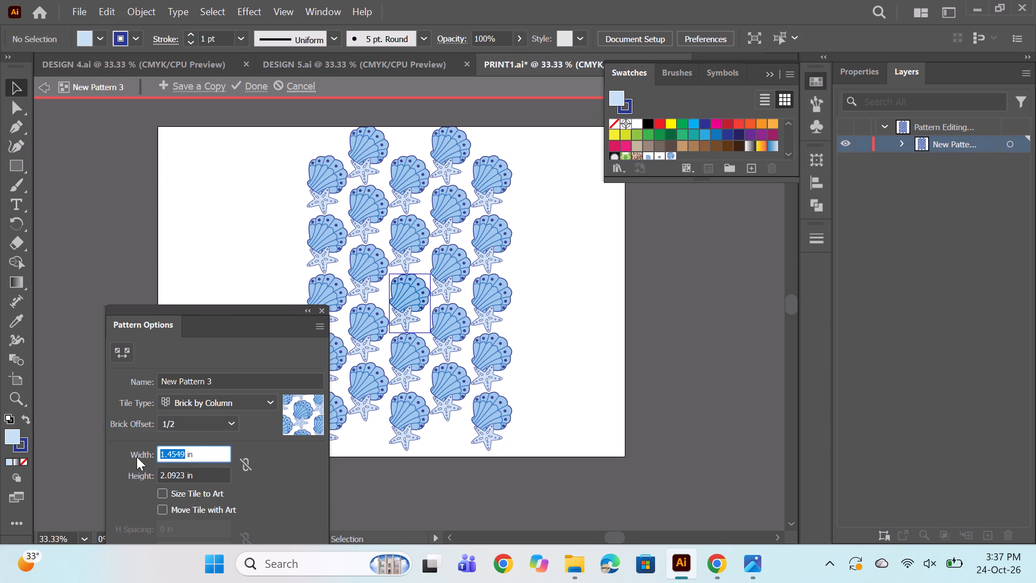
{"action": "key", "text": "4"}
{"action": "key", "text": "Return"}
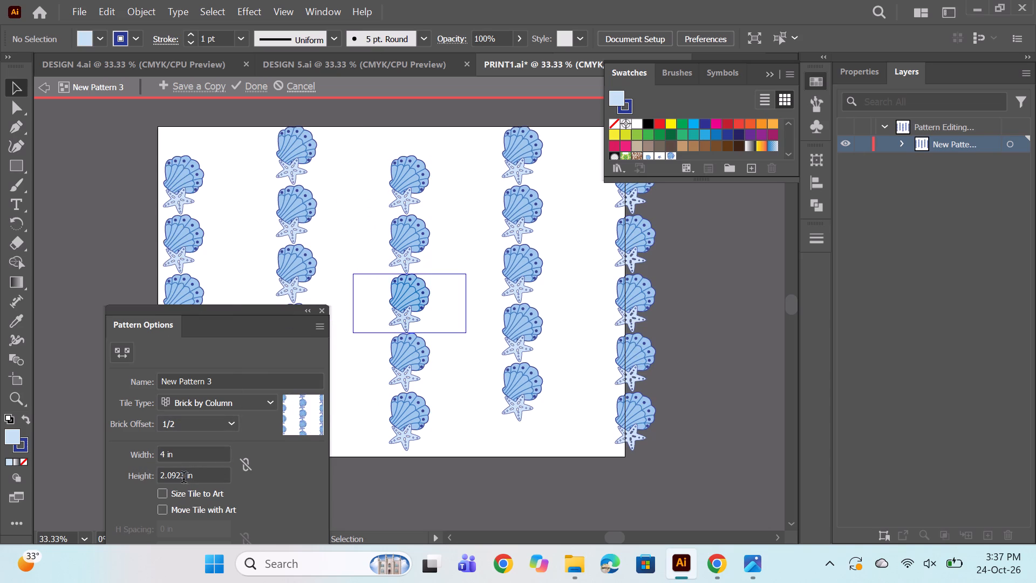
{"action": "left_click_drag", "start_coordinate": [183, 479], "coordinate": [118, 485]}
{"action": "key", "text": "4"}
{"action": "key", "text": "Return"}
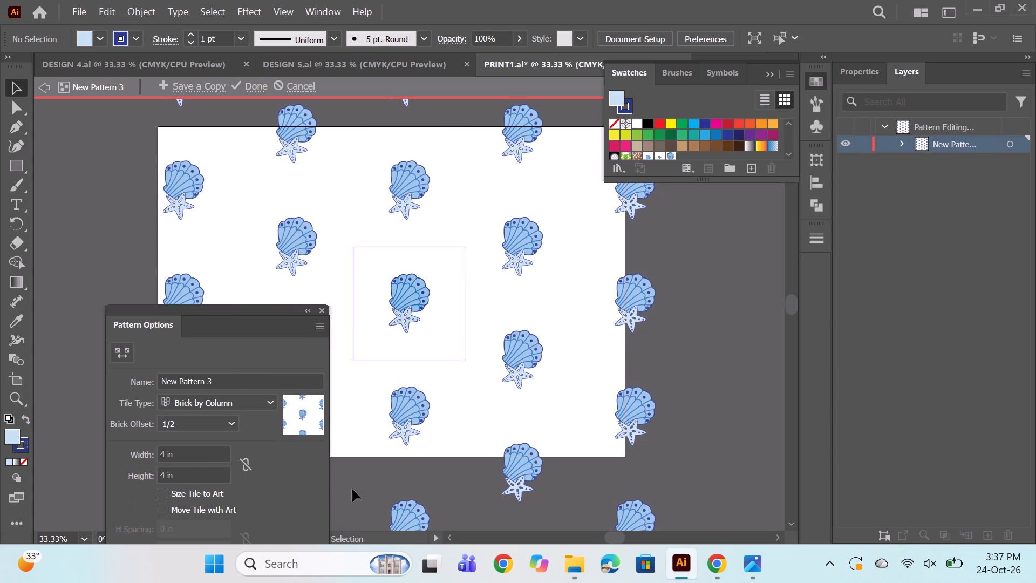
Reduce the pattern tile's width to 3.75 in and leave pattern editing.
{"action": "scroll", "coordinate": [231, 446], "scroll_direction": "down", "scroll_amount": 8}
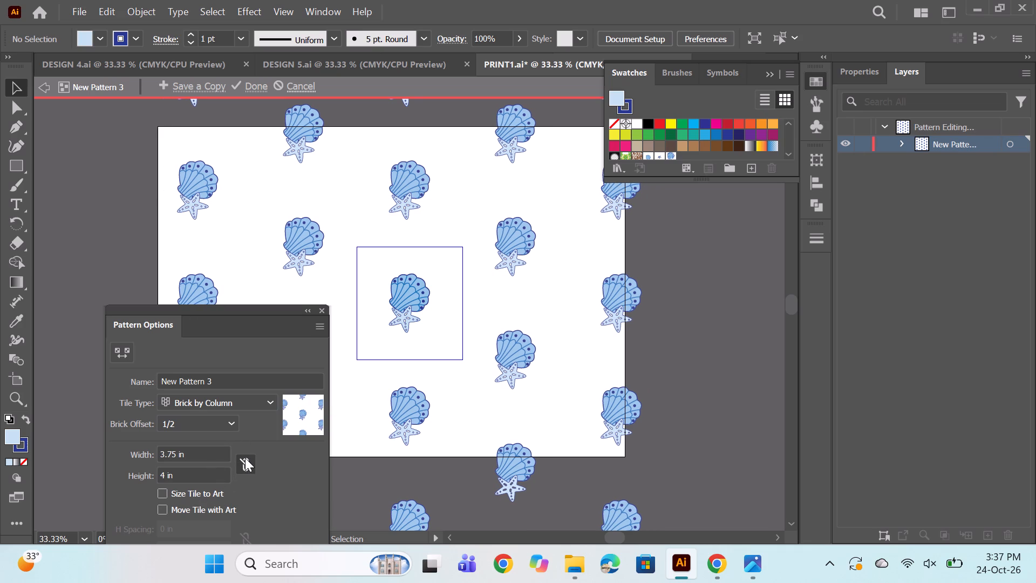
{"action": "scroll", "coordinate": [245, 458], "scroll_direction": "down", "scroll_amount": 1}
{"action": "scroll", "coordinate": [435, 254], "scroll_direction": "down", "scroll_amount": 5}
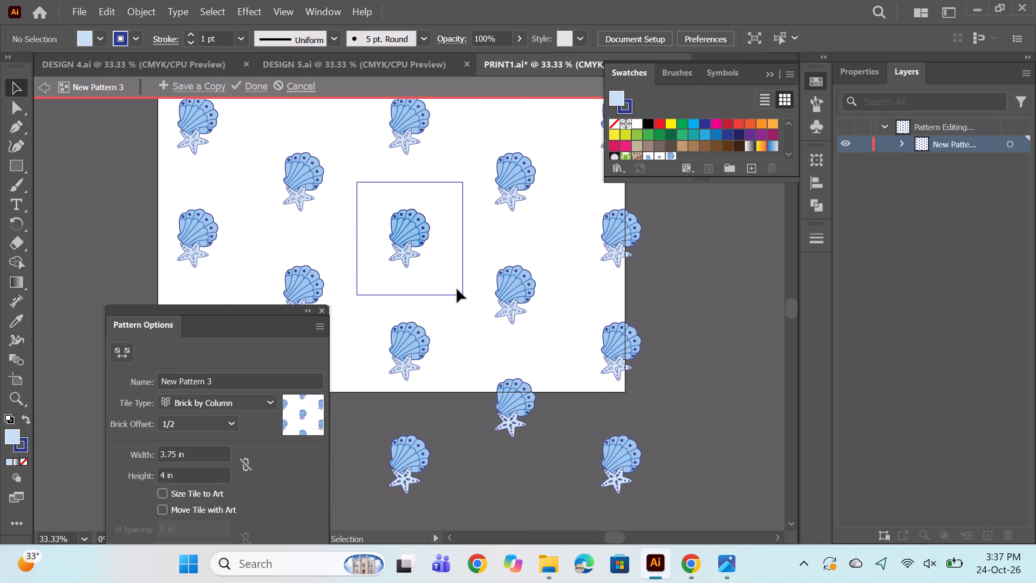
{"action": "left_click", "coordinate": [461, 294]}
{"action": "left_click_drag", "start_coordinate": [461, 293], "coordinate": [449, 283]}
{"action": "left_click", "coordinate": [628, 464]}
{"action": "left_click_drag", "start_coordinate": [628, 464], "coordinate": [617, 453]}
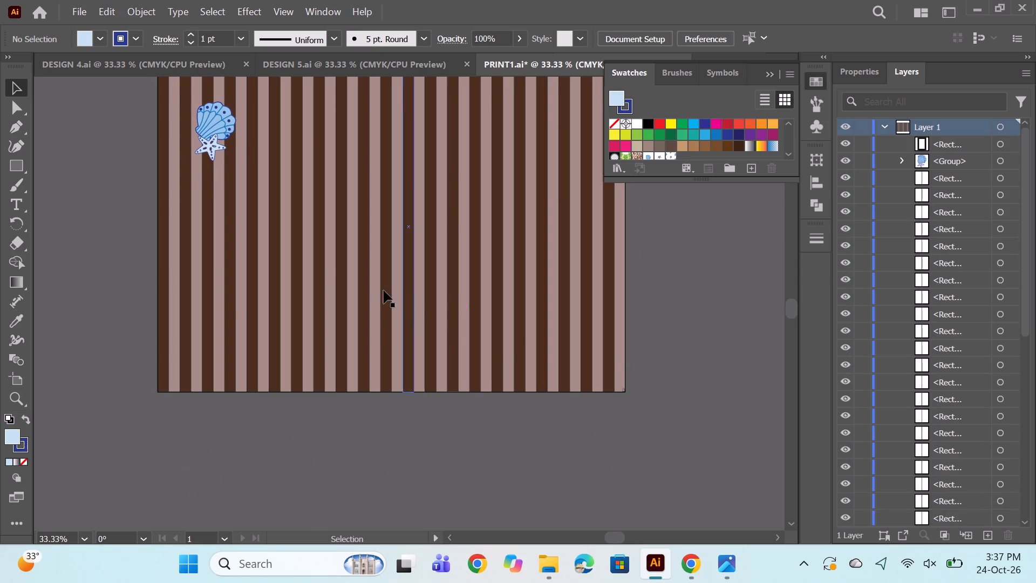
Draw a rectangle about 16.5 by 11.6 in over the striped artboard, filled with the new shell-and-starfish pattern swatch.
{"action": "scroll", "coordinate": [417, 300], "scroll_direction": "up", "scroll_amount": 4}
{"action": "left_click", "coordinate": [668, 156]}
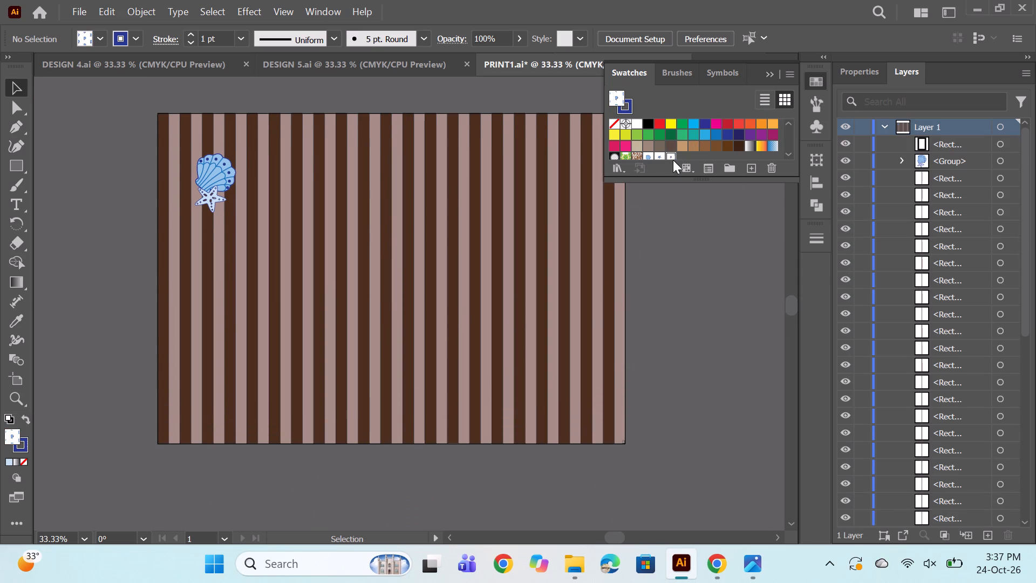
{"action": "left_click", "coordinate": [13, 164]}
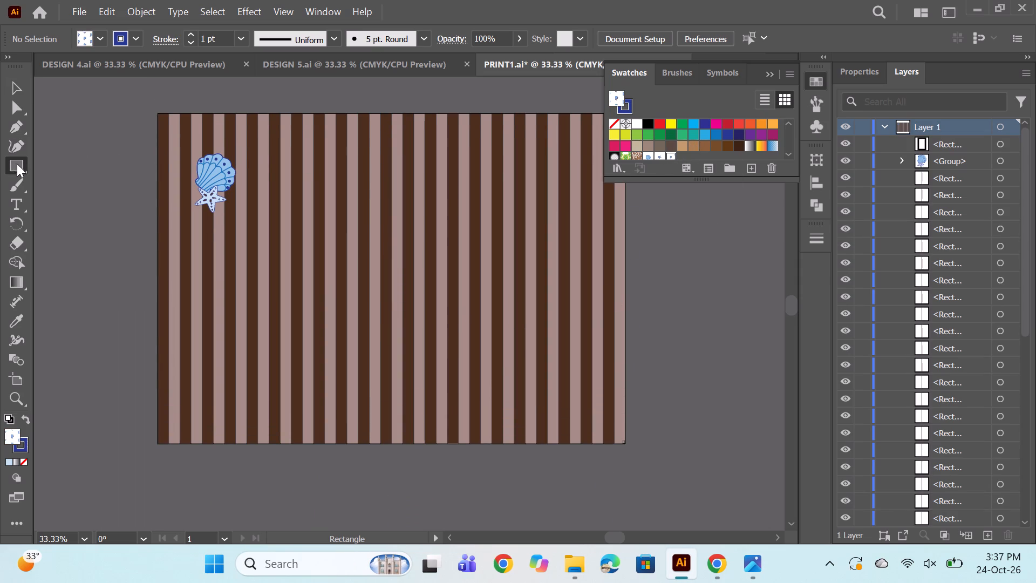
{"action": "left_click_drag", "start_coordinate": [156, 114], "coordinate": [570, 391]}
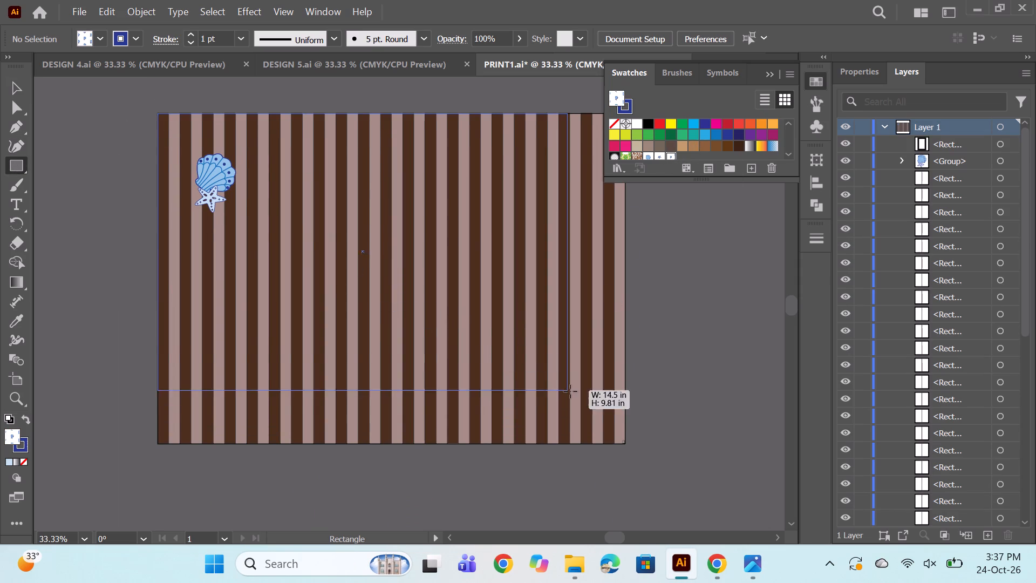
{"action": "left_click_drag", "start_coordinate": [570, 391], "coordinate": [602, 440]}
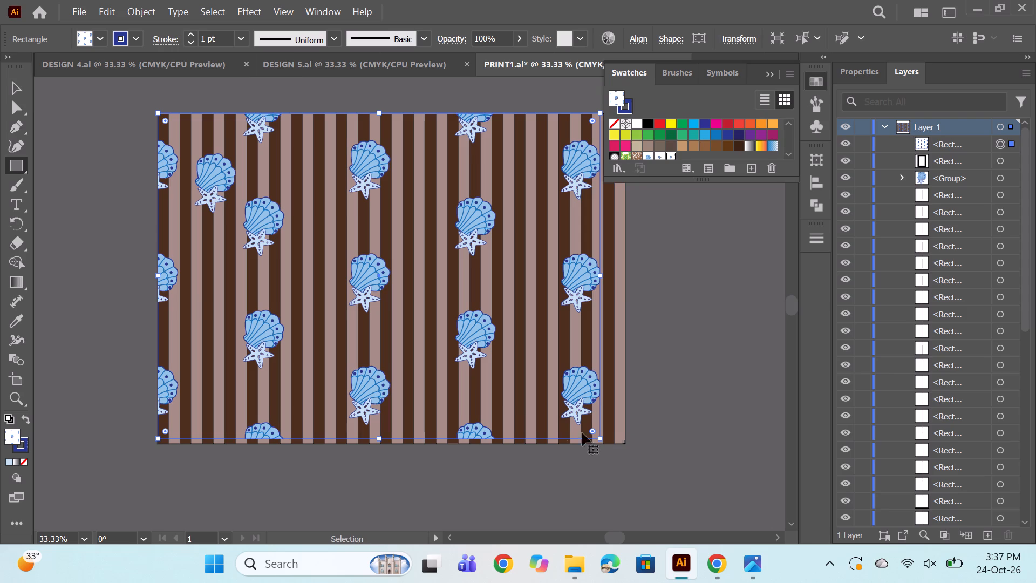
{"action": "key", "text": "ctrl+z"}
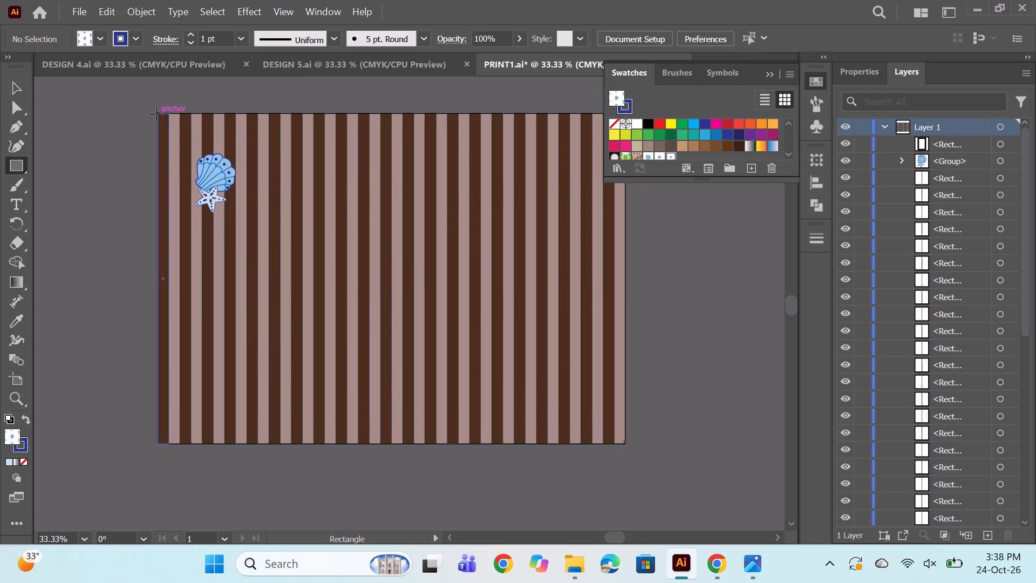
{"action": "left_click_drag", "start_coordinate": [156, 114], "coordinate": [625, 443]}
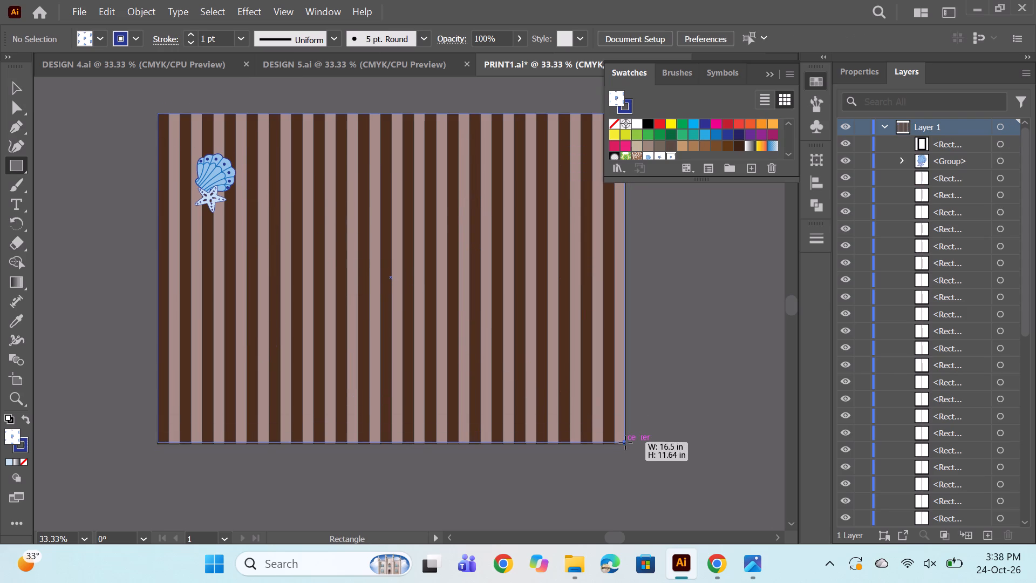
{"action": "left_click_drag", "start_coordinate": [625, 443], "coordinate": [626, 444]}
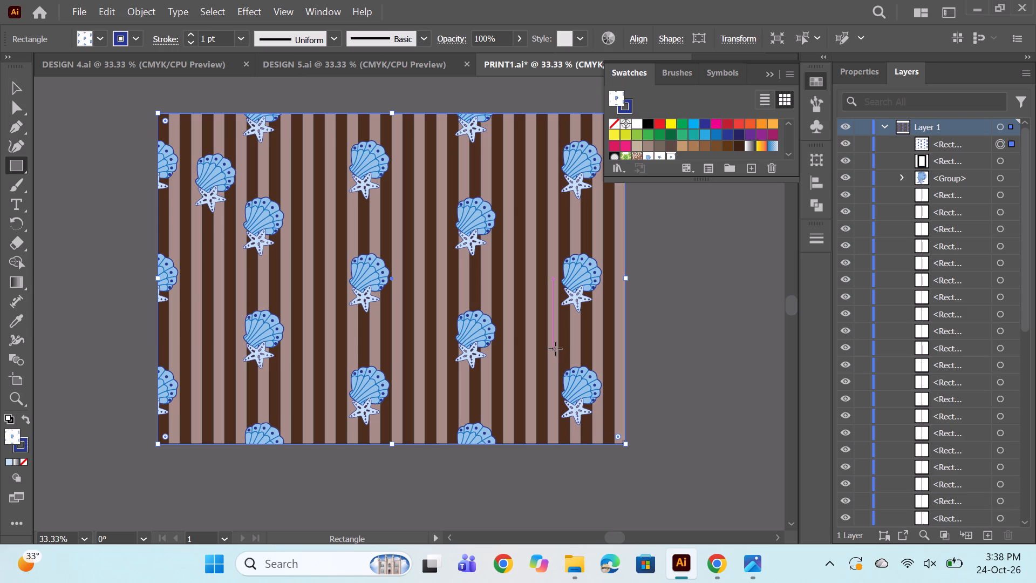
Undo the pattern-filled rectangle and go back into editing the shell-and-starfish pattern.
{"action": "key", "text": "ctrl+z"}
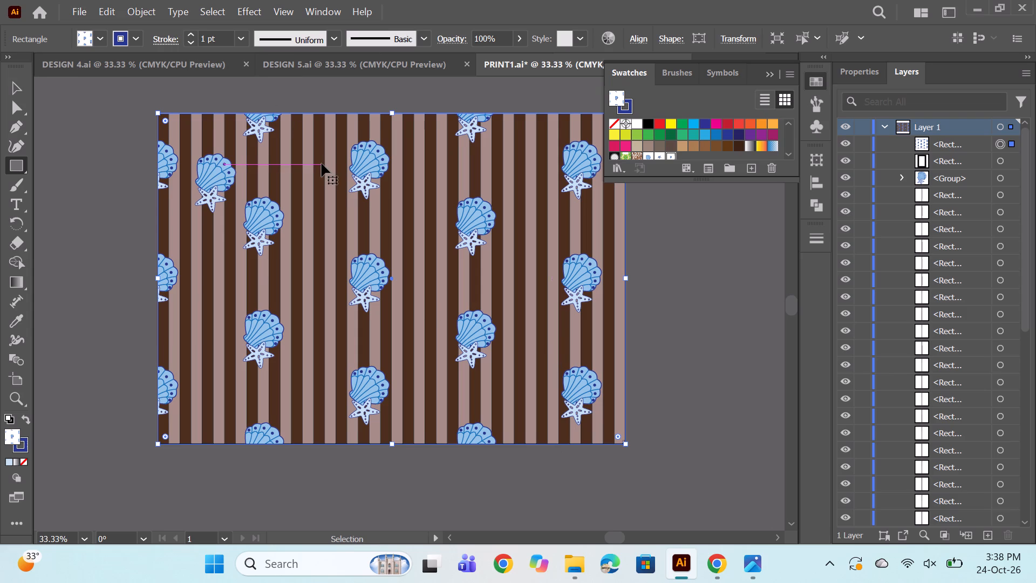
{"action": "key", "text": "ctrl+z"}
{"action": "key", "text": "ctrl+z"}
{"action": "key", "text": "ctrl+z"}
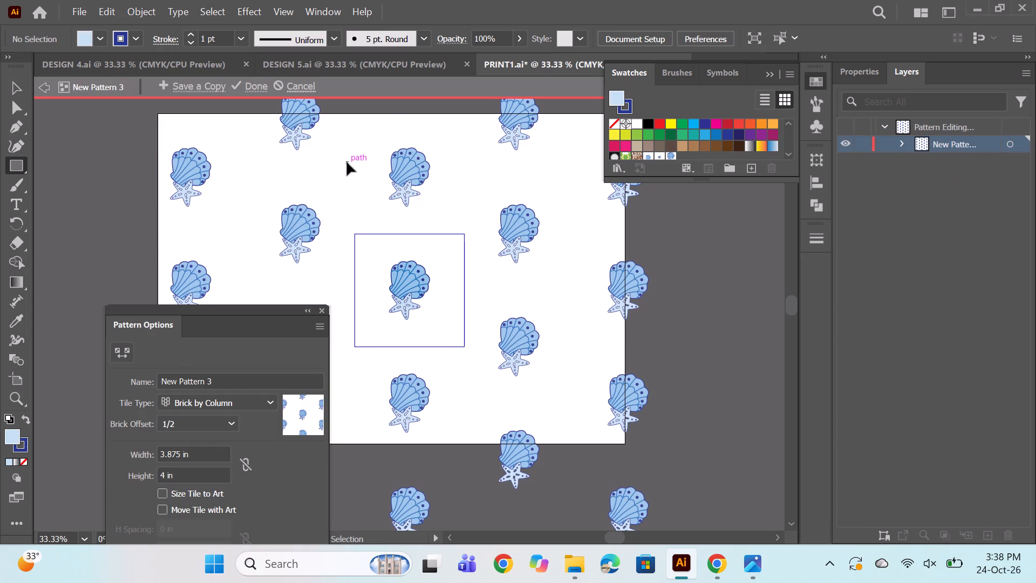
Set the pattern tile to 3 in wide and 3 in high and finish editing the pattern.
{"action": "left_click_drag", "start_coordinate": [167, 456], "coordinate": [156, 460]}
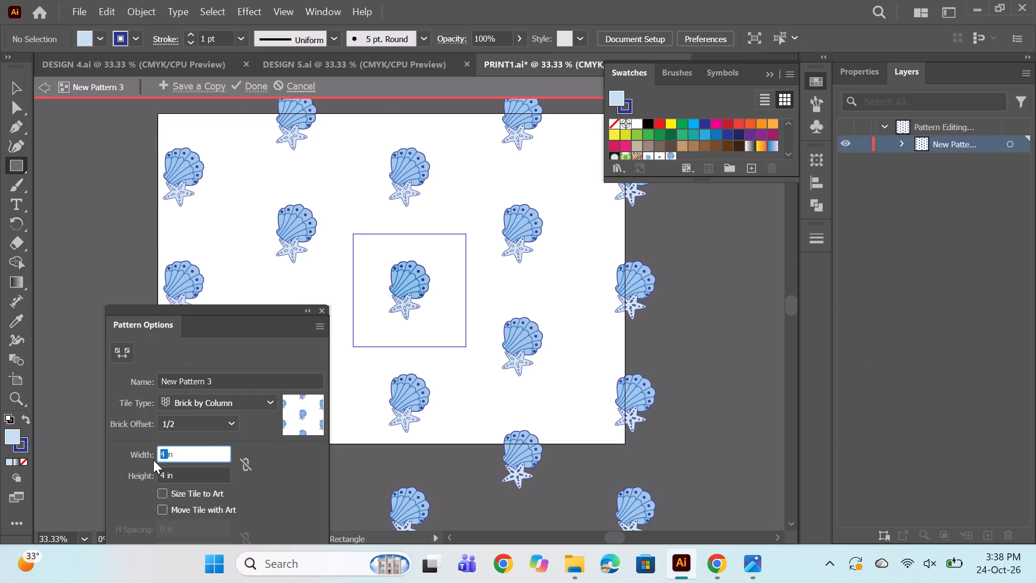
{"action": "key", "text": "3"}
{"action": "key", "text": "Return"}
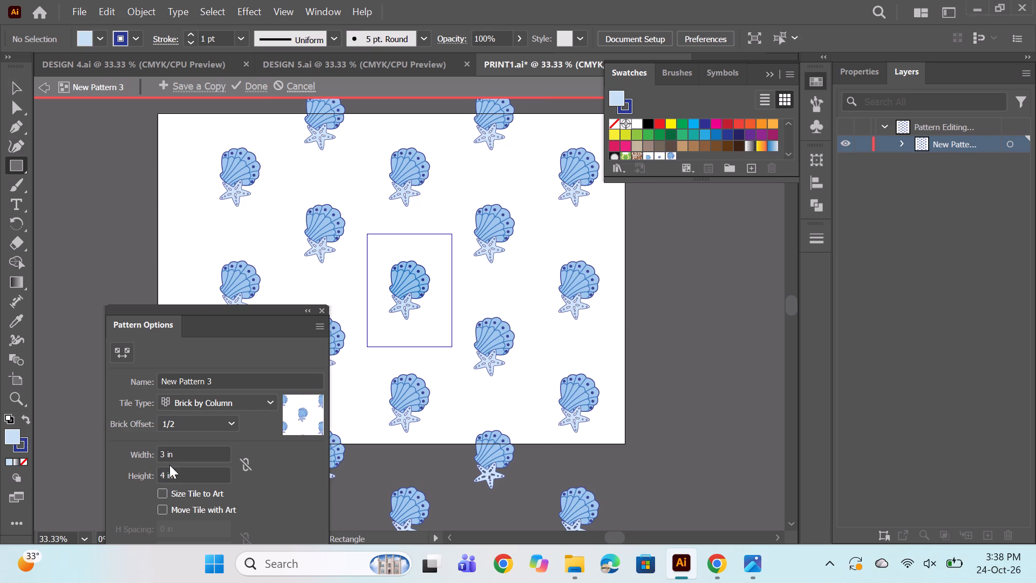
{"action": "left_click_drag", "start_coordinate": [167, 476], "coordinate": [132, 480]}
{"action": "key", "text": "3"}
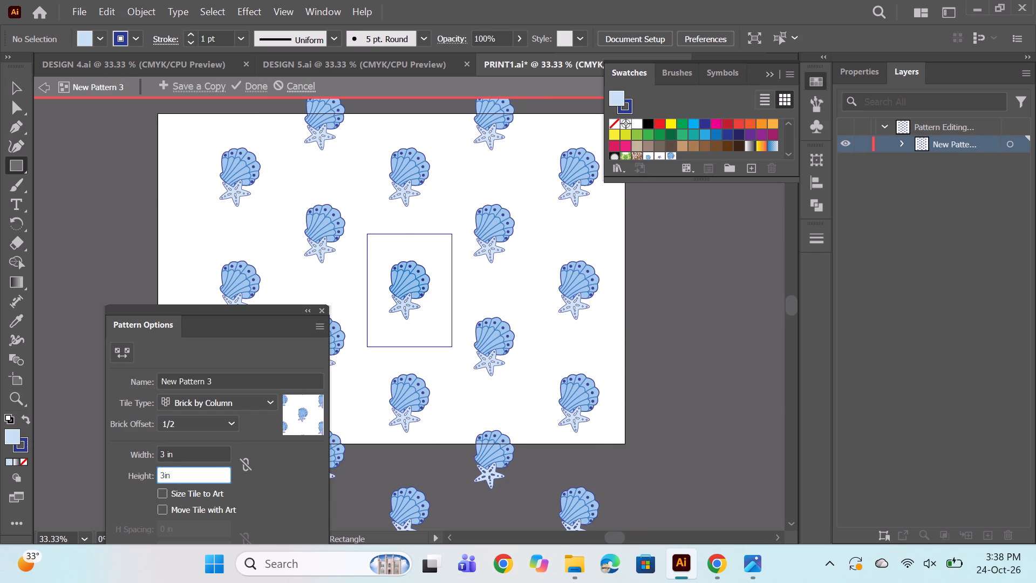
{"action": "key", "text": "Return"}
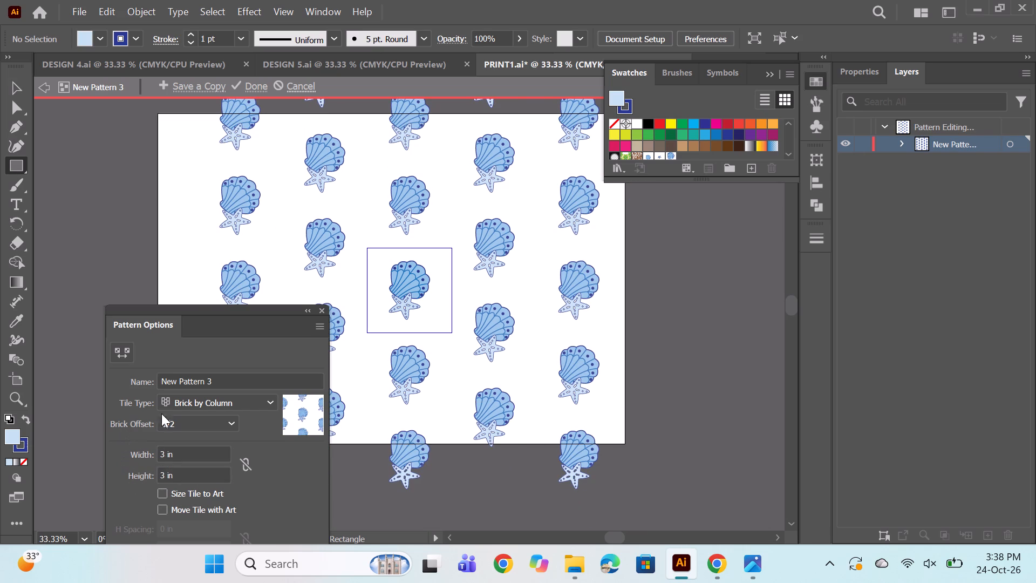
{"action": "left_click", "coordinate": [240, 81]}
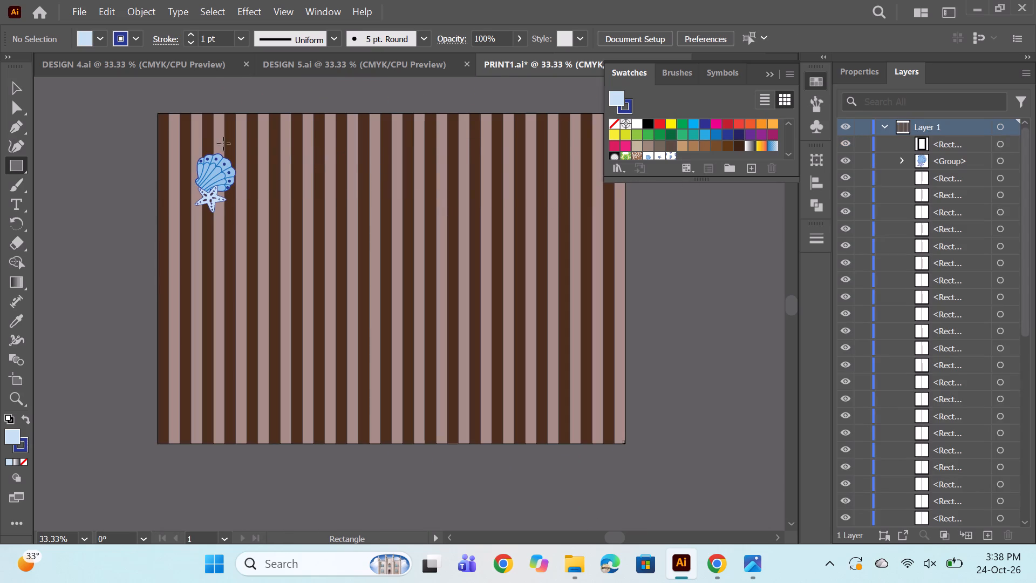
Draw a rectangle covering the whole striped artboard and fill it with the new shell-and-starfish pattern swatch.
{"action": "left_click_drag", "start_coordinate": [156, 111], "coordinate": [374, 276]}
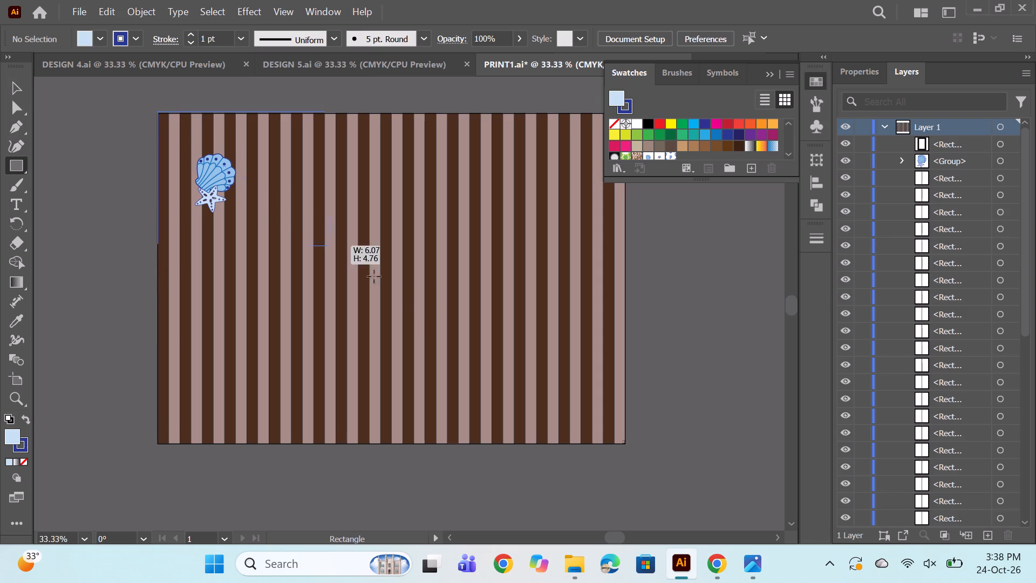
{"action": "left_click_drag", "start_coordinate": [374, 276], "coordinate": [610, 456]}
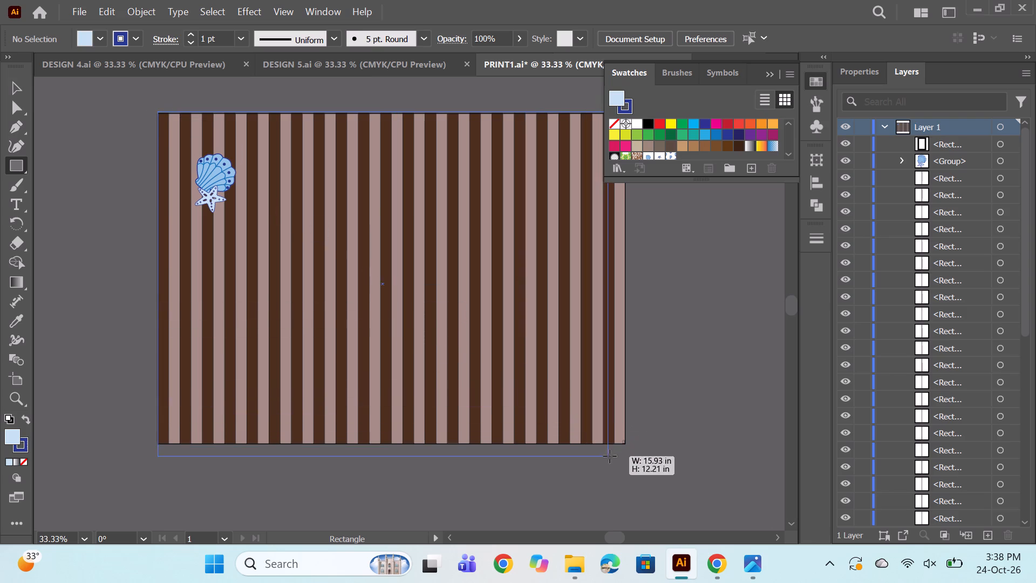
{"action": "left_click_drag", "start_coordinate": [610, 456], "coordinate": [624, 444]}
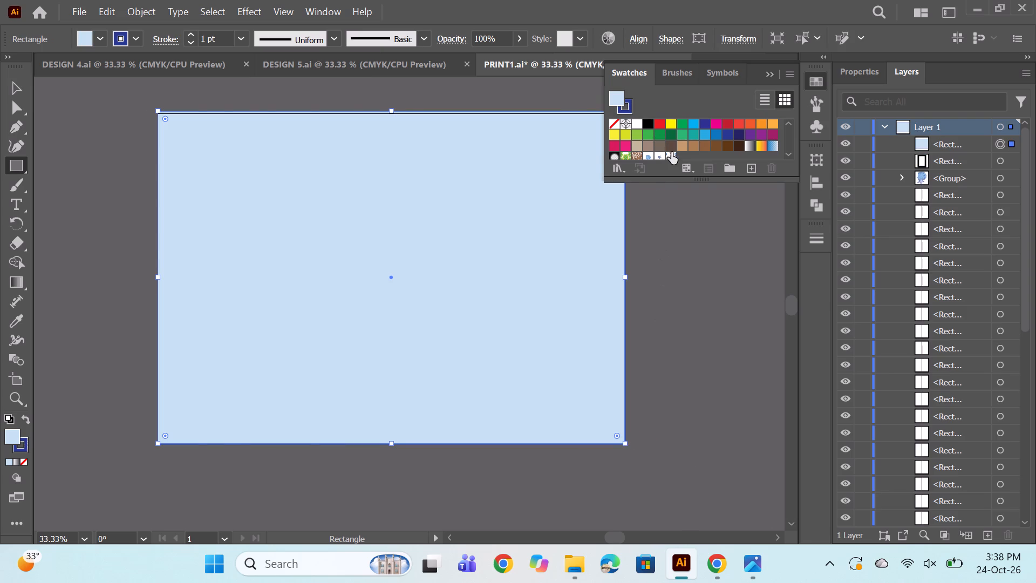
{"action": "left_click", "coordinate": [671, 152]}
{"action": "left_click", "coordinate": [16, 91]}
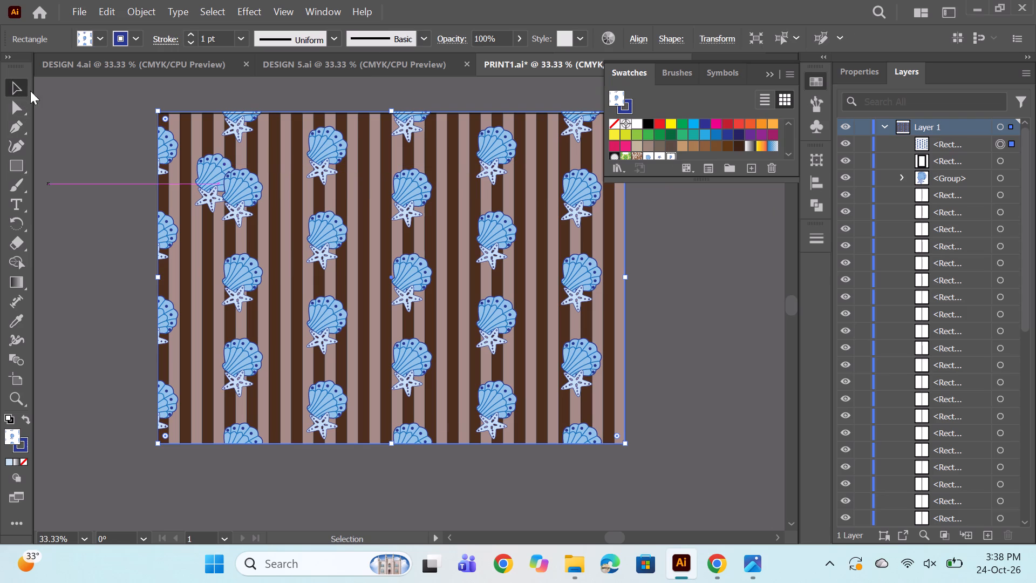
Hide the original loose shell-and-starfish group so only the pattern-filled rectangle shows over the stripes.
{"action": "left_click", "coordinate": [853, 175]}
{"action": "left_click", "coordinate": [846, 177]}
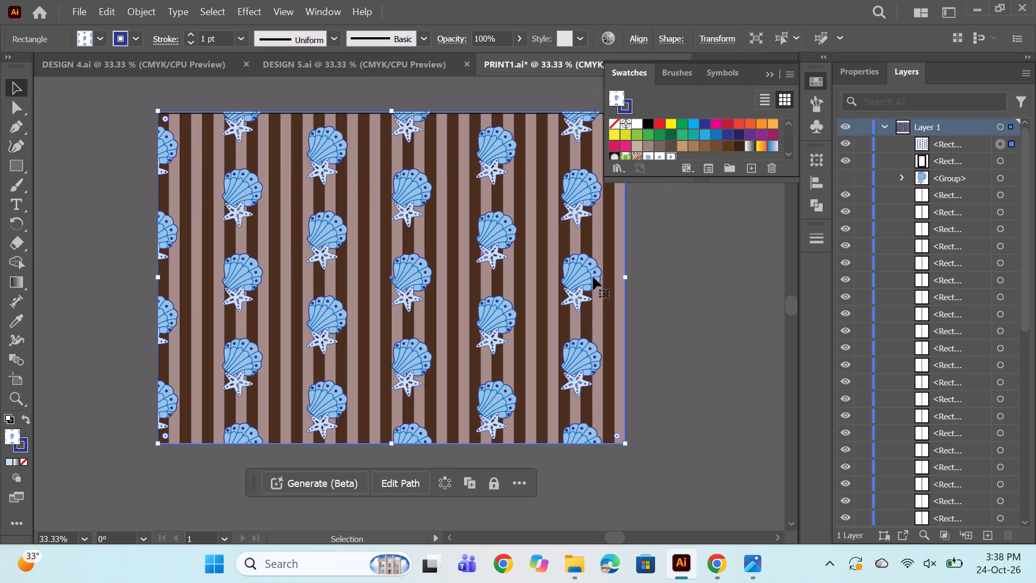
{"action": "scroll", "coordinate": [489, 283], "scroll_direction": "down", "scroll_amount": 1, "text": "alt"}
{"action": "left_click", "coordinate": [662, 270]}
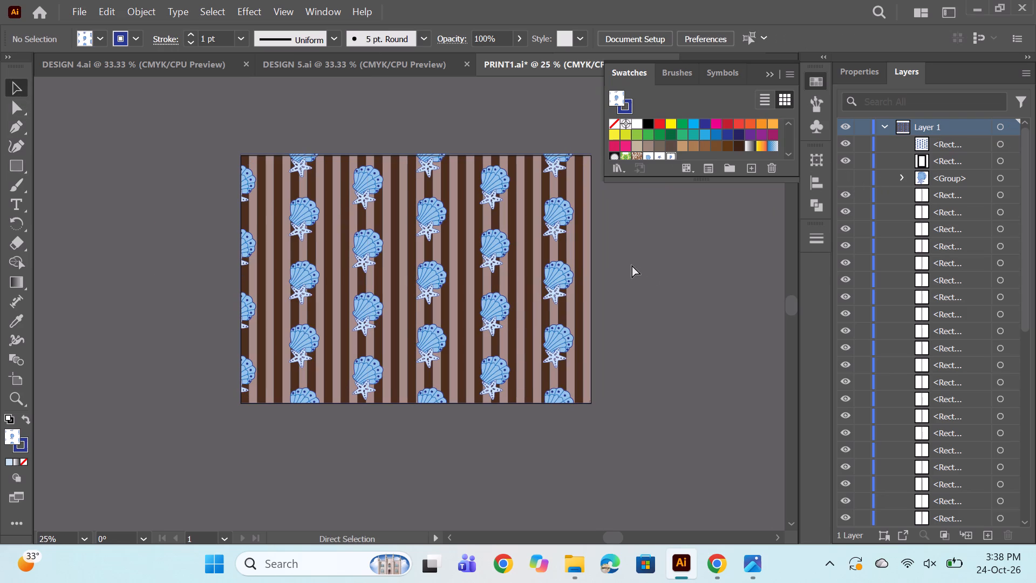
Save the PRINT1 document and collapse the open swatches.
{"action": "key", "text": "ctrl+s"}
{"action": "key", "text": "ctrl+s"}
{"action": "key", "text": "ctrl+s"}
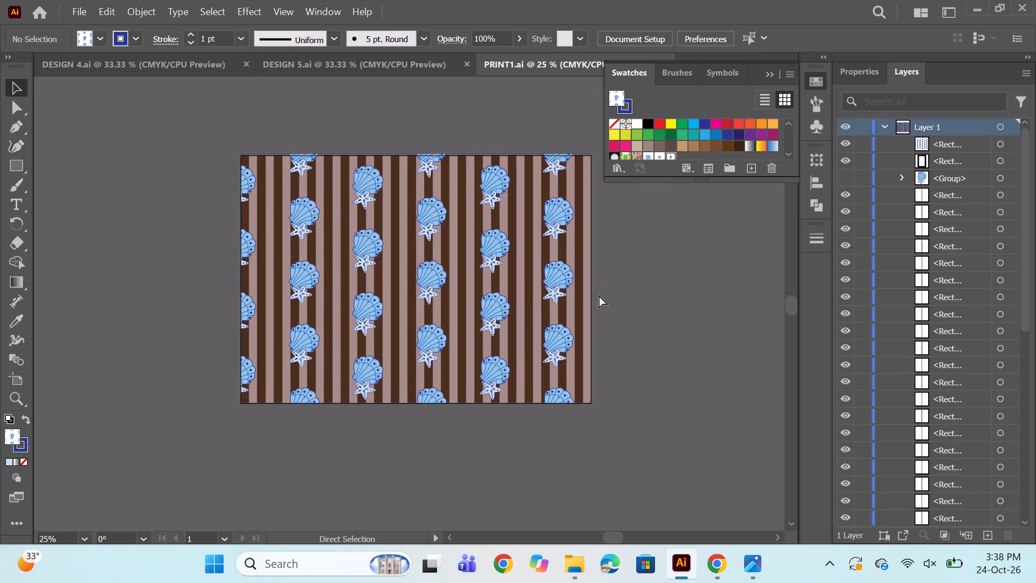
{"action": "key", "text": "ctrl+s"}
{"action": "key", "text": "ctrl+s"}
{"action": "key", "text": "ctrl+s"}
{"action": "left_click", "coordinate": [771, 73]}
{"action": "key", "text": "ctrl+s"}
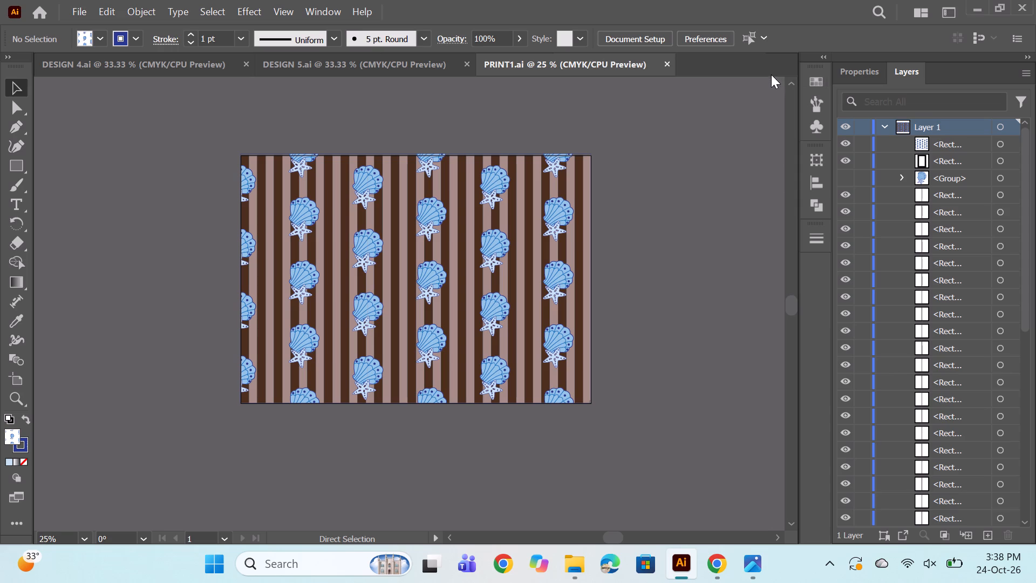
{"action": "key", "text": "ctrl+s"}
{"action": "key", "text": "ctrl+s"}
{"action": "key", "text": "ctrl+s"}
{"action": "key", "text": "ctrl+s"}
Create a new landscape A3 document, 16.54 x 11.69 in, in CMYK color at 300 ppi.
{"action": "left_click", "coordinate": [38, 0]}
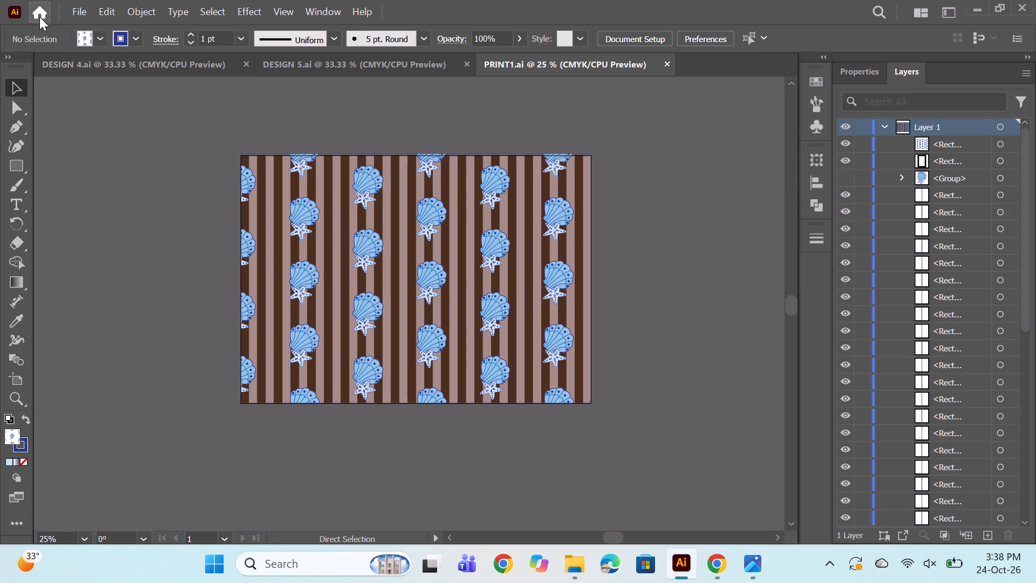
{"action": "left_click", "coordinate": [38, 11]}
{"action": "left_click", "coordinate": [57, 121]}
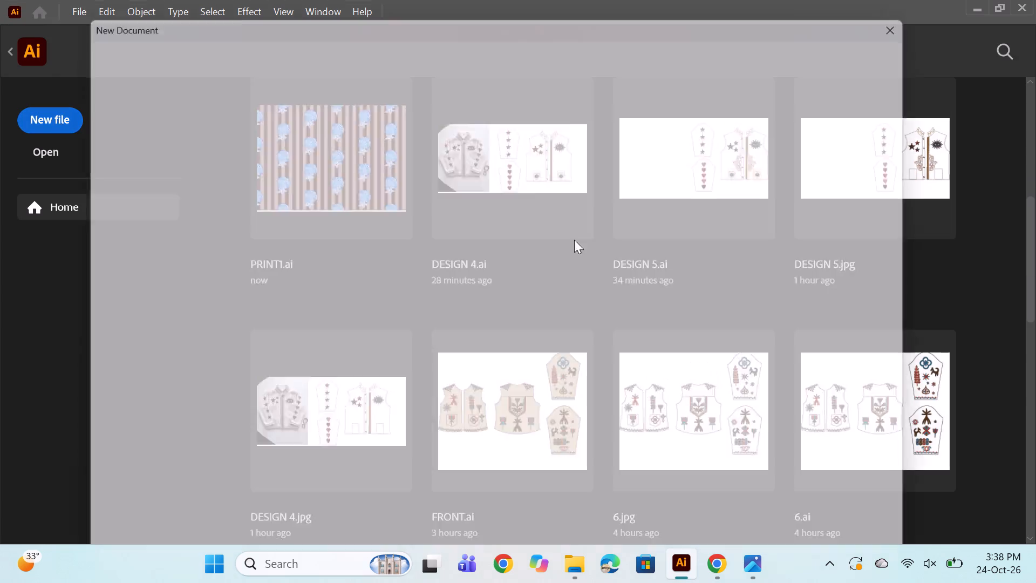
{"action": "left_click", "coordinate": [290, 204]}
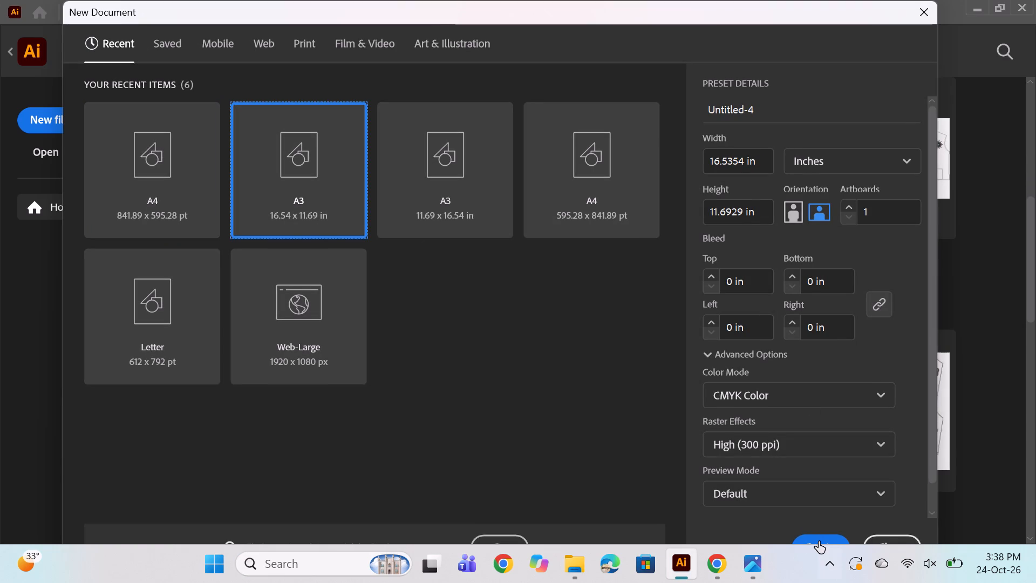
{"action": "left_click", "coordinate": [818, 541]}
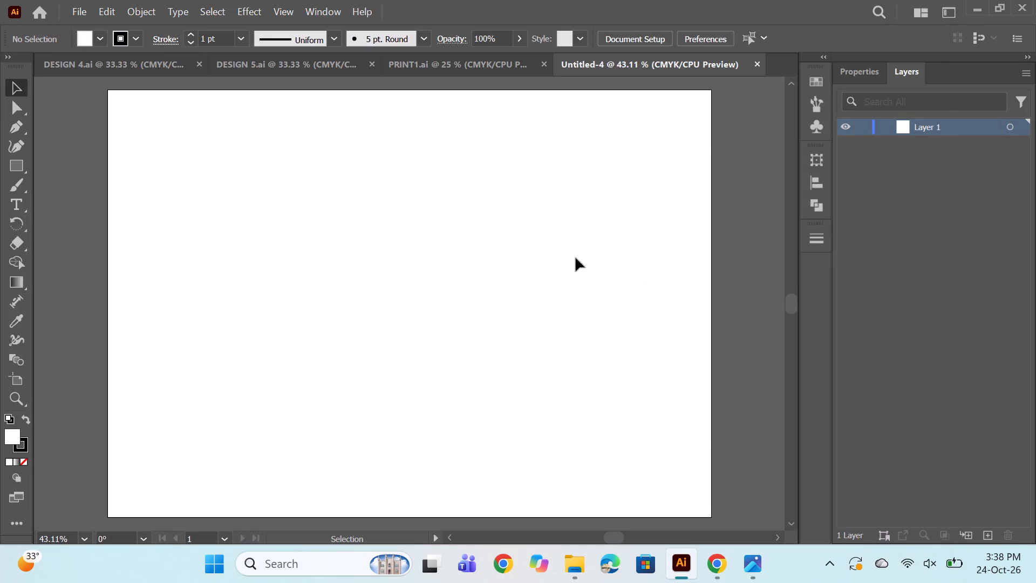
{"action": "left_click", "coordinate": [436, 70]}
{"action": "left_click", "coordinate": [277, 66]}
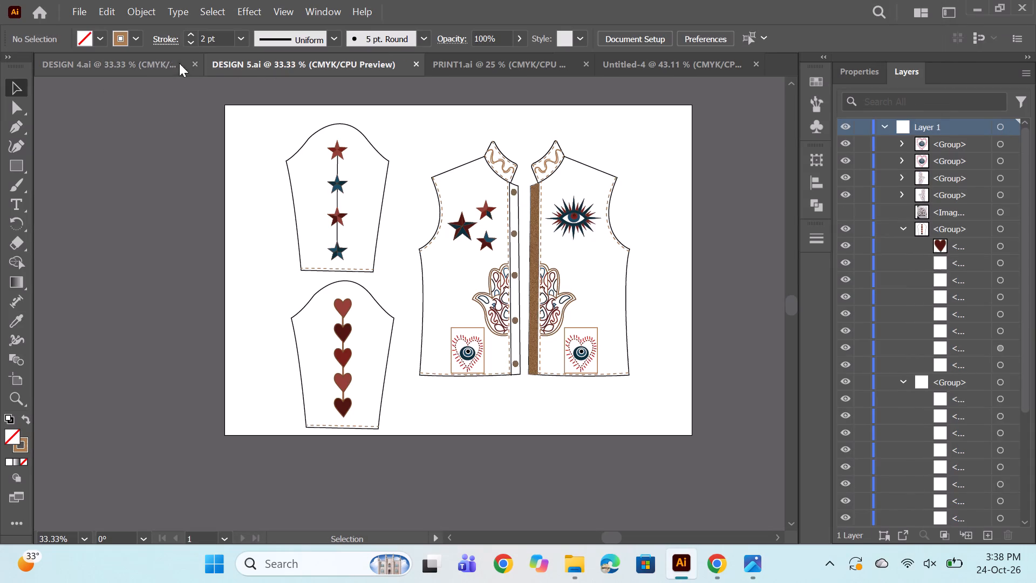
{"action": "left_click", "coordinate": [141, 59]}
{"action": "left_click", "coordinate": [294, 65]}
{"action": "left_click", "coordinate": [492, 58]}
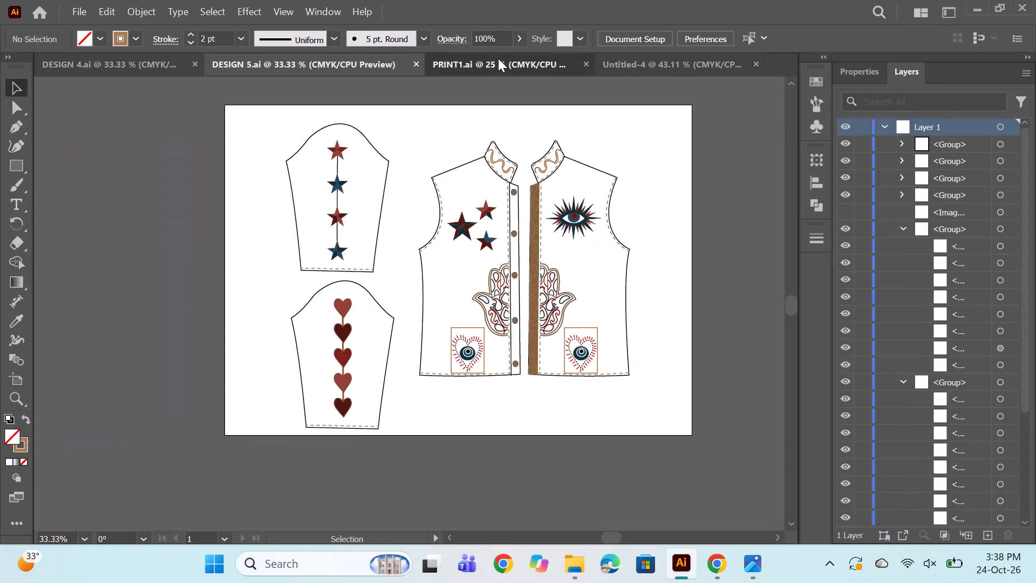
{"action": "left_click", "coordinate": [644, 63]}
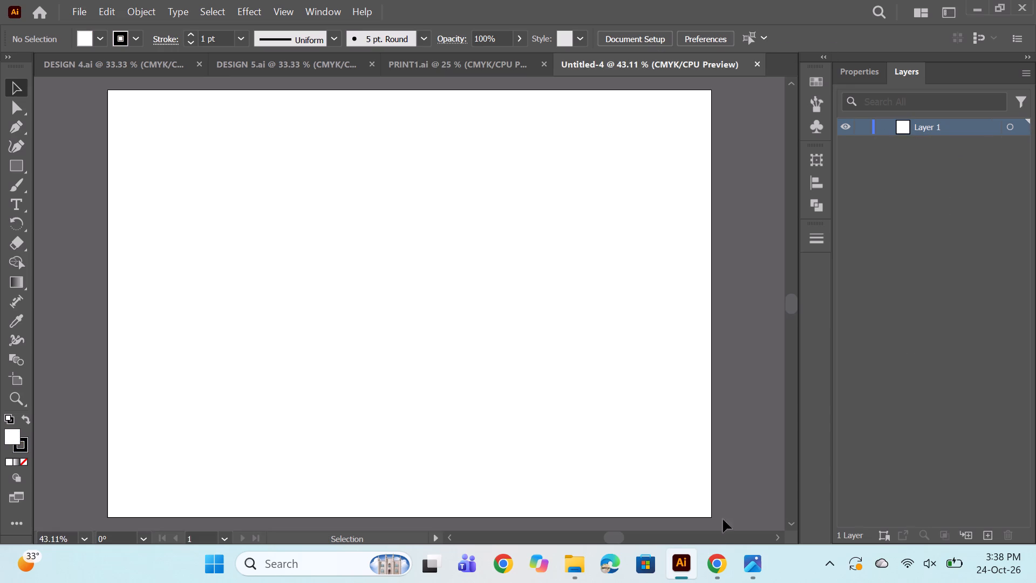
Switch to Chrome, return to Pinterest's "stripe patterns" results and browse them for a reference for the next print.
{"action": "left_click", "coordinate": [720, 570]}
{"action": "scroll", "coordinate": [212, 208], "scroll_direction": "down", "scroll_amount": 4}
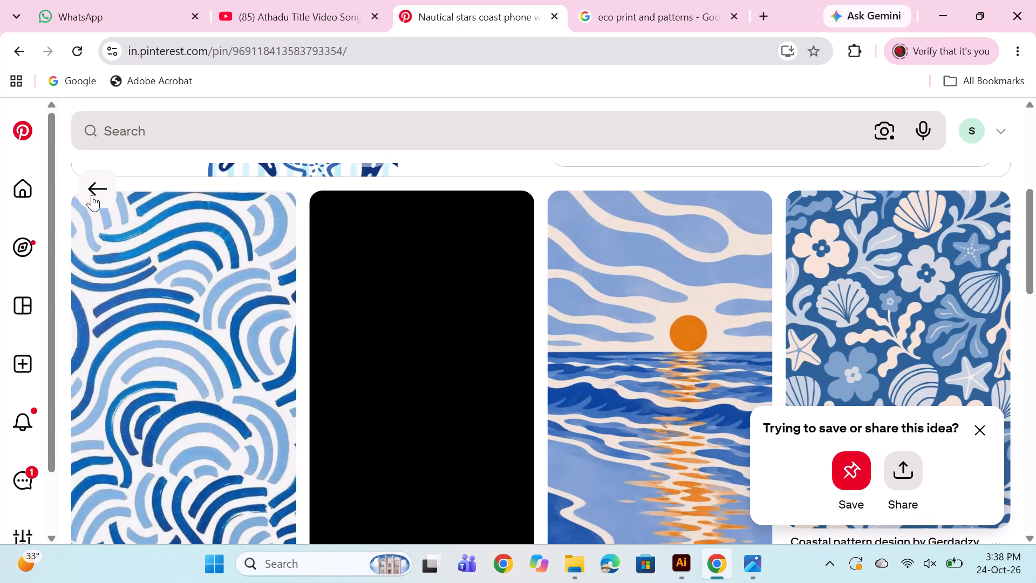
{"action": "left_click", "coordinate": [92, 195]}
{"action": "left_click", "coordinate": [96, 190]}
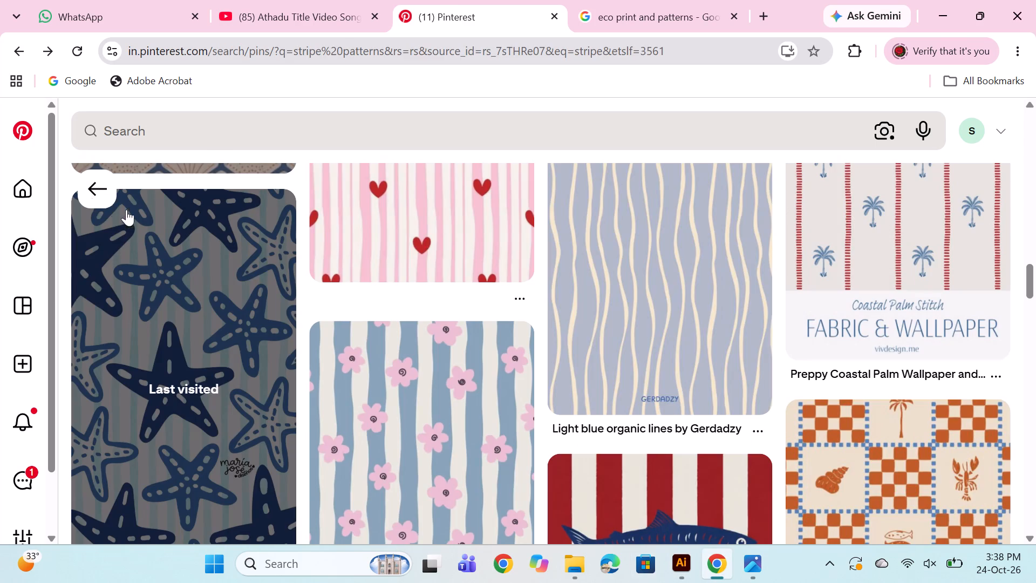
{"action": "scroll", "coordinate": [491, 336], "scroll_direction": "down", "scroll_amount": 11}
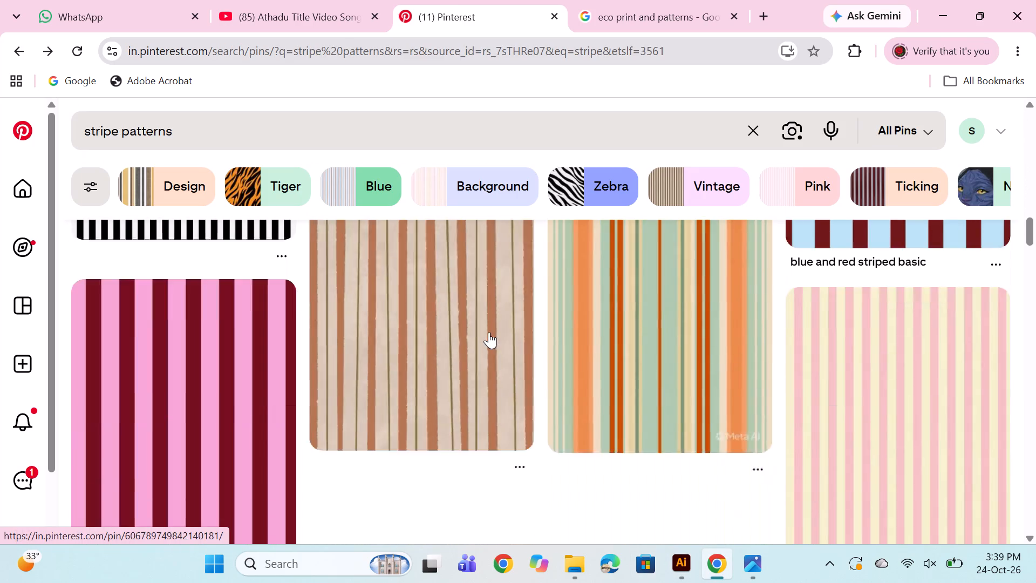
{"action": "scroll", "coordinate": [492, 329], "scroll_direction": "down", "scroll_amount": 14}
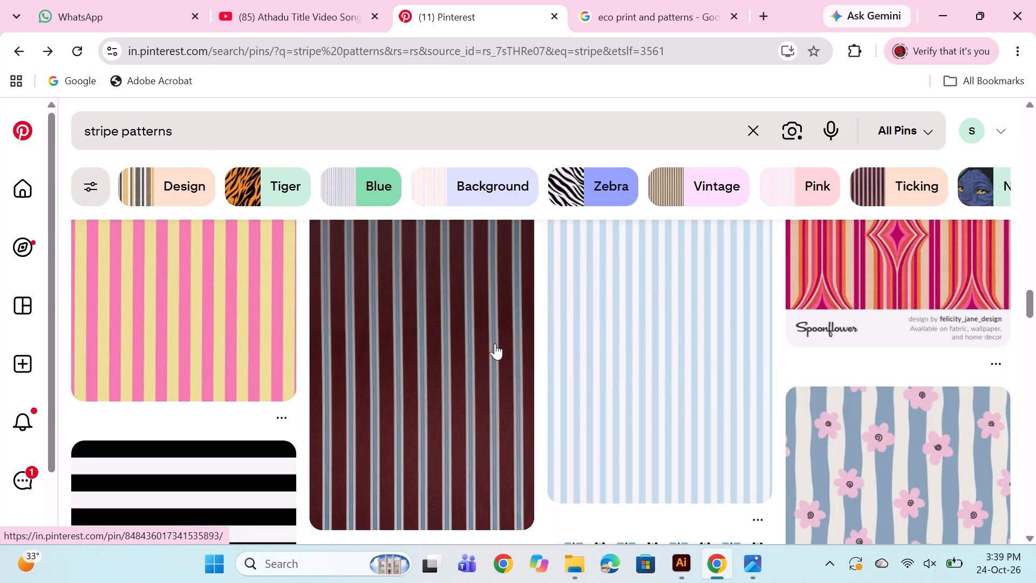
{"action": "scroll", "coordinate": [495, 343], "scroll_direction": "down", "scroll_amount": 11}
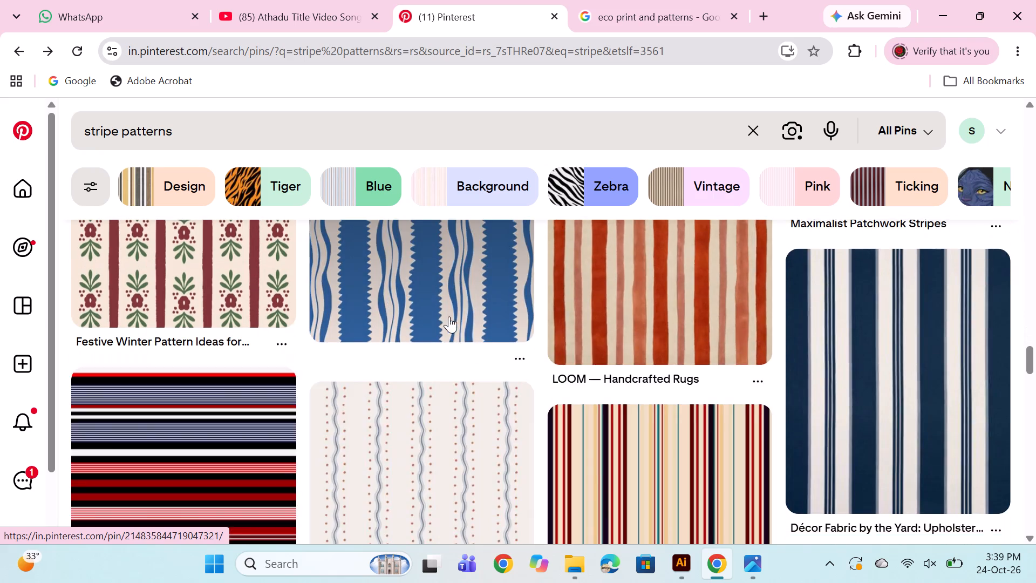
{"action": "scroll", "coordinate": [447, 315], "scroll_direction": "down", "scroll_amount": 18}
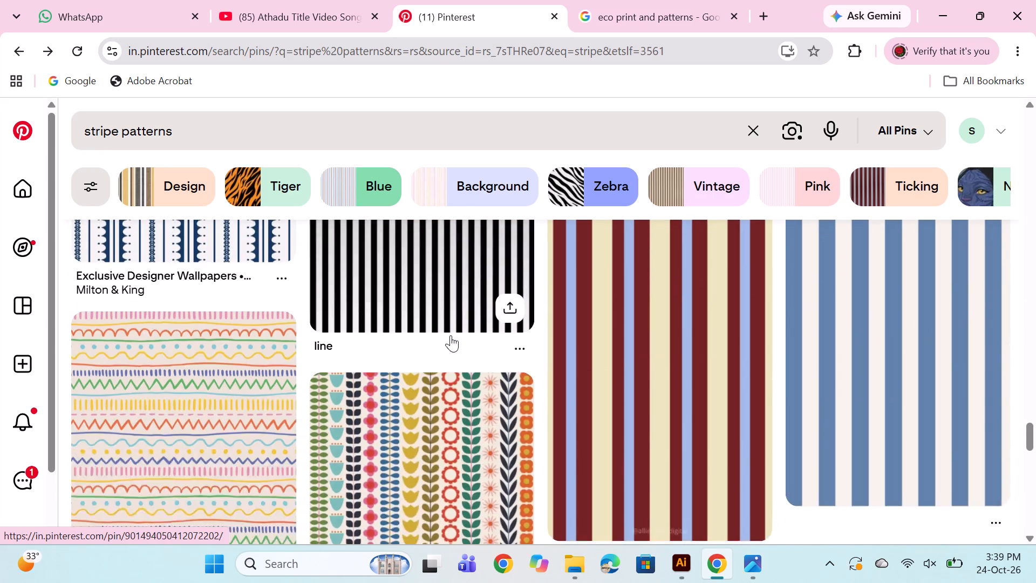
{"action": "scroll", "coordinate": [451, 335], "scroll_direction": "down", "scroll_amount": 6}
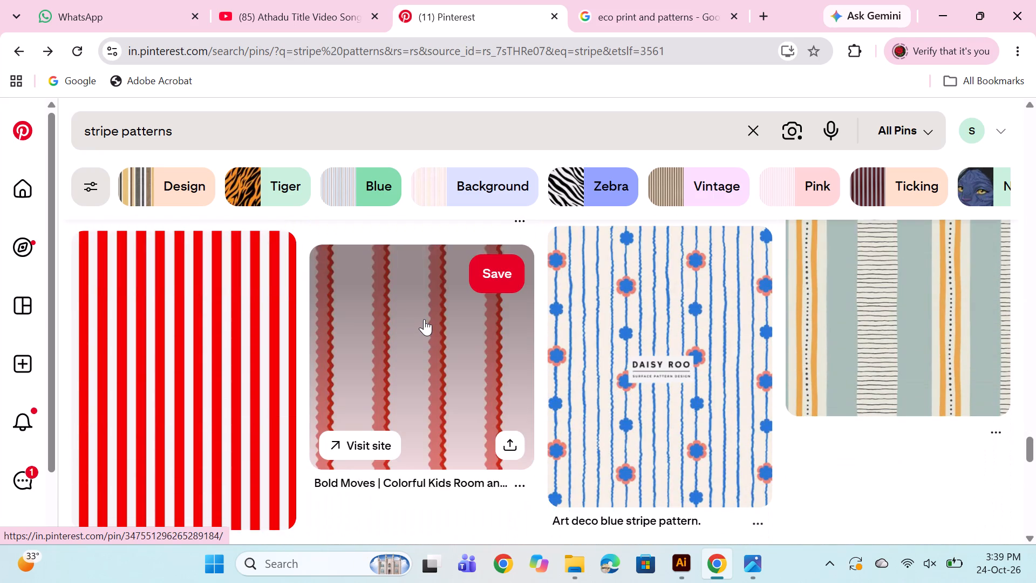
{"action": "scroll", "coordinate": [428, 324], "scroll_direction": "down", "scroll_amount": 7}
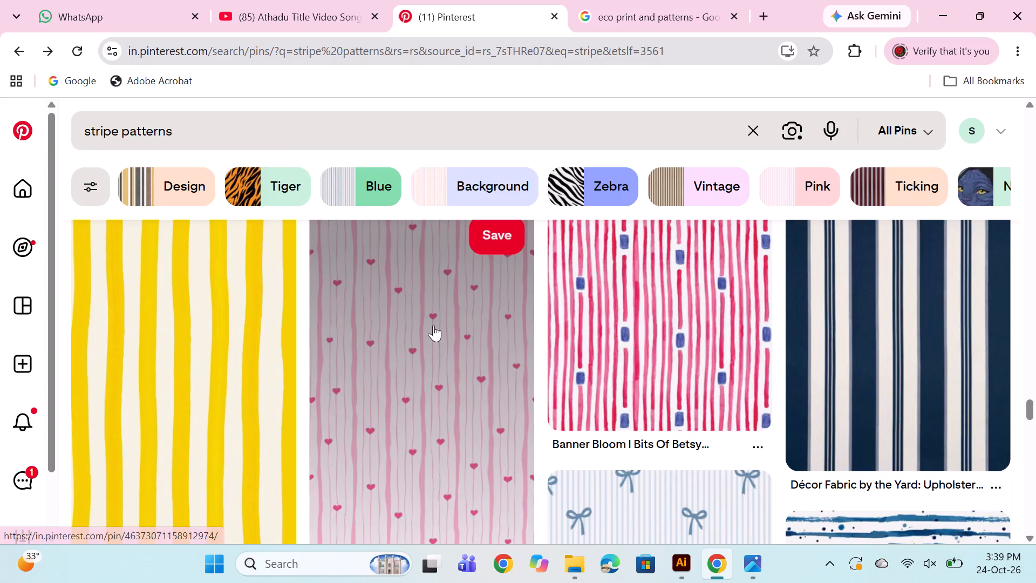
{"action": "scroll", "coordinate": [433, 325], "scroll_direction": "down", "scroll_amount": 9}
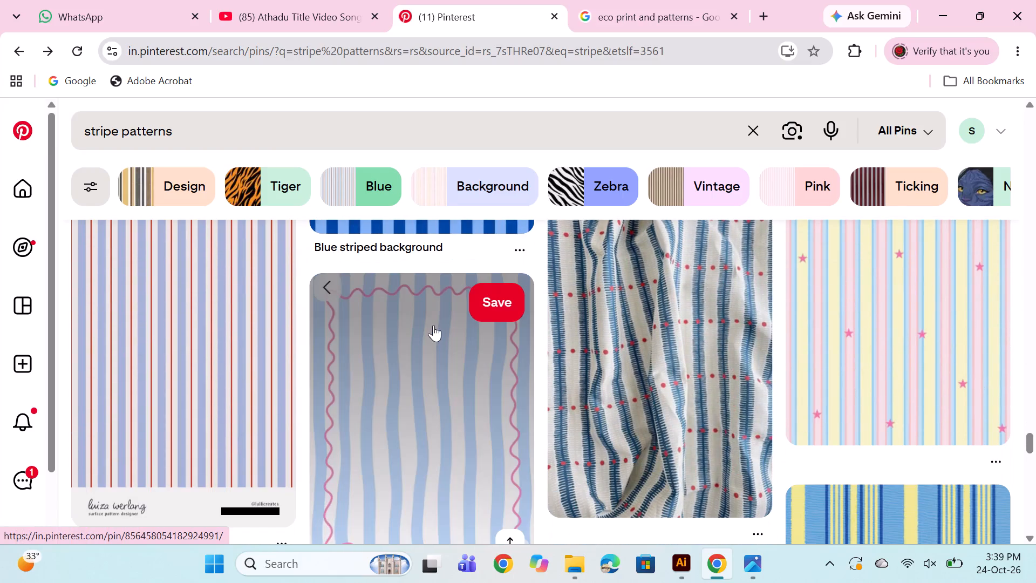
{"action": "scroll", "coordinate": [433, 325], "scroll_direction": "down", "scroll_amount": 9}
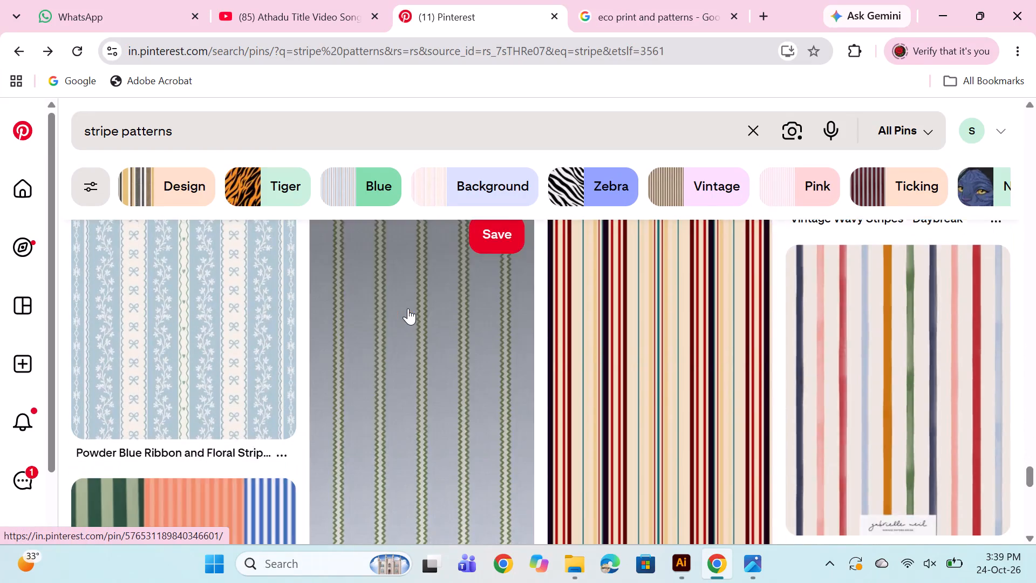
{"action": "scroll", "coordinate": [408, 308], "scroll_direction": "down", "scroll_amount": 12}
{"action": "scroll", "coordinate": [368, 337], "scroll_direction": "down", "scroll_amount": 3}
{"action": "scroll", "coordinate": [358, 340], "scroll_direction": "up", "scroll_amount": 1}
{"action": "scroll", "coordinate": [351, 328], "scroll_direction": "down", "scroll_amount": 6}
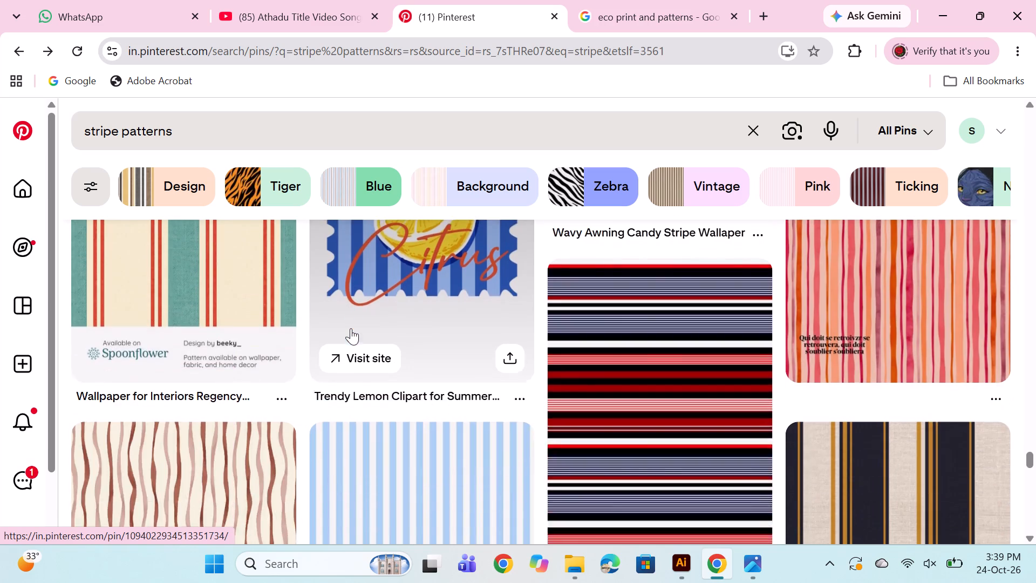
{"action": "scroll", "coordinate": [351, 328], "scroll_direction": "down", "scroll_amount": 15}
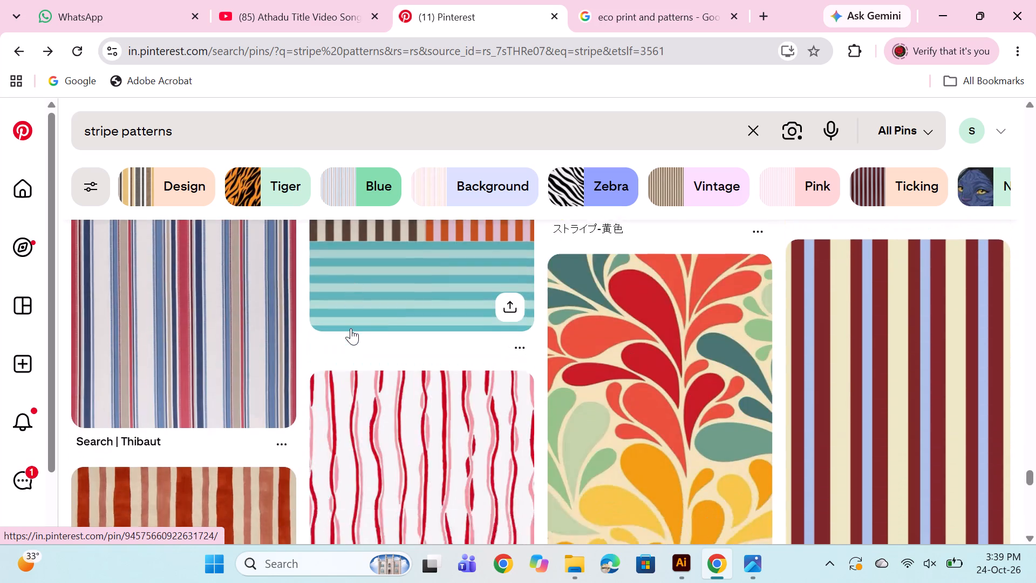
{"action": "scroll", "coordinate": [351, 328], "scroll_direction": "down", "scroll_amount": 14}
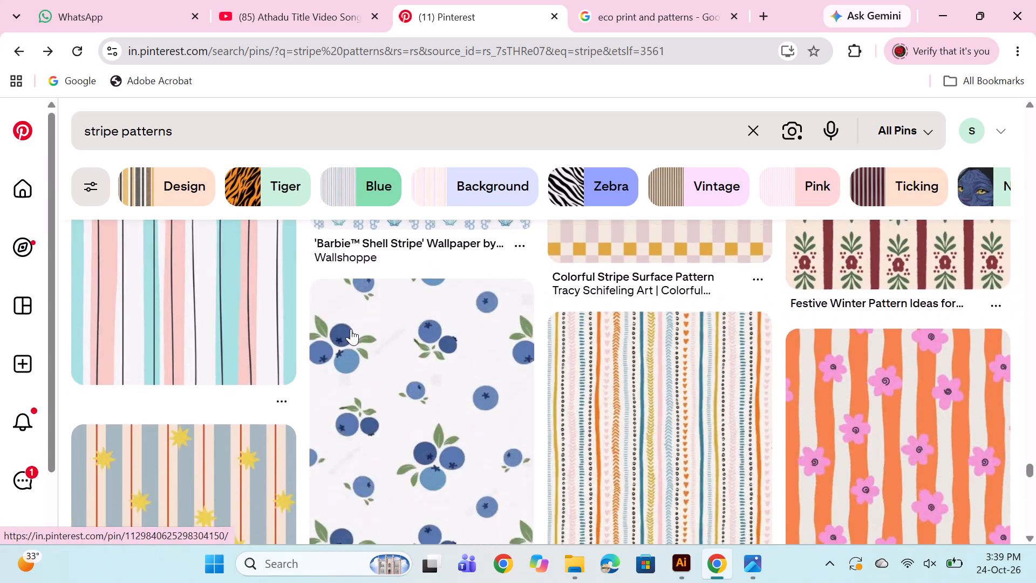
{"action": "scroll", "coordinate": [351, 329], "scroll_direction": "down", "scroll_amount": 5}
{"action": "scroll", "coordinate": [344, 303], "scroll_direction": "up", "scroll_amount": 4}
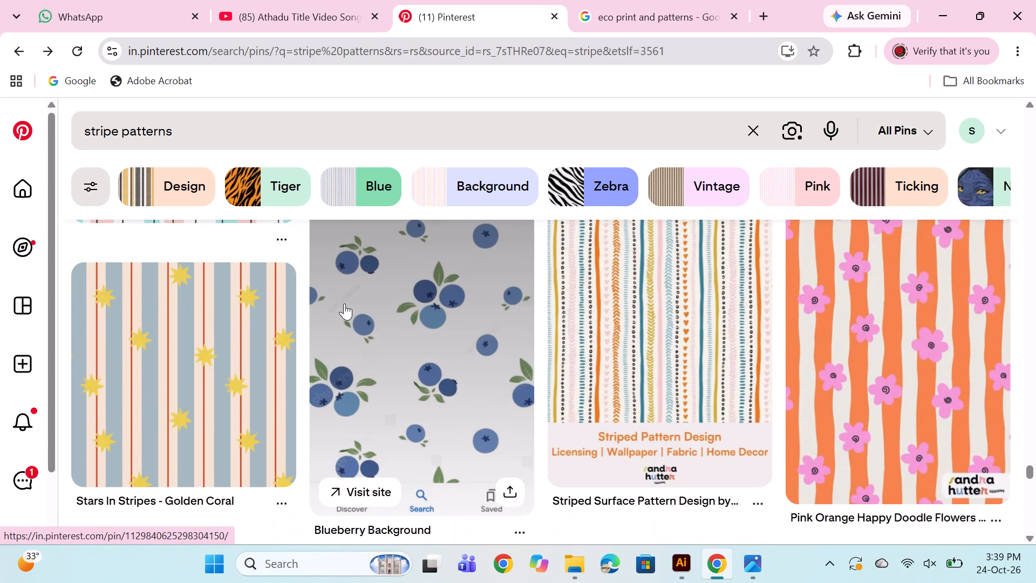
{"action": "scroll", "coordinate": [344, 303], "scroll_direction": "up", "scroll_amount": 1}
{"action": "scroll", "coordinate": [344, 303], "scroll_direction": "down", "scroll_amount": 1}
Open the Blueberry Background pin and examine the related fruit and floral patterns for a reference for the second print.
{"action": "left_click", "coordinate": [350, 311]}
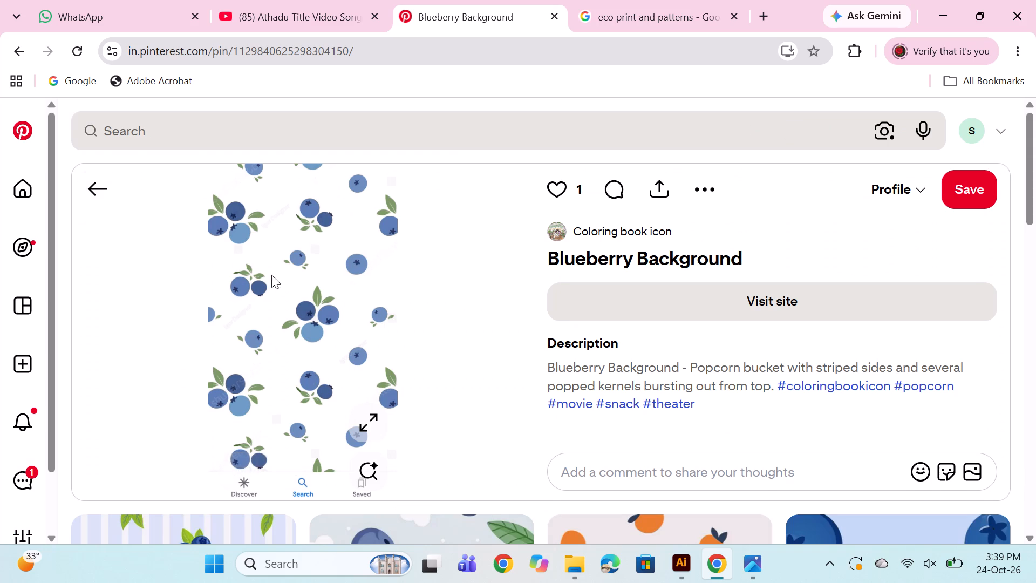
{"action": "scroll", "coordinate": [310, 292], "scroll_direction": "down", "scroll_amount": 4}
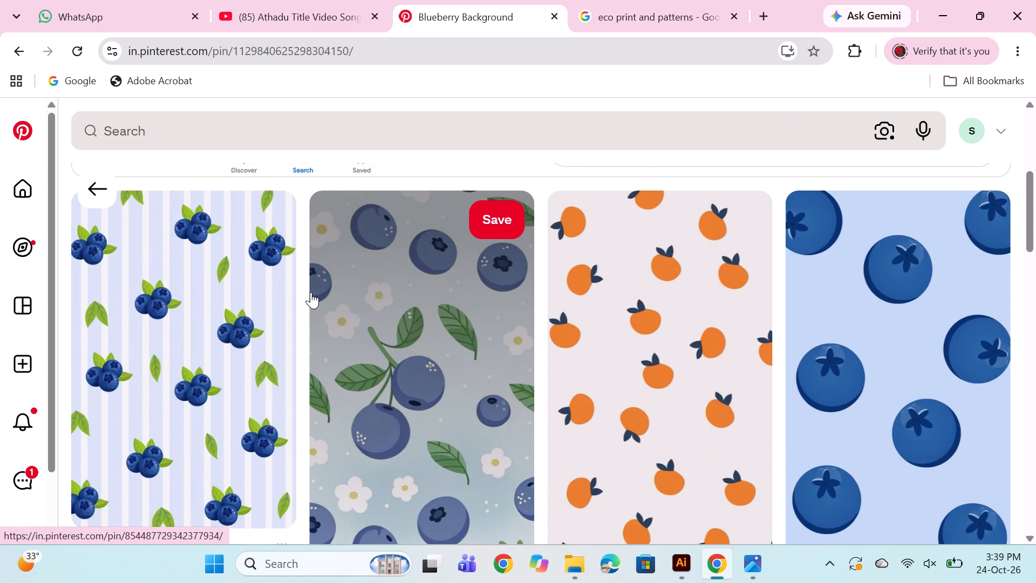
{"action": "scroll", "coordinate": [311, 292], "scroll_direction": "down", "scroll_amount": 1}
{"action": "scroll", "coordinate": [315, 295], "scroll_direction": "up", "scroll_amount": 1}
{"action": "scroll", "coordinate": [317, 290], "scroll_direction": "down", "scroll_amount": 1}
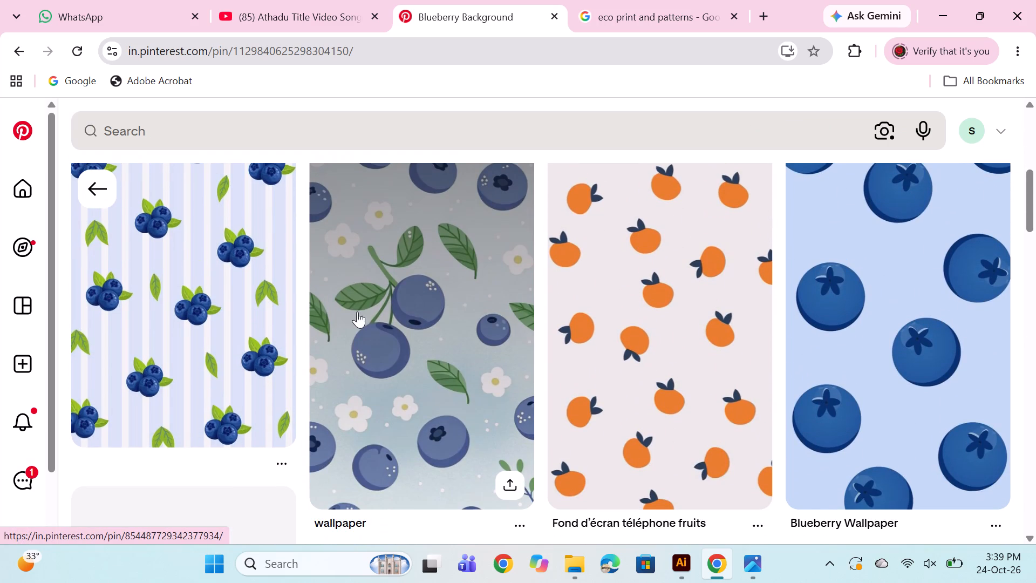
{"action": "scroll", "coordinate": [482, 313], "scroll_direction": "down", "scroll_amount": 4}
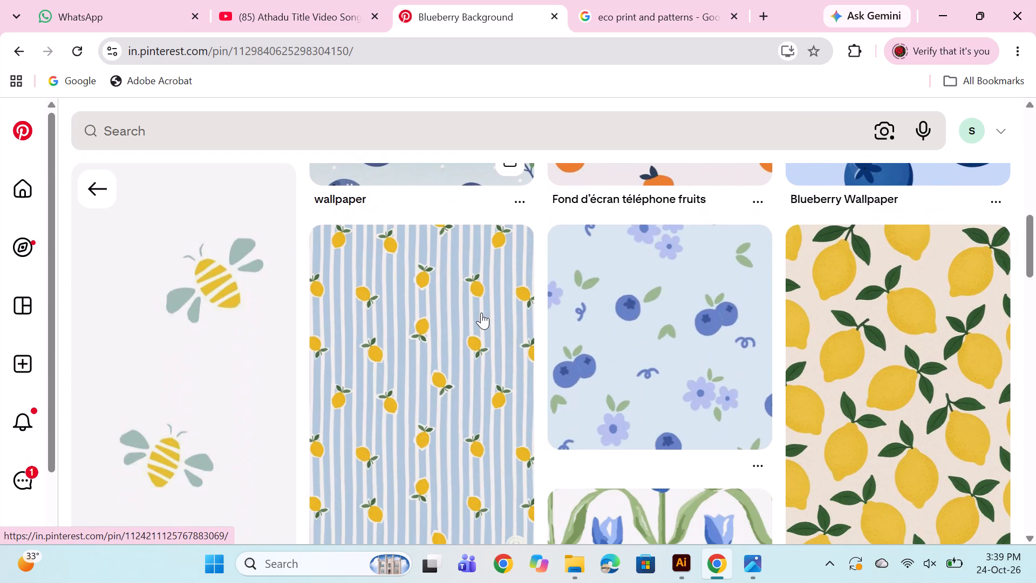
{"action": "scroll", "coordinate": [481, 313], "scroll_direction": "down", "scroll_amount": 1}
{"action": "scroll", "coordinate": [479, 310], "scroll_direction": "up", "scroll_amount": 6}
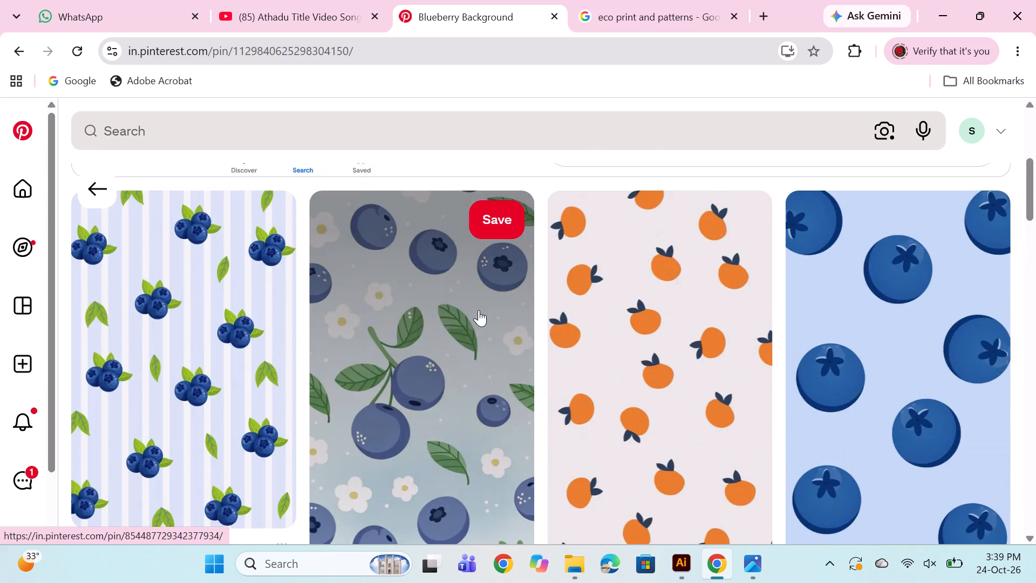
{"action": "scroll", "coordinate": [479, 310], "scroll_direction": "down", "scroll_amount": 5}
{"action": "scroll", "coordinate": [479, 321], "scroll_direction": "up", "scroll_amount": 5}
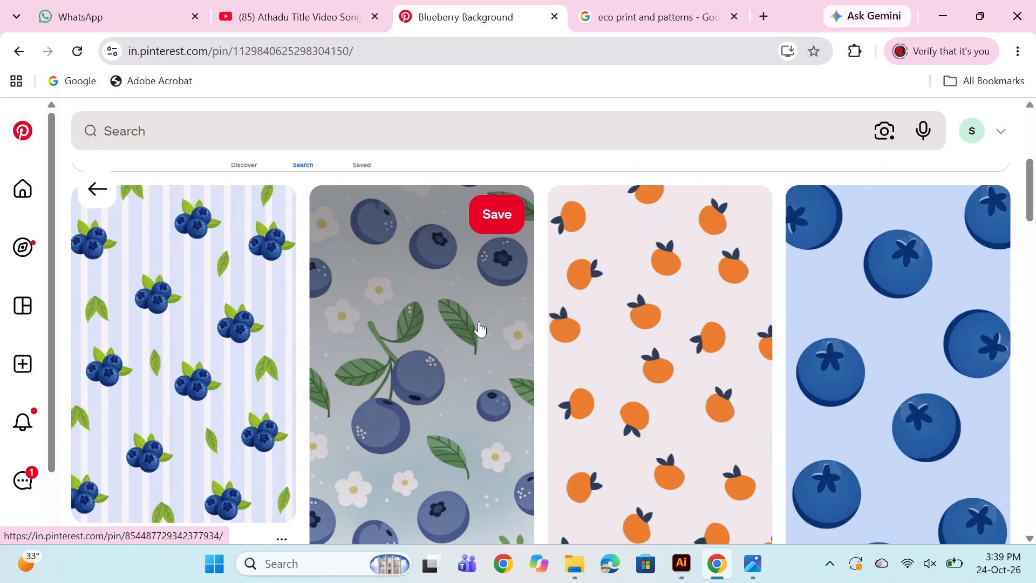
{"action": "scroll", "coordinate": [479, 321], "scroll_direction": "down", "scroll_amount": 1}
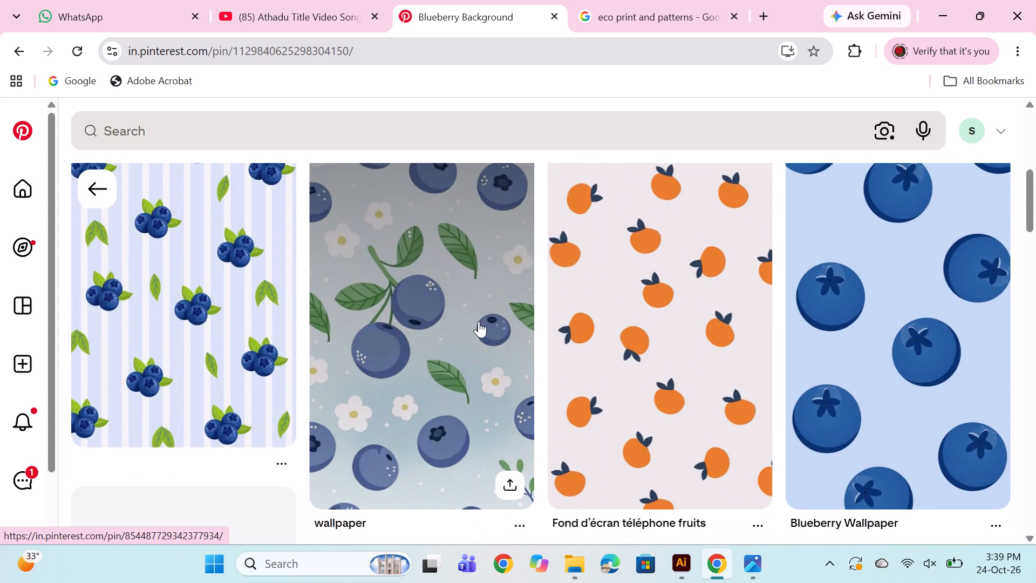
{"action": "scroll", "coordinate": [479, 321], "scroll_direction": "down", "scroll_amount": 8}
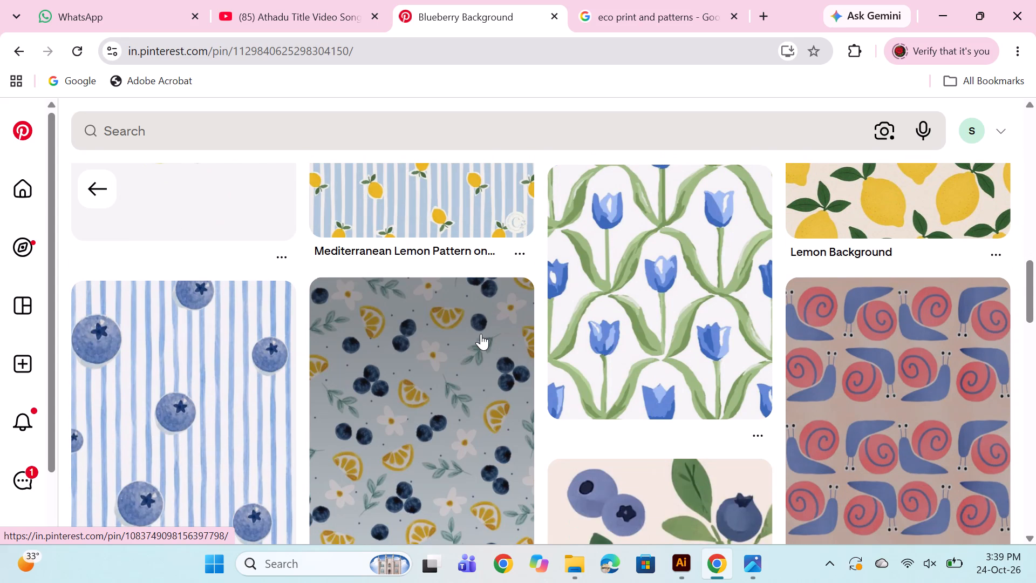
{"action": "scroll", "coordinate": [481, 334], "scroll_direction": "down", "scroll_amount": 2}
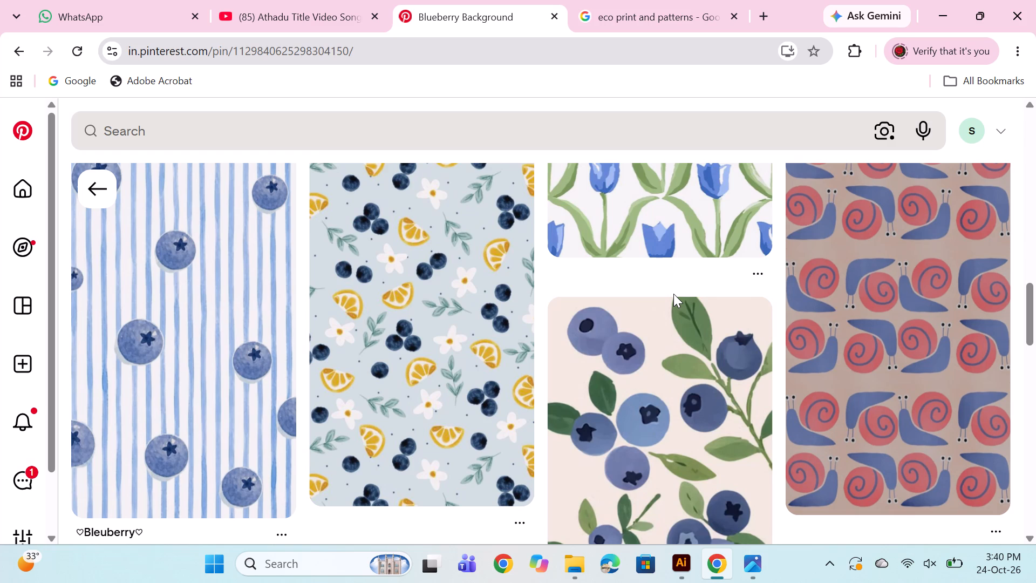
{"action": "scroll", "coordinate": [632, 270], "scroll_direction": "down", "scroll_amount": 1}
{"action": "scroll", "coordinate": [636, 272], "scroll_direction": "up", "scroll_amount": 3}
{"action": "scroll", "coordinate": [617, 260], "scroll_direction": "down", "scroll_amount": 3}
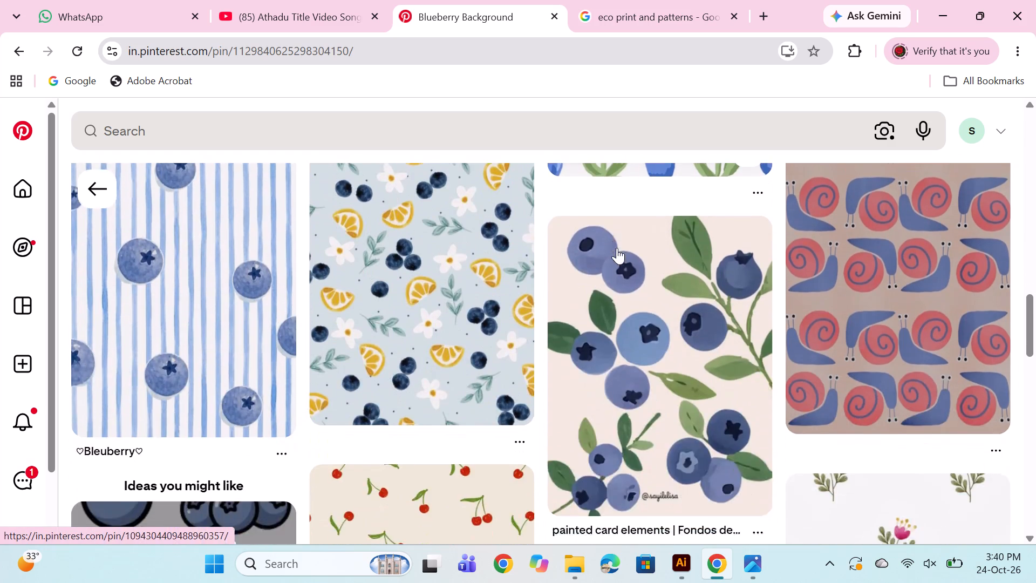
{"action": "scroll", "coordinate": [617, 248], "scroll_direction": "up", "scroll_amount": 9}
{"action": "scroll", "coordinate": [626, 216], "scroll_direction": "down", "scroll_amount": 5}
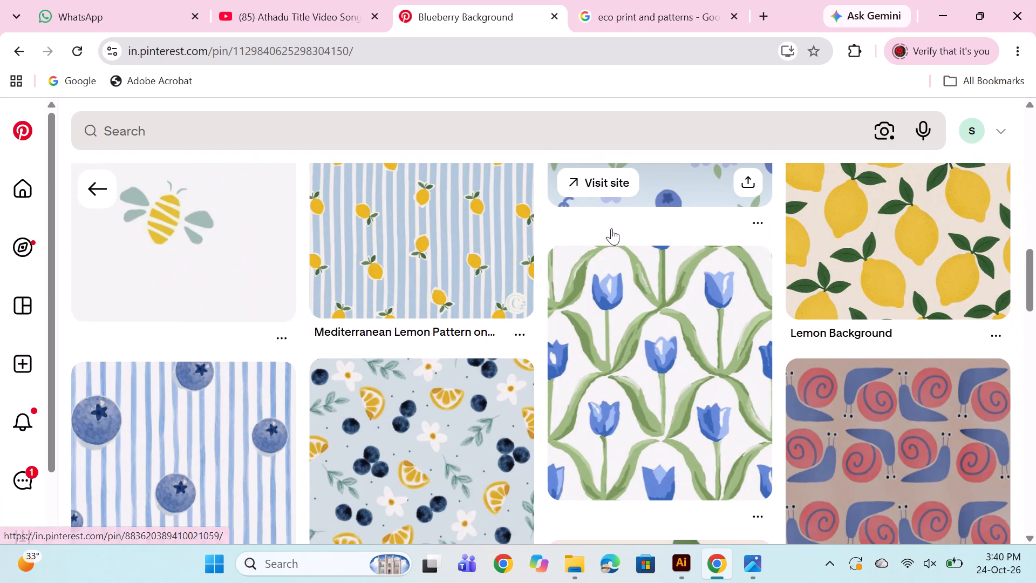
{"action": "scroll", "coordinate": [607, 231], "scroll_direction": "down", "scroll_amount": 3}
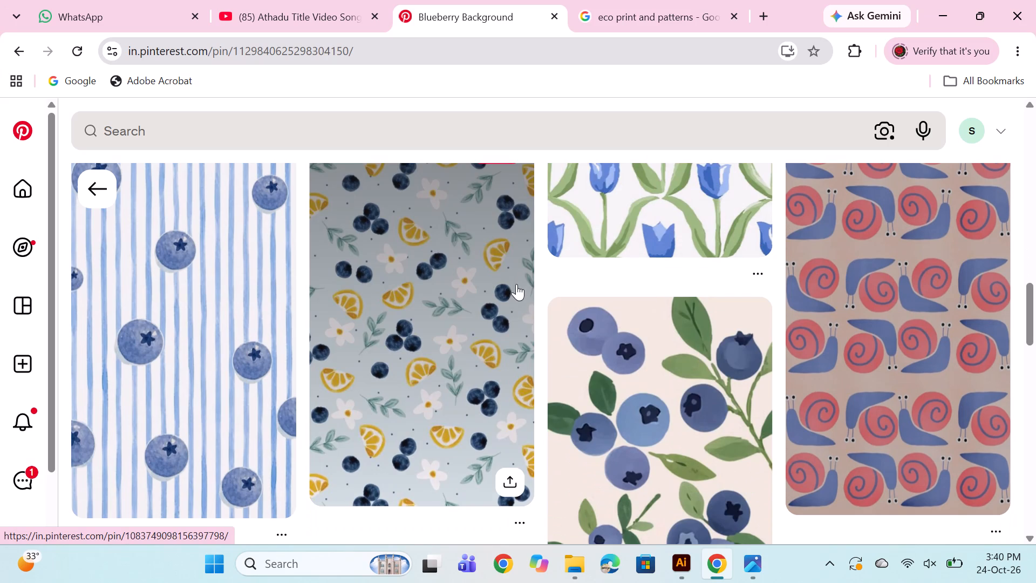
{"action": "scroll", "coordinate": [555, 402], "scroll_direction": "up", "scroll_amount": 11}
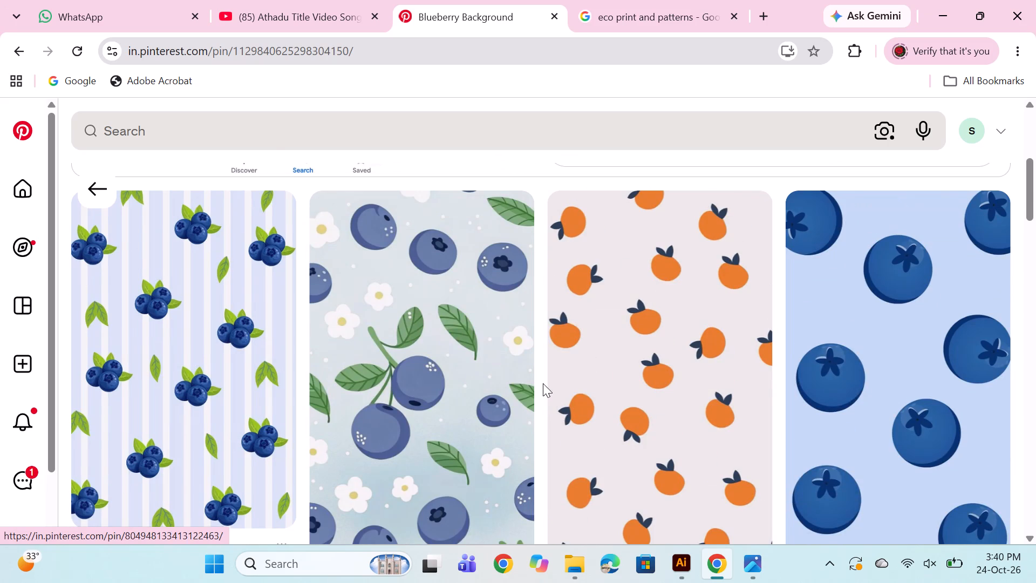
{"action": "scroll", "coordinate": [542, 384], "scroll_direction": "down", "scroll_amount": 7}
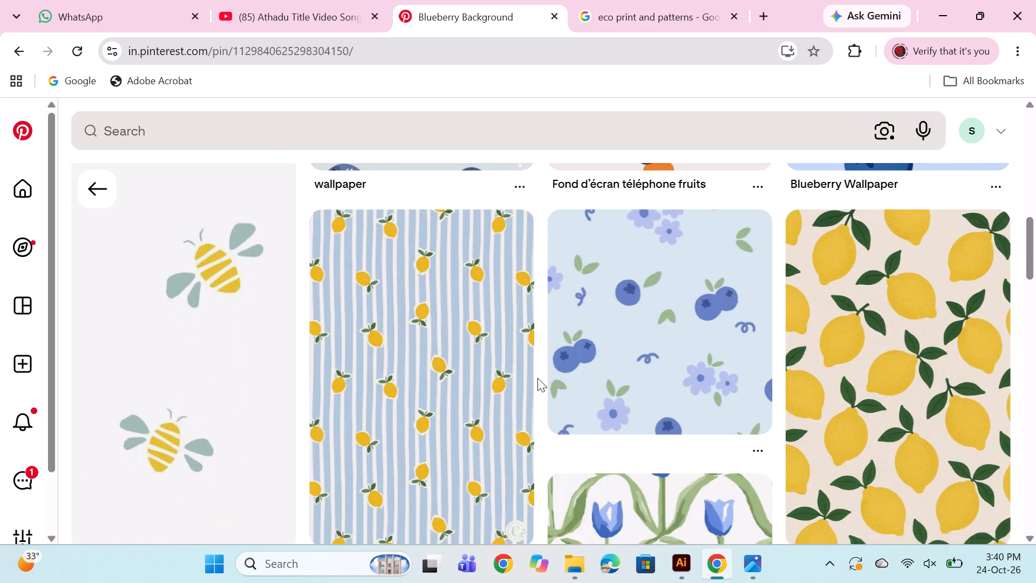
{"action": "scroll", "coordinate": [537, 378], "scroll_direction": "down", "scroll_amount": 3}
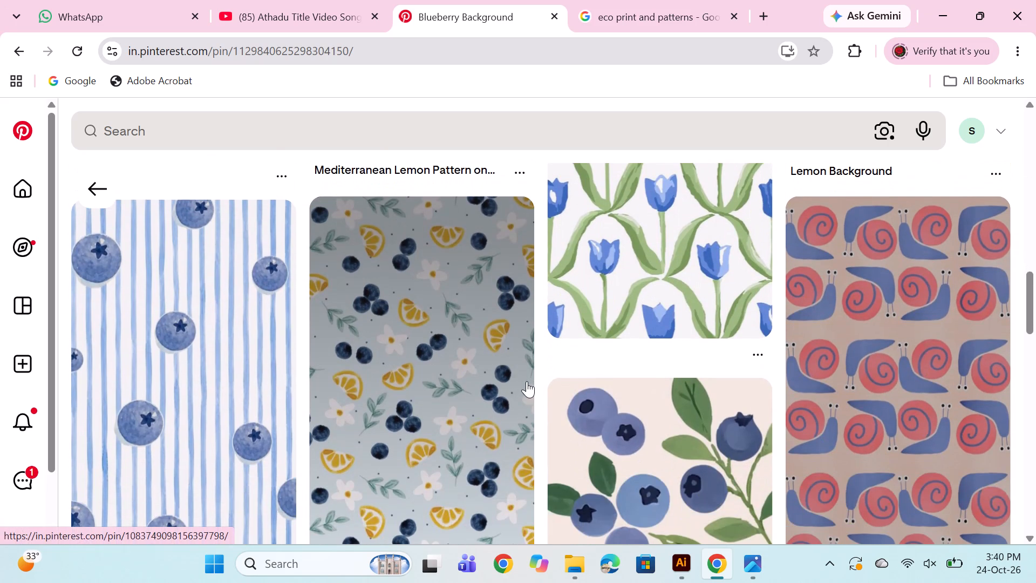
{"action": "scroll", "coordinate": [527, 381], "scroll_direction": "down", "scroll_amount": 5}
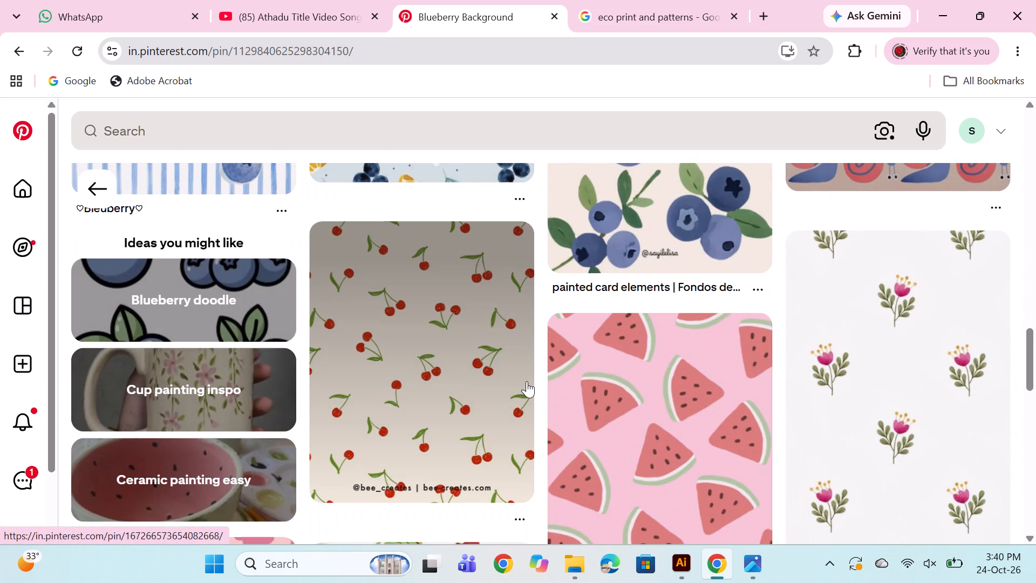
{"action": "scroll", "coordinate": [527, 381], "scroll_direction": "down", "scroll_amount": 4}
{"action": "scroll", "coordinate": [505, 435], "scroll_direction": "down", "scroll_amount": 2}
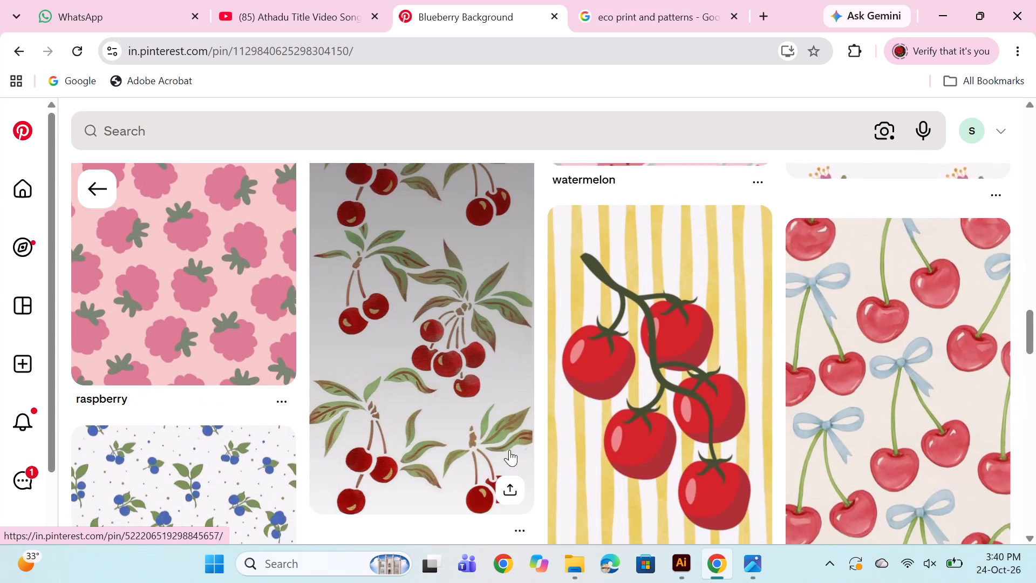
{"action": "scroll", "coordinate": [517, 418], "scroll_direction": "up", "scroll_amount": 2}
{"action": "scroll", "coordinate": [517, 430], "scroll_direction": "down", "scroll_amount": 5}
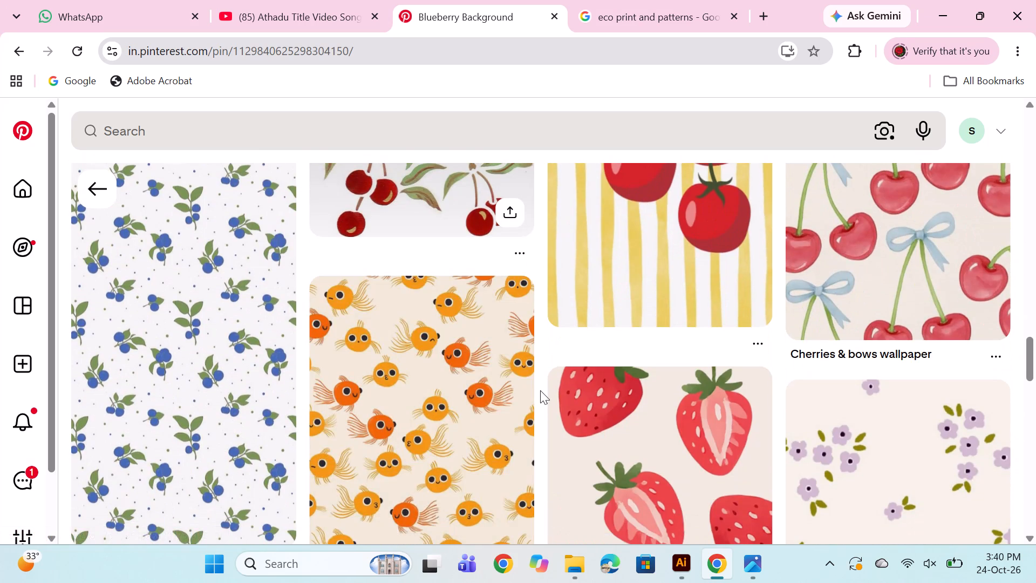
{"action": "scroll", "coordinate": [540, 395], "scroll_direction": "up", "scroll_amount": 6}
{"action": "scroll", "coordinate": [545, 399], "scroll_direction": "down", "scroll_amount": 1}
{"action": "scroll", "coordinate": [545, 399], "scroll_direction": "up", "scroll_amount": 16}
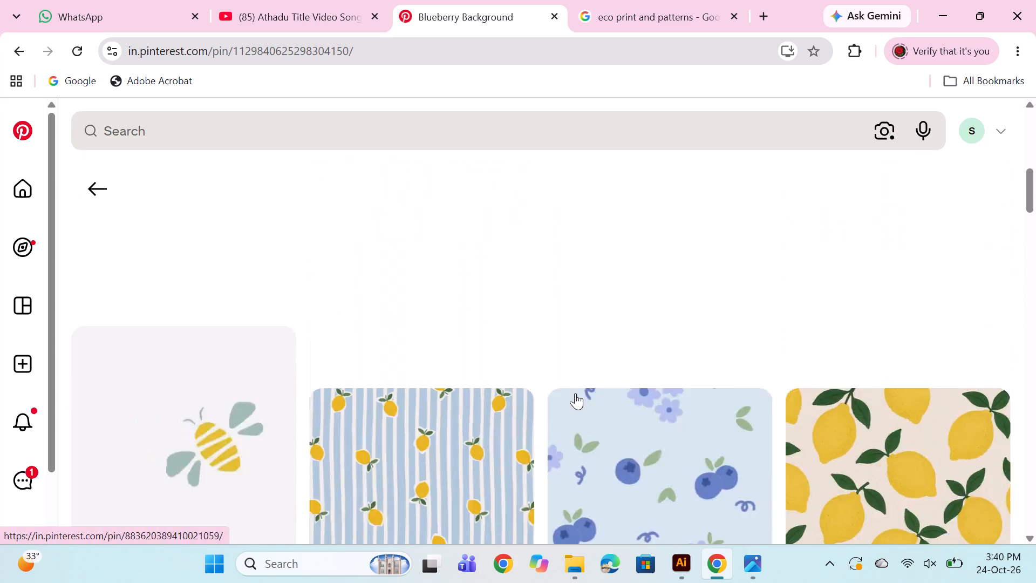
{"action": "scroll", "coordinate": [575, 393], "scroll_direction": "up", "scroll_amount": 14}
{"action": "scroll", "coordinate": [596, 401], "scroll_direction": "down", "scroll_amount": 2}
{"action": "scroll", "coordinate": [598, 415], "scroll_direction": "up", "scroll_amount": 4}
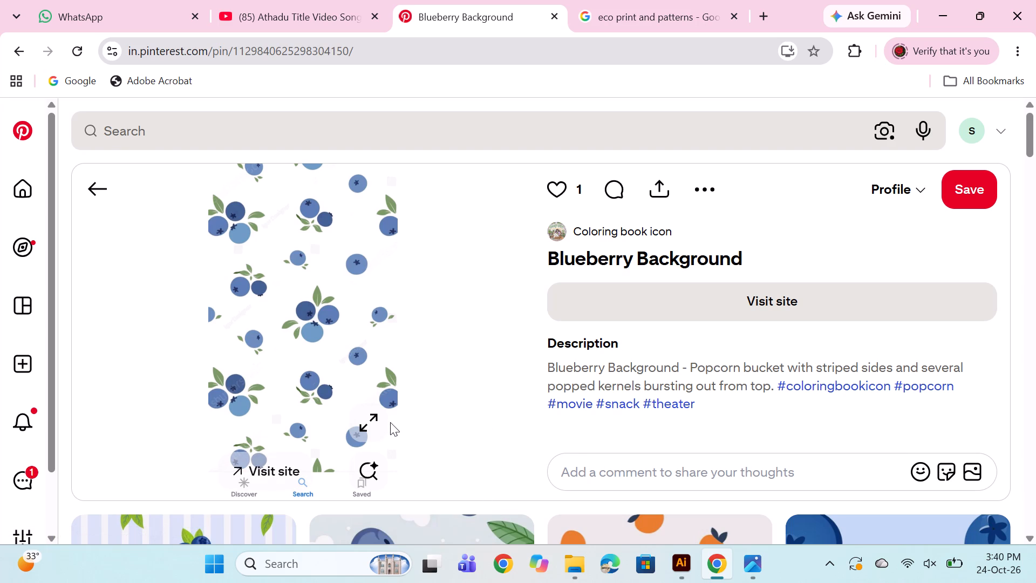
{"action": "scroll", "coordinate": [390, 422], "scroll_direction": "down", "scroll_amount": 4}
{"action": "scroll", "coordinate": [388, 422], "scroll_direction": "up", "scroll_amount": 4}
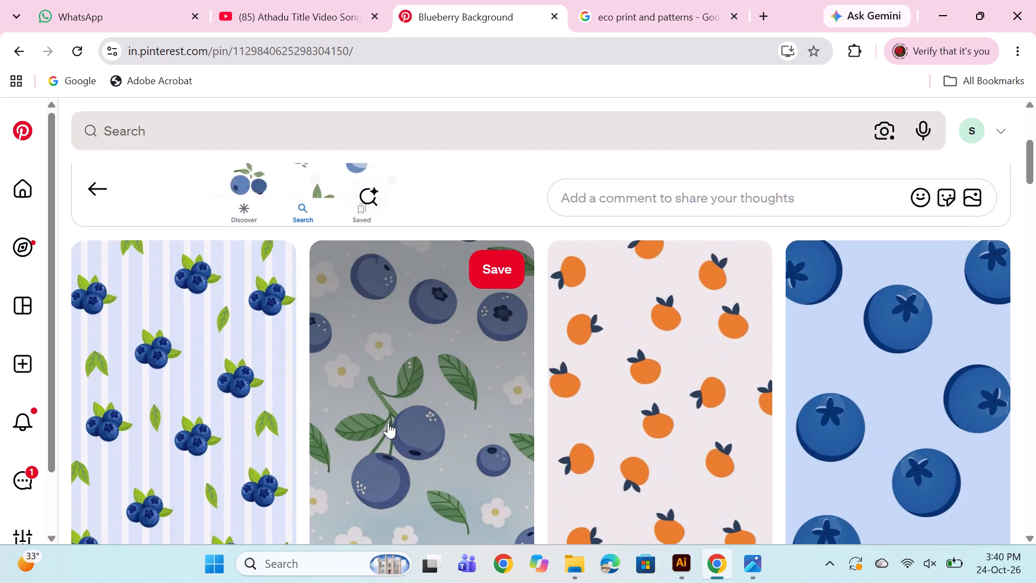